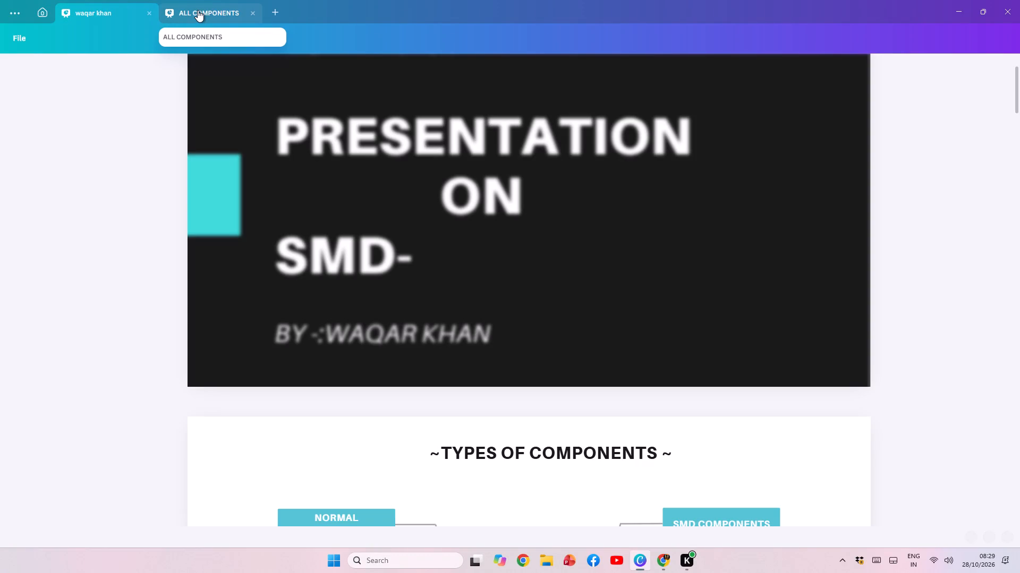
# Switch to the open ALL COMPONENTS presentation and wait at its first slide.
pyautogui.click(198, 10)
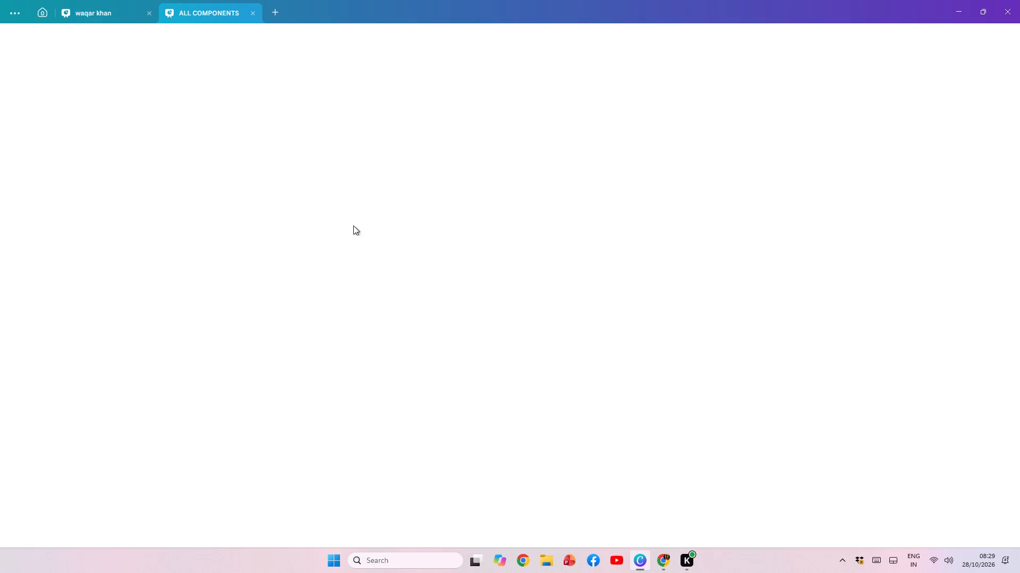
pyautogui.scroll(-5, 541, 320)
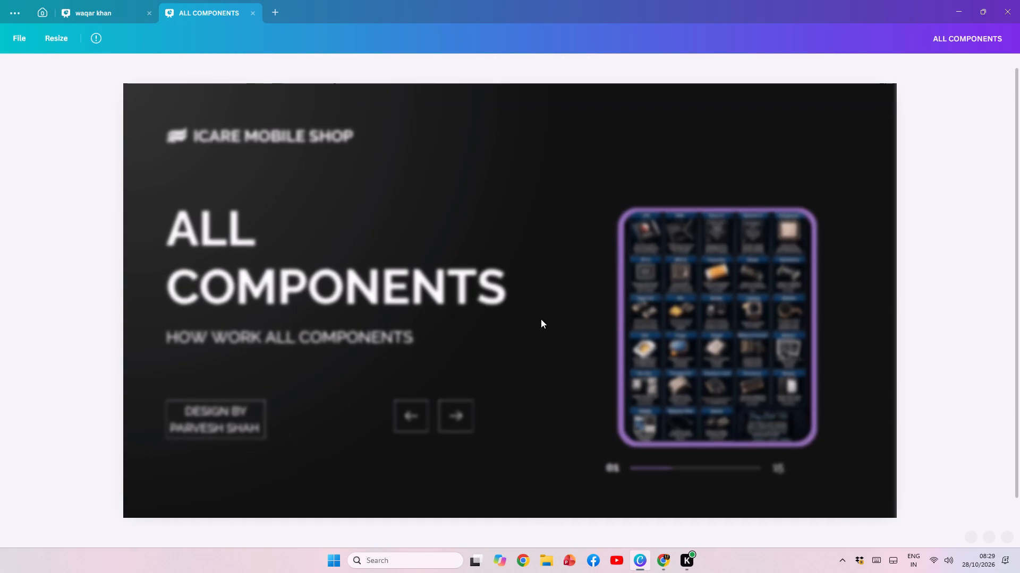
pyautogui.scroll(8, 485, 306)
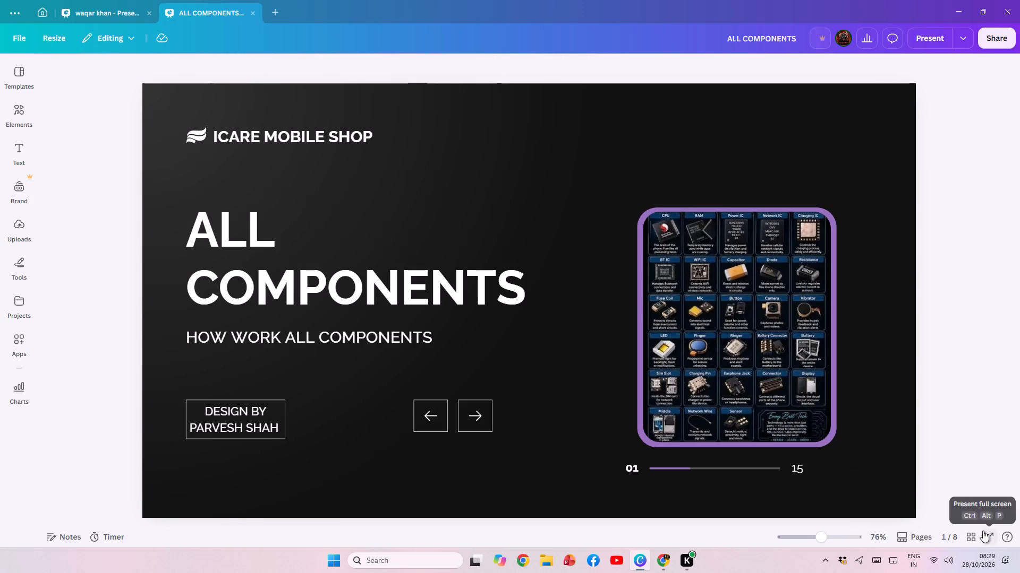
# Present the ALL COMPONENTS deck full screen, review its slides from the title through to the last one, and exit the presentation.
pyautogui.click(983, 531)
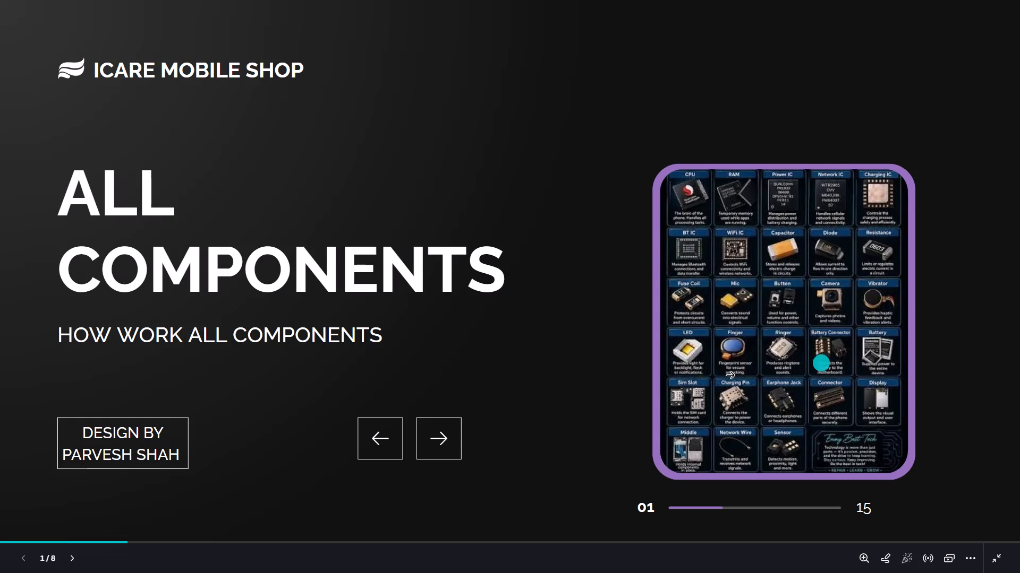
pyautogui.click(876, 376)
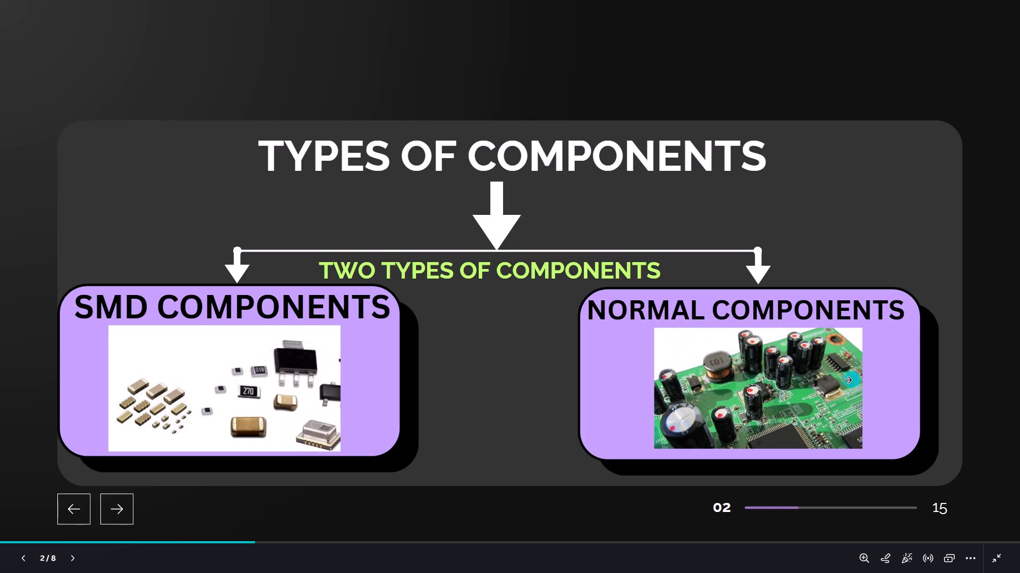
pyautogui.click(891, 375)
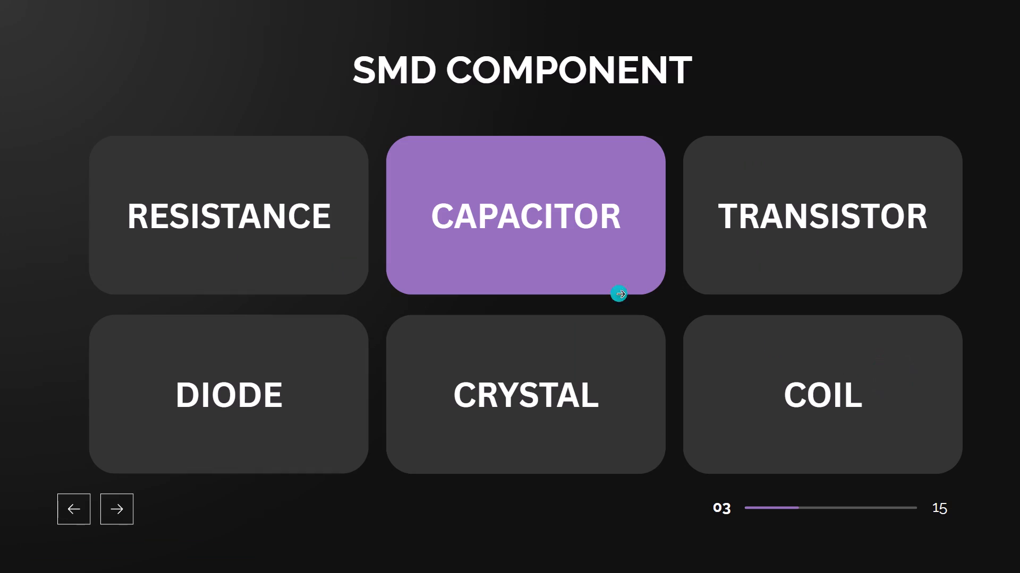
pyautogui.click(796, 326)
pyautogui.click(796, 326)
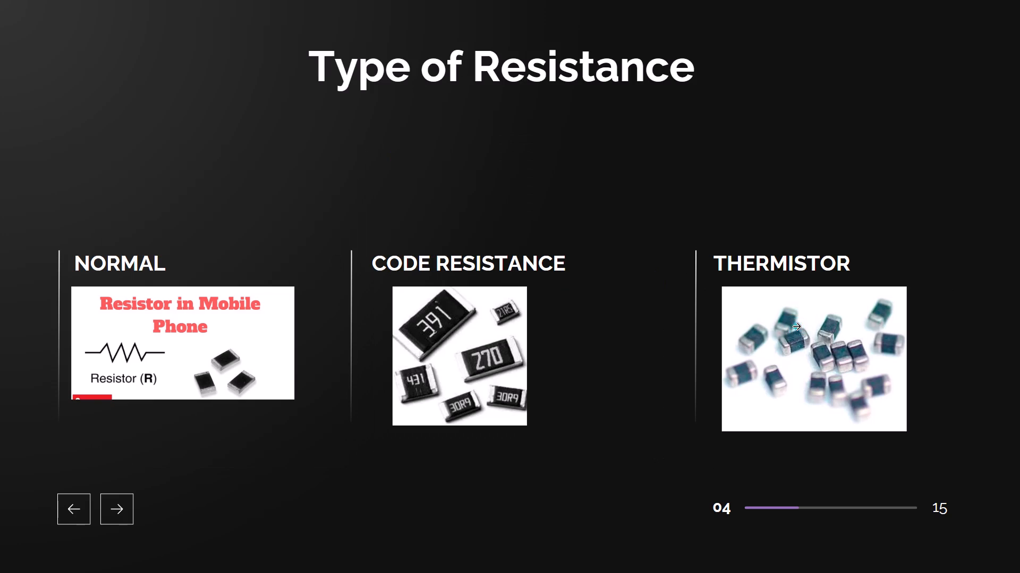
pyautogui.click(796, 326)
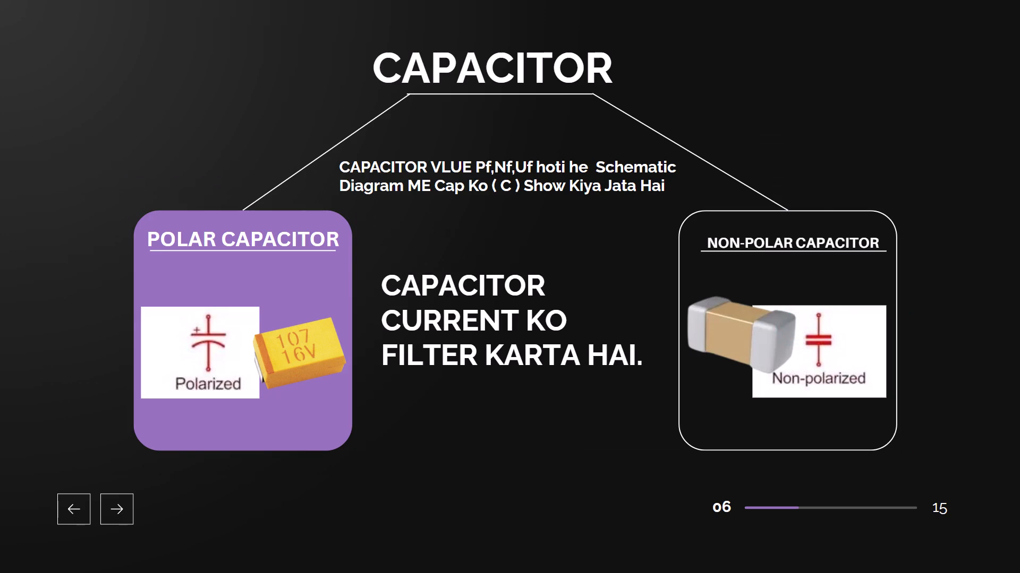
pyautogui.click(796, 326)
pyautogui.click(796, 326)
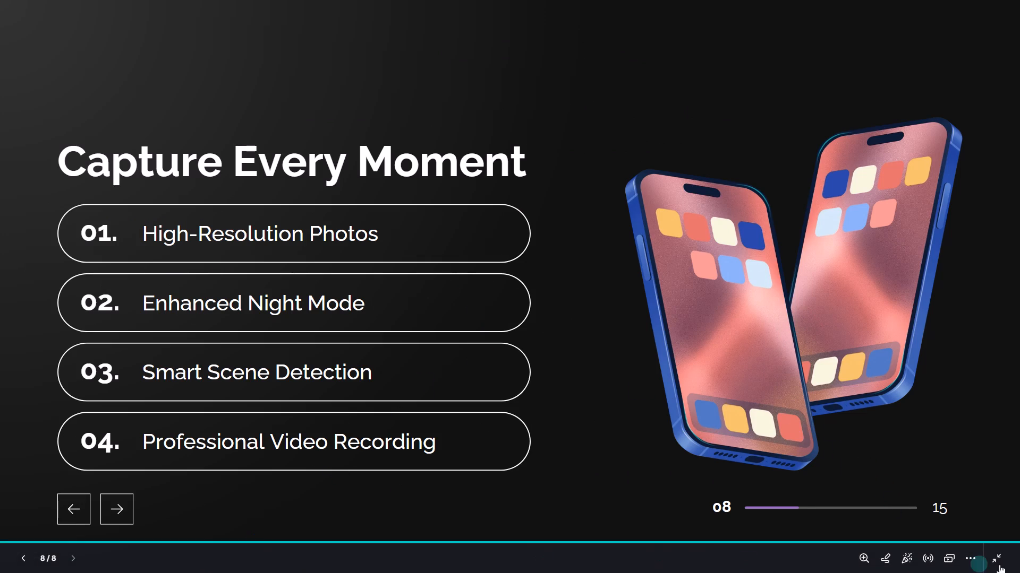
pyautogui.click(989, 557)
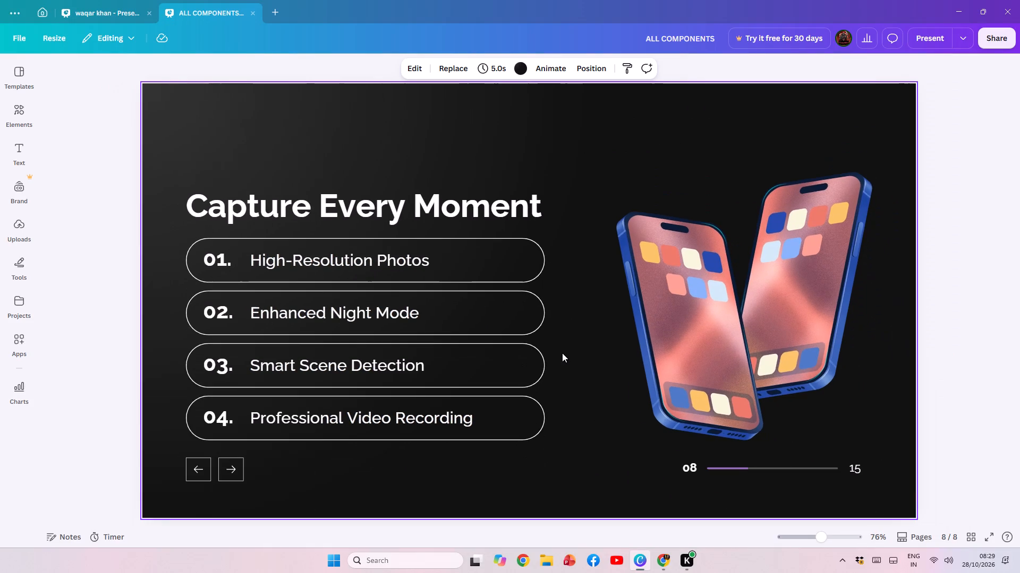
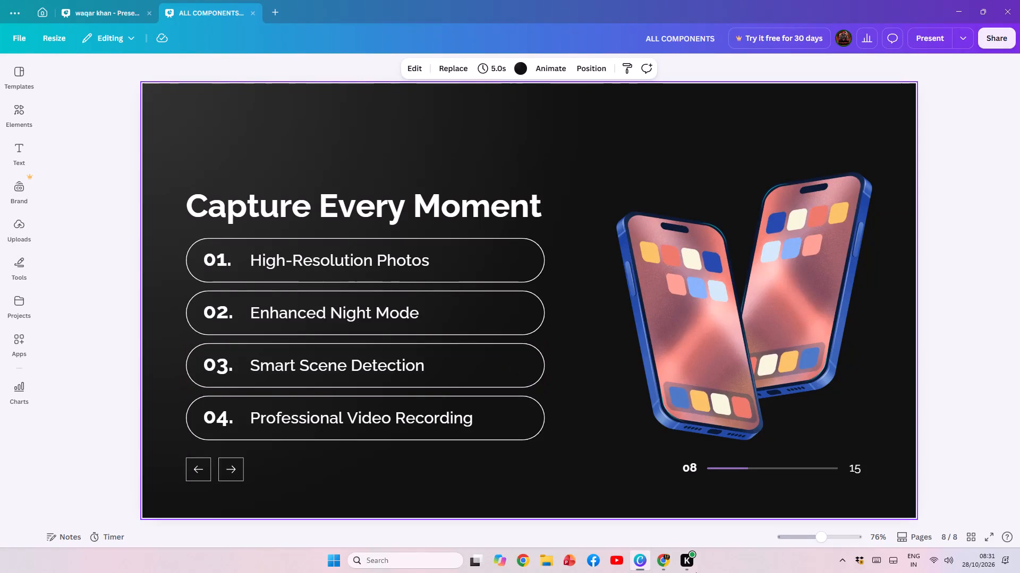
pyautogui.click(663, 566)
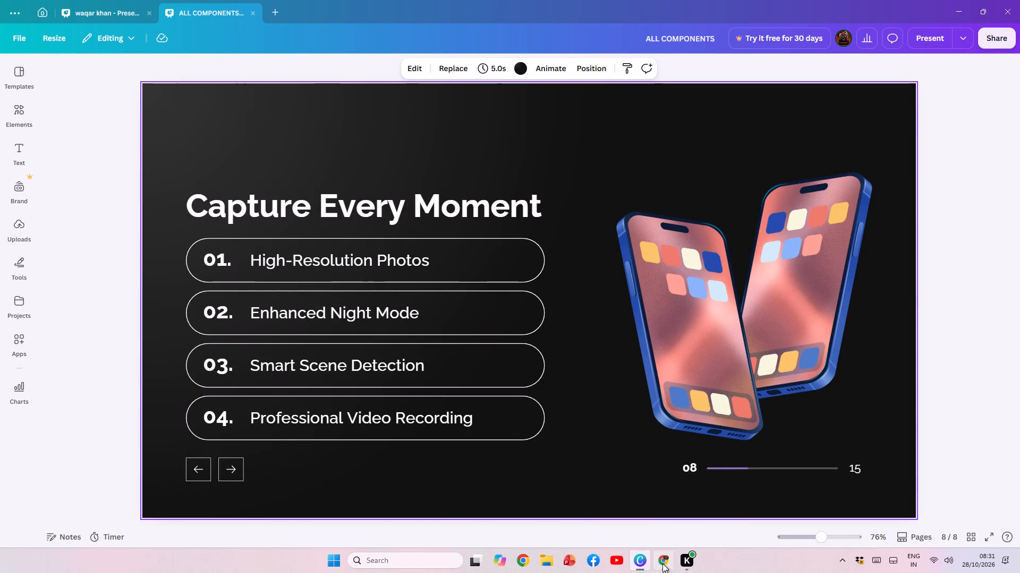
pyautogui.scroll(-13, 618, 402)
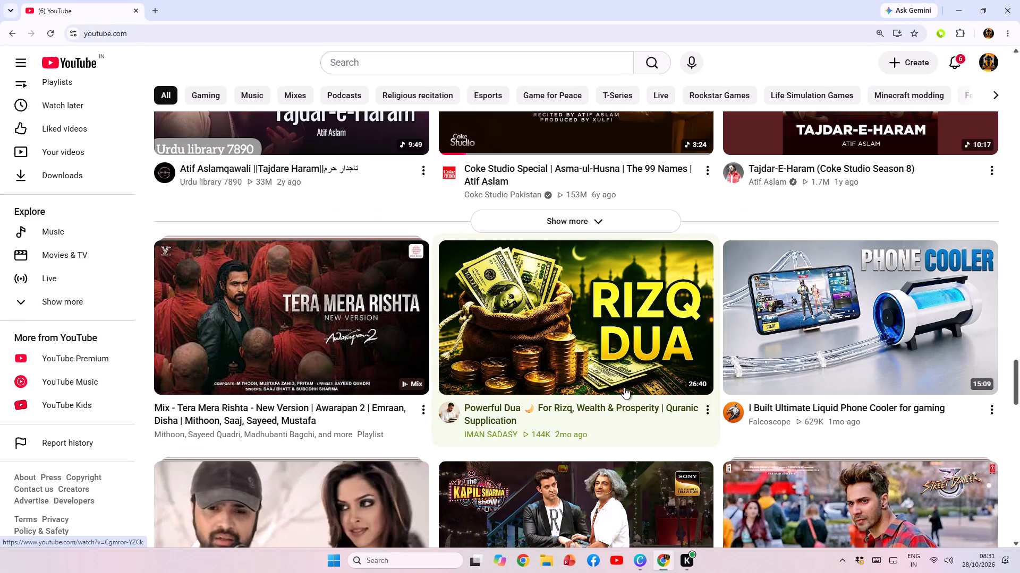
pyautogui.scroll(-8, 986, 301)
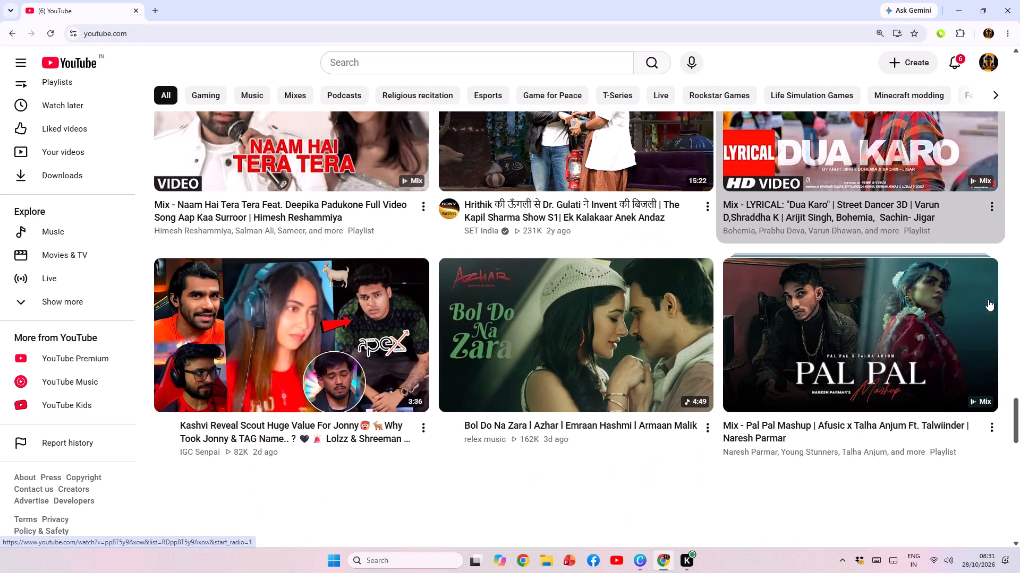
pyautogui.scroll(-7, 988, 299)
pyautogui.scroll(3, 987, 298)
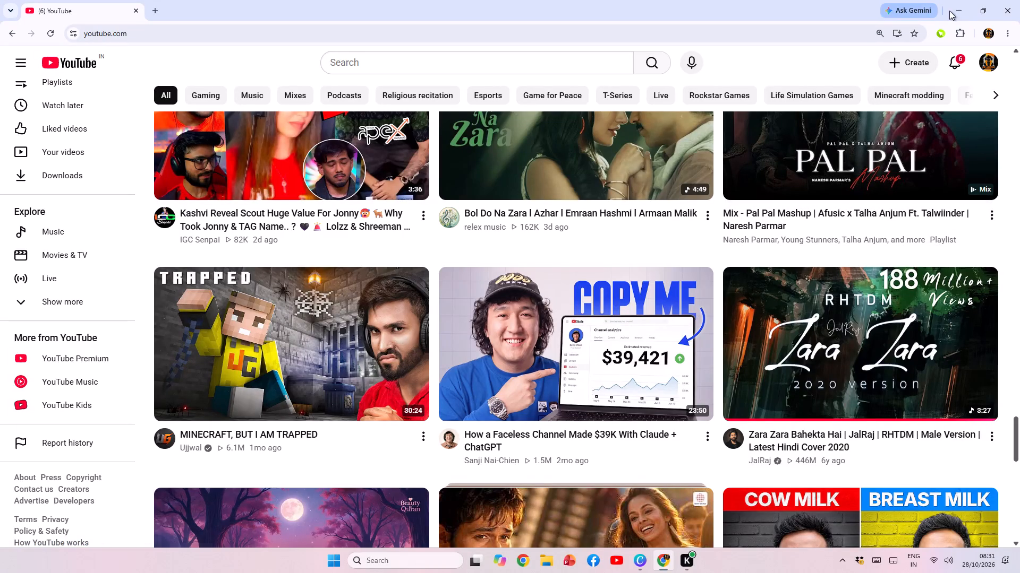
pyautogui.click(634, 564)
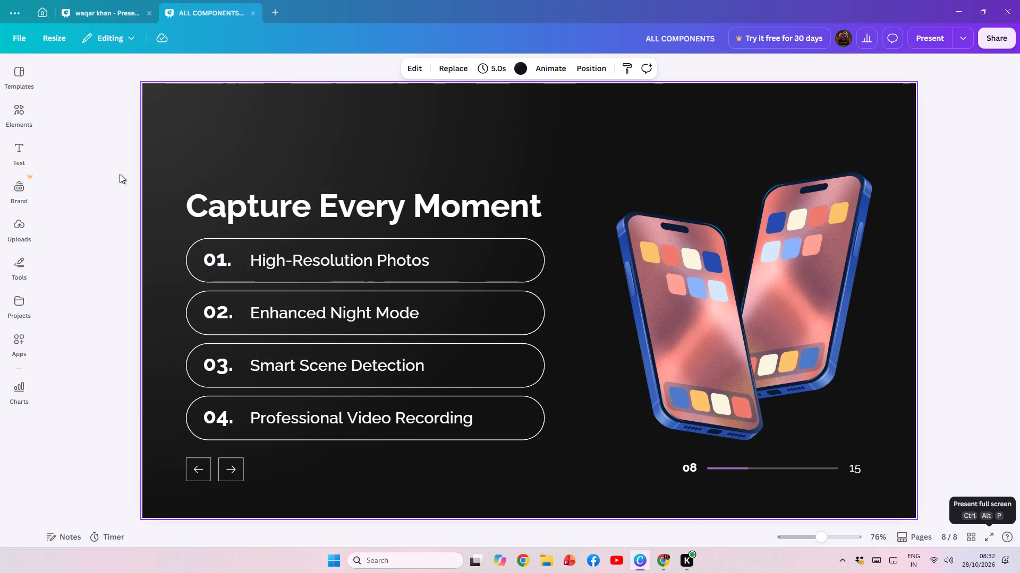
# Review the SMD presentation from its cover to the DOIDE page and compare it with the last ALL COMPONENTS slide.
pyautogui.click(107, 11)
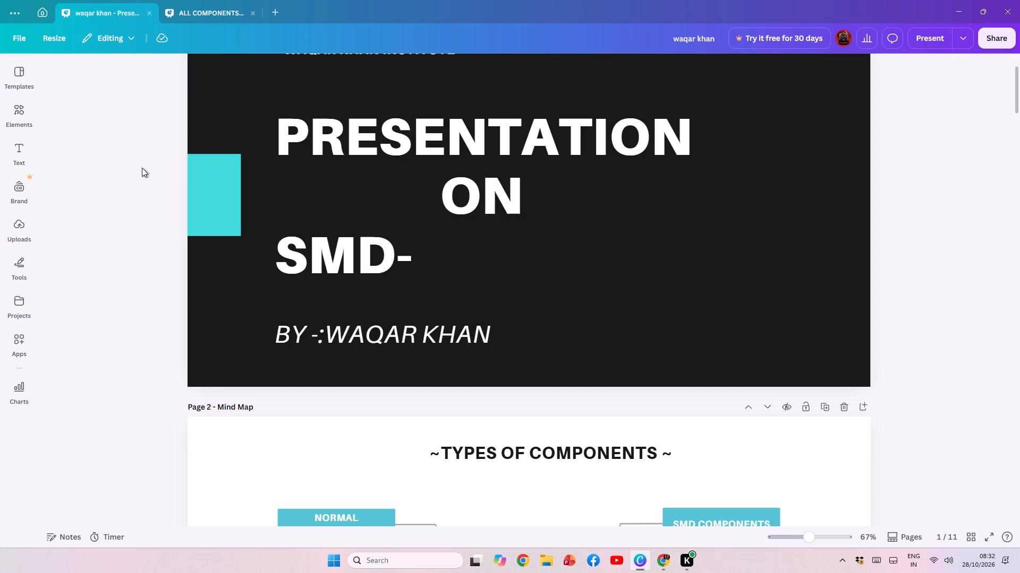
pyautogui.scroll(2, 140, 325)
pyautogui.scroll(5, 110, 274)
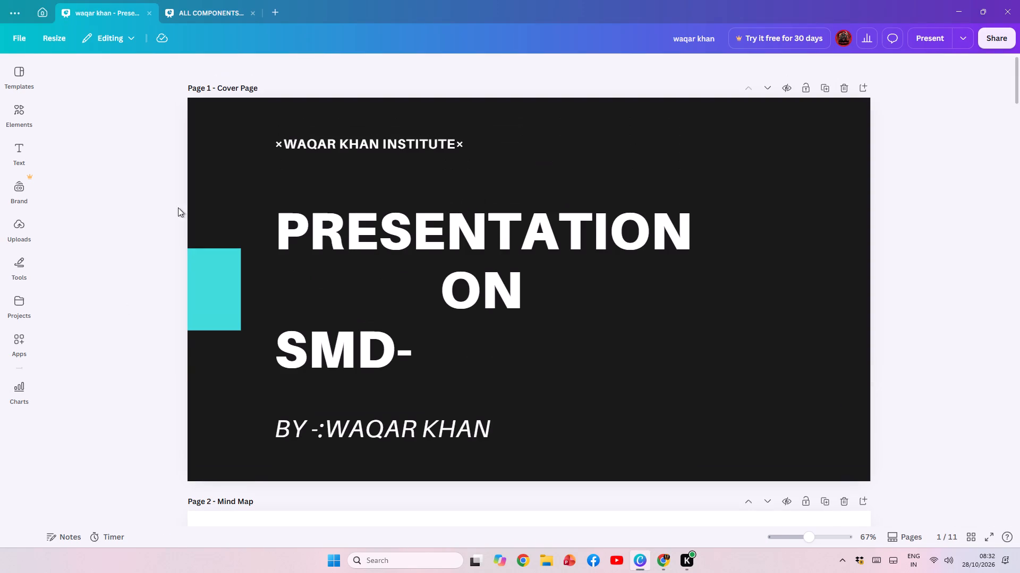
pyautogui.scroll(-18, 179, 254)
pyautogui.scroll(-7, 173, 248)
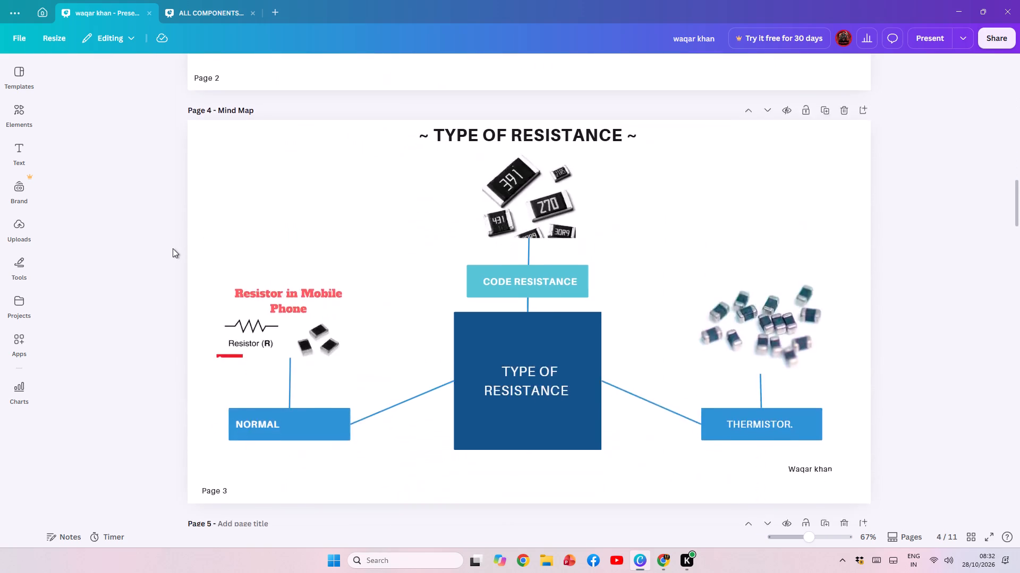
pyautogui.scroll(-17, 173, 248)
pyautogui.scroll(-4, 173, 248)
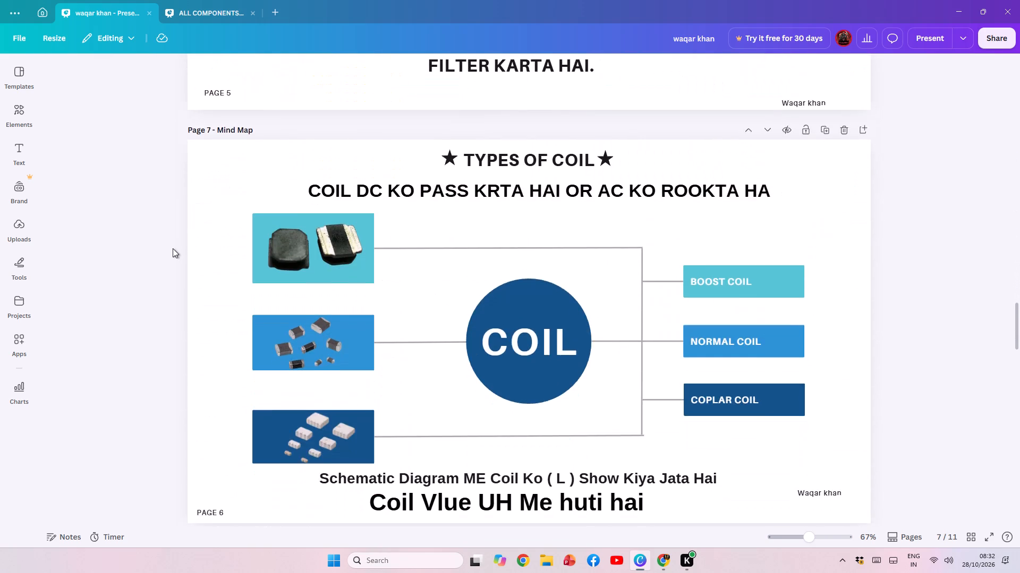
pyautogui.scroll(-10, 173, 248)
pyautogui.scroll(3, 173, 248)
pyautogui.scroll(-2, 173, 248)
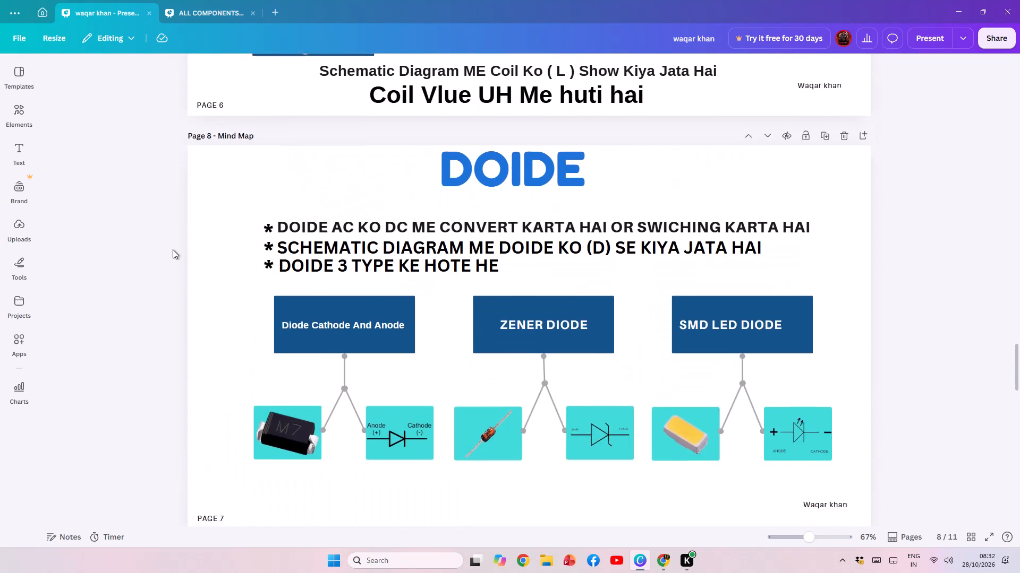
pyautogui.click(223, 18)
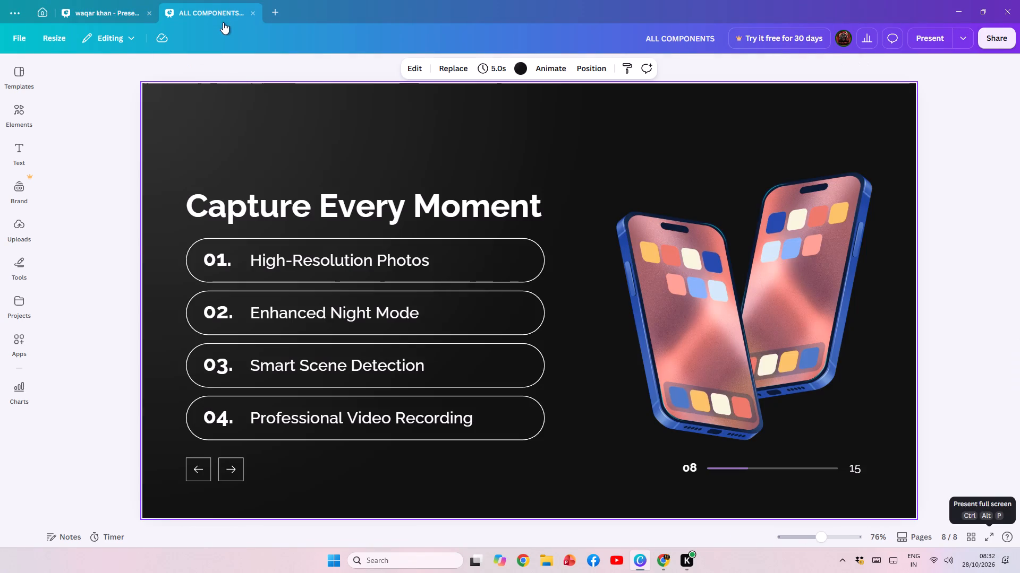
pyautogui.scroll(5, 231, 240)
pyautogui.scroll(-4, 231, 240)
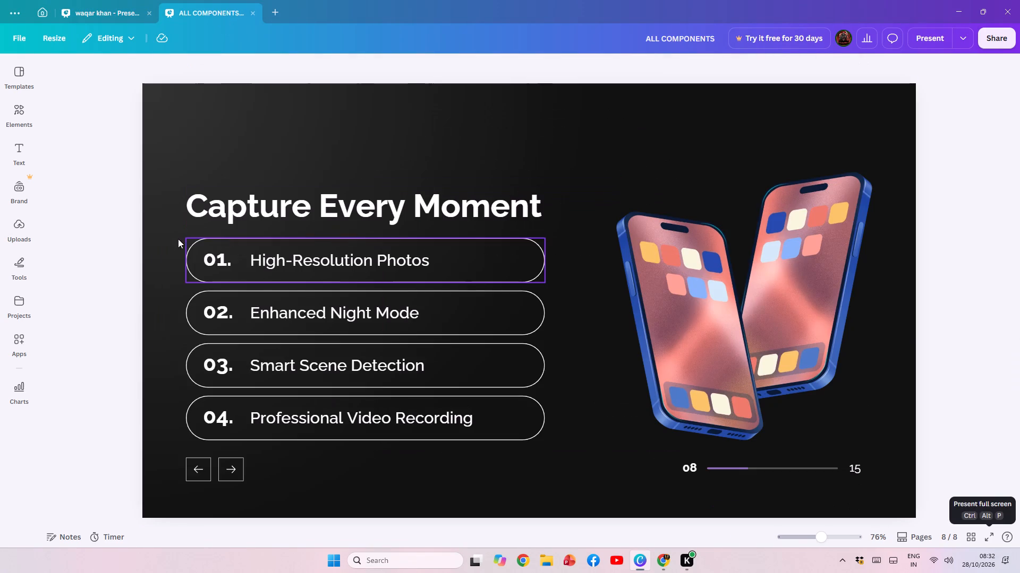
pyautogui.click(86, 11)
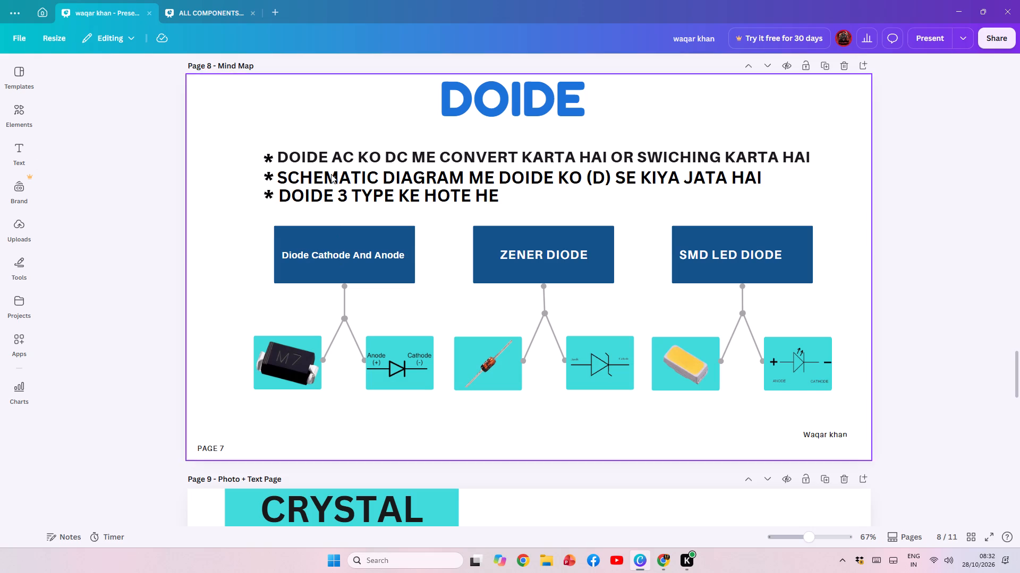
# Move the "Capture Every Moment" heading on slide 8 of ALL COMPONENTS to the slide's top centre.
pyautogui.click(227, 10)
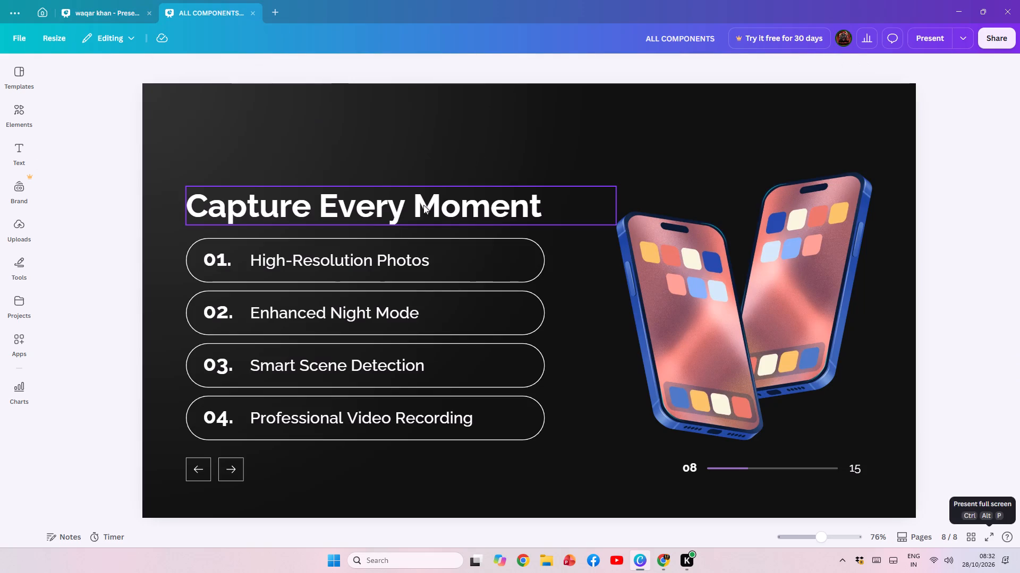
pyautogui.click(423, 205)
pyautogui.moveTo(423, 205); pyautogui.dragTo(534, 134)
pyautogui.moveTo(537, 129); pyautogui.dragTo(547, 116)
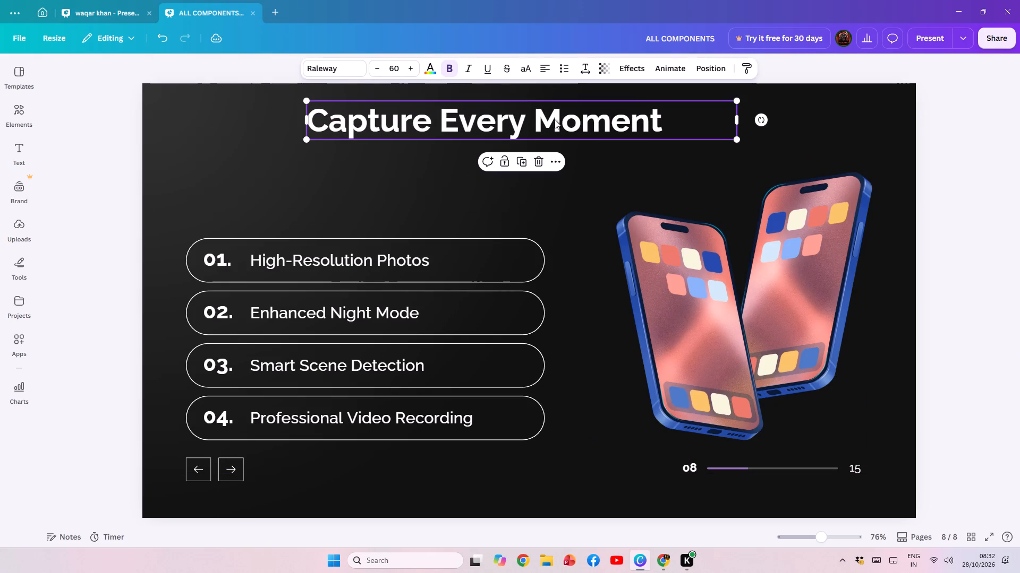
# Replace the "Capture Every Moment" heading with the title "DOIDE" copied from page 8 of the SMD presentation.
pyautogui.doubleClick(555, 119)
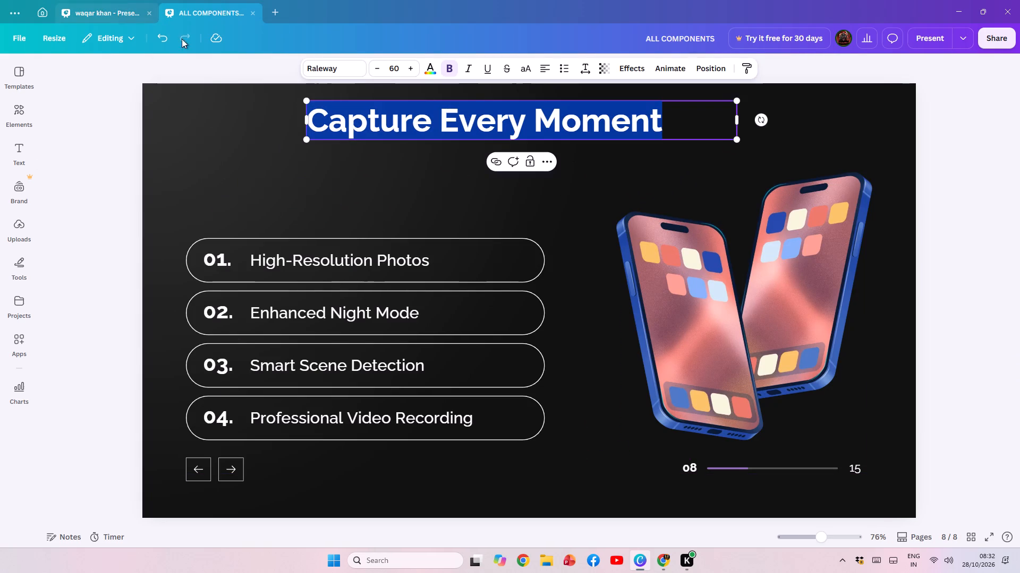
pyautogui.click(121, 4)
pyautogui.click(519, 102)
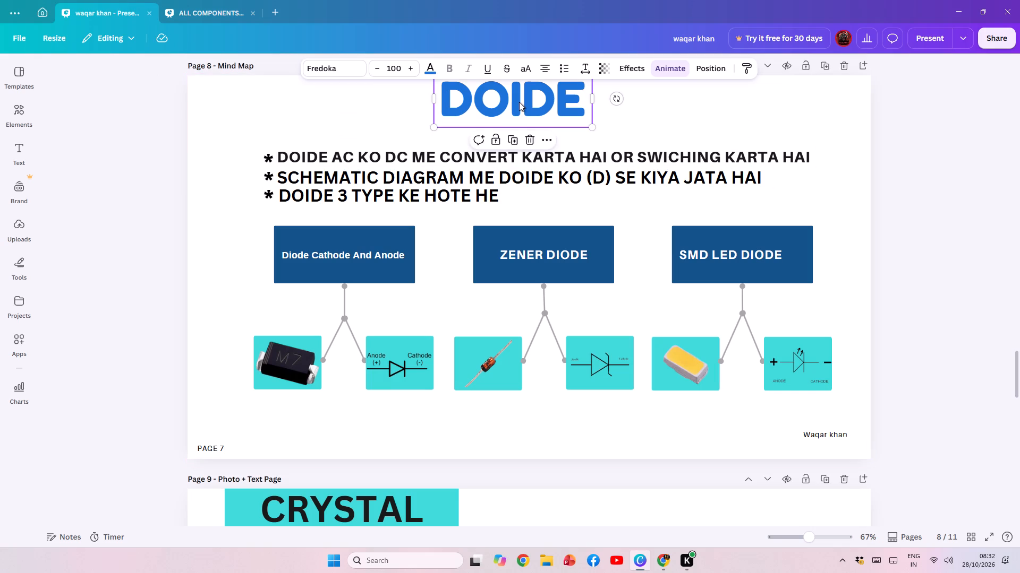
pyautogui.doubleClick(519, 102)
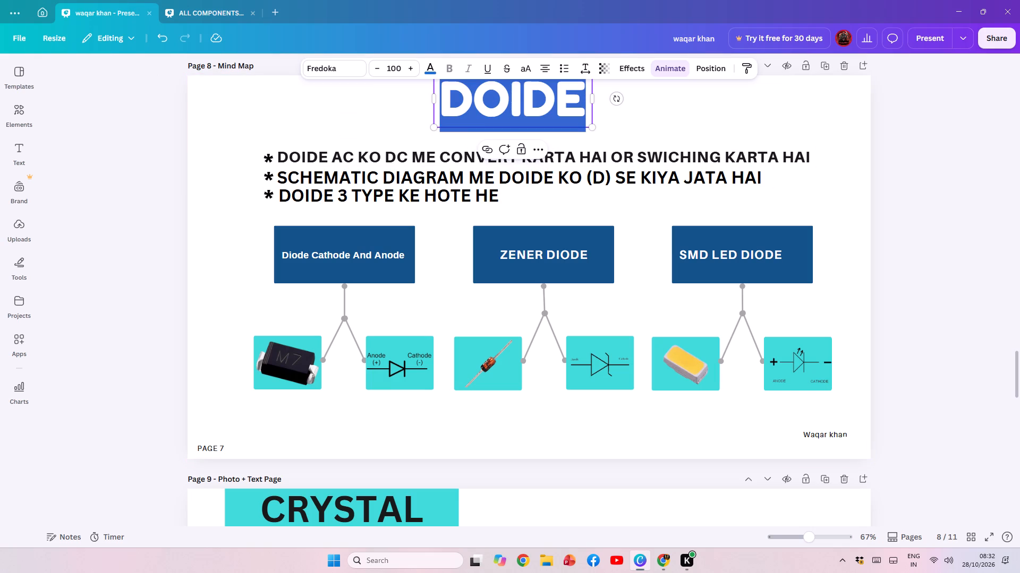
pyautogui.hotkey('ctrl', 'c')
pyautogui.click(195, 8)
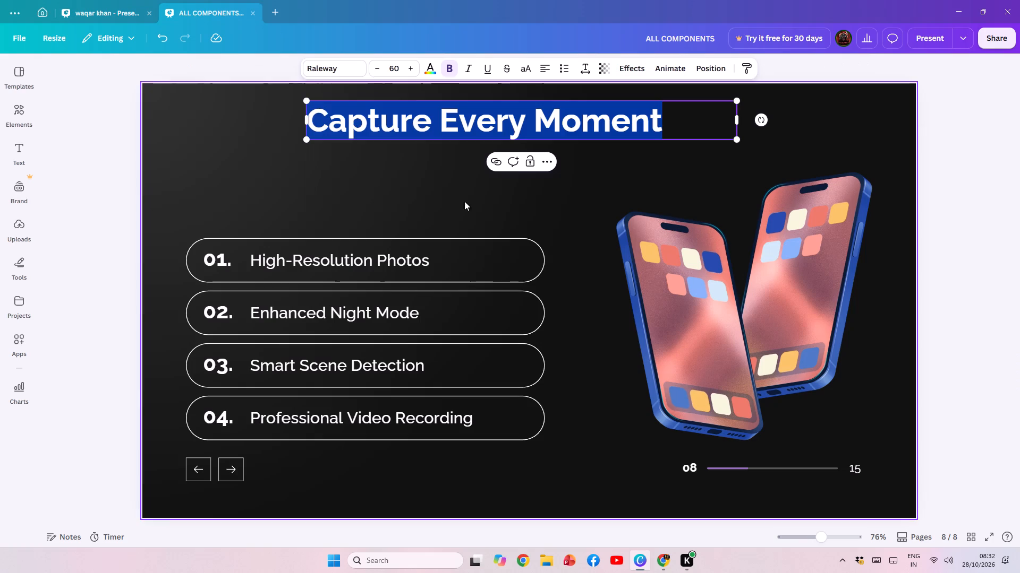
pyautogui.hotkey('ctrl', 'v')
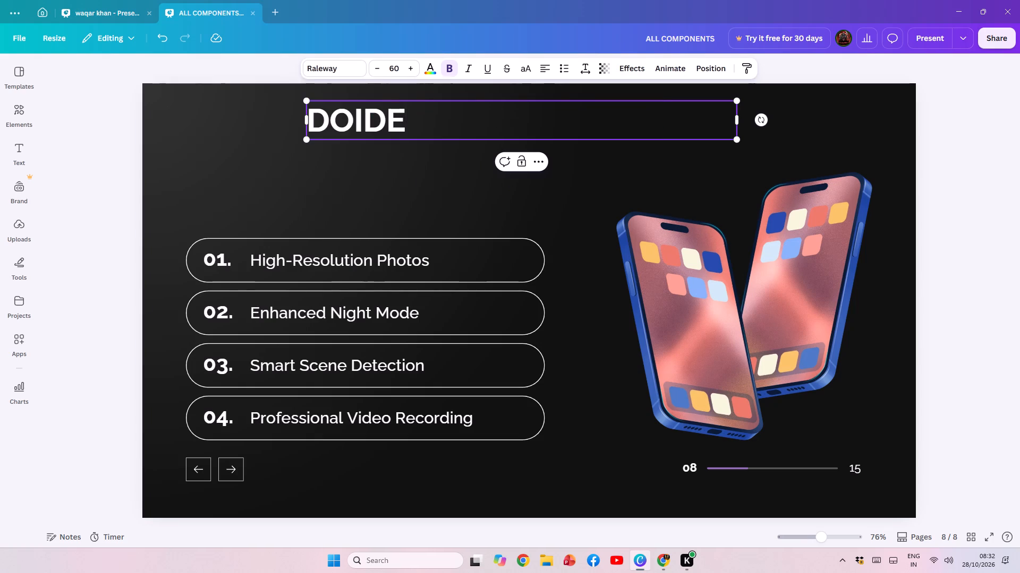
# Narrow the DOIDE heading's text box to about 281 wide so it fits the word.
pyautogui.moveTo(737, 123); pyautogui.dragTo(420, 128)
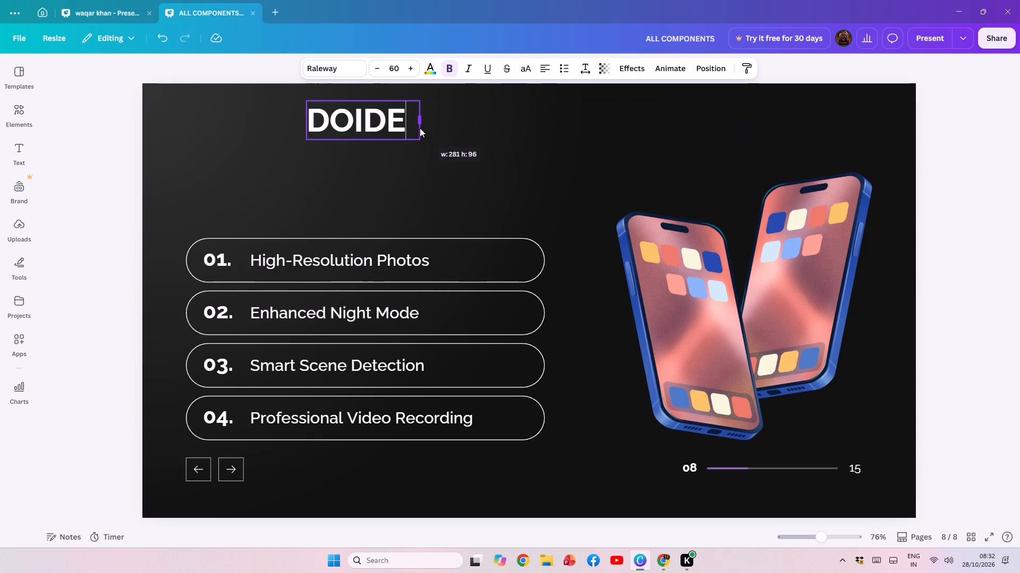
pyautogui.moveTo(420, 128); pyautogui.dragTo(419, 128)
pyautogui.click(518, 159)
# Enlarge the DOIDE heading to about size 92.1 and centre it near the slide's top edge.
pyautogui.keyDown('ctrl'); pyautogui.moveTo(344, 124); pyautogui.dragTo(482, 126); pyautogui.keyUp('ctrl')
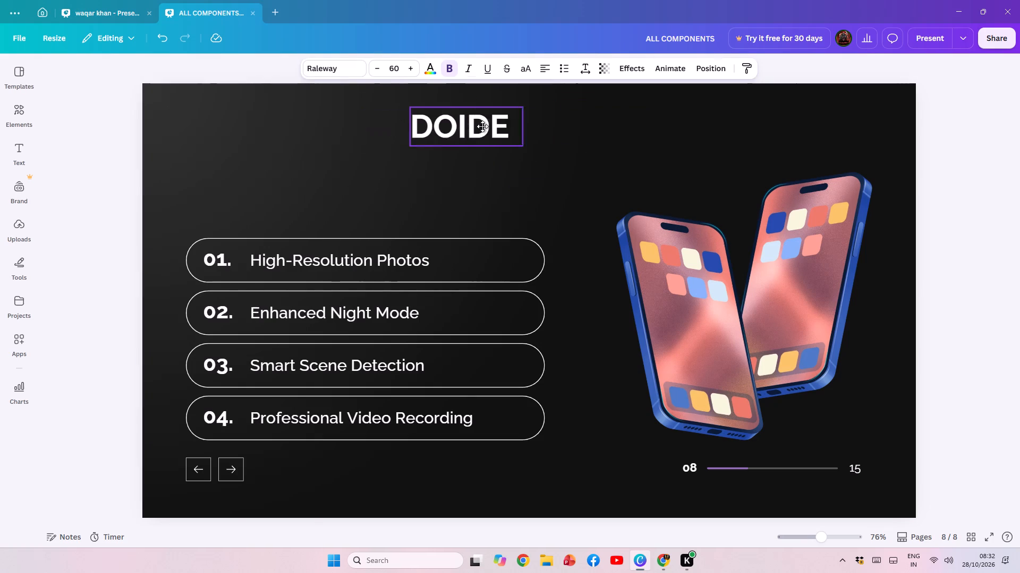
pyautogui.keyDown('ctrl'); pyautogui.moveTo(482, 126); pyautogui.dragTo(492, 119); pyautogui.keyUp('ctrl')
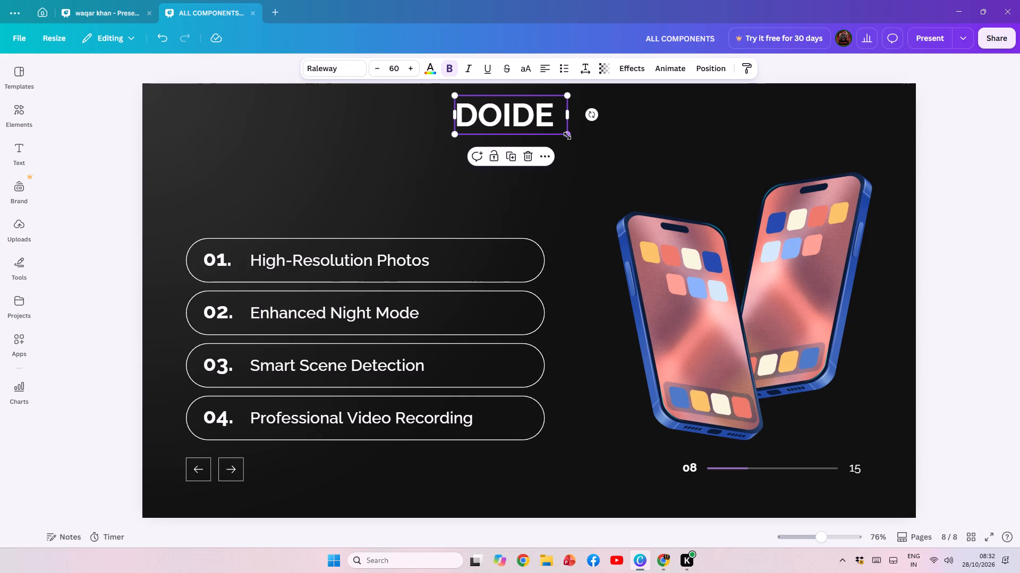
pyautogui.moveTo(568, 135); pyautogui.dragTo(624, 167)
pyautogui.moveTo(564, 136); pyautogui.dragTo(547, 131)
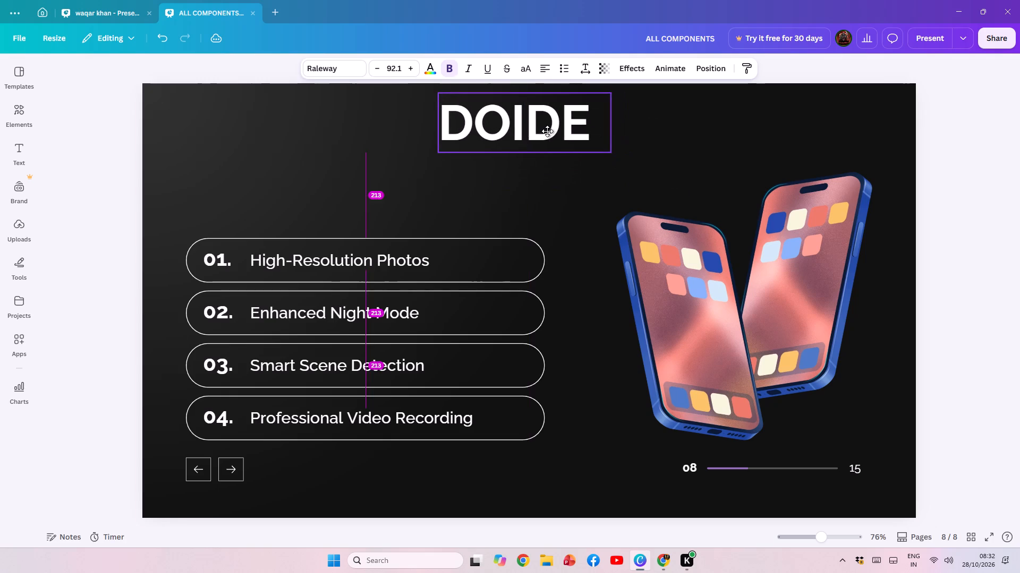
pyautogui.moveTo(547, 131); pyautogui.dragTo(548, 131)
# Delete the four feature texts beside numbers 01 to 04, keeping the numbers and their outlined boxes.
pyautogui.click(113, 2)
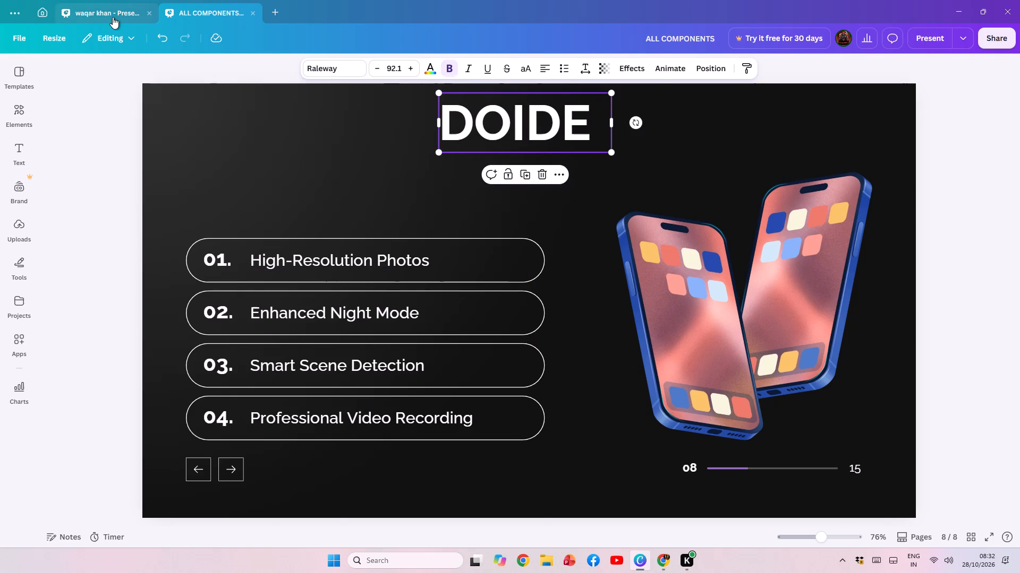
pyautogui.click(113, 17)
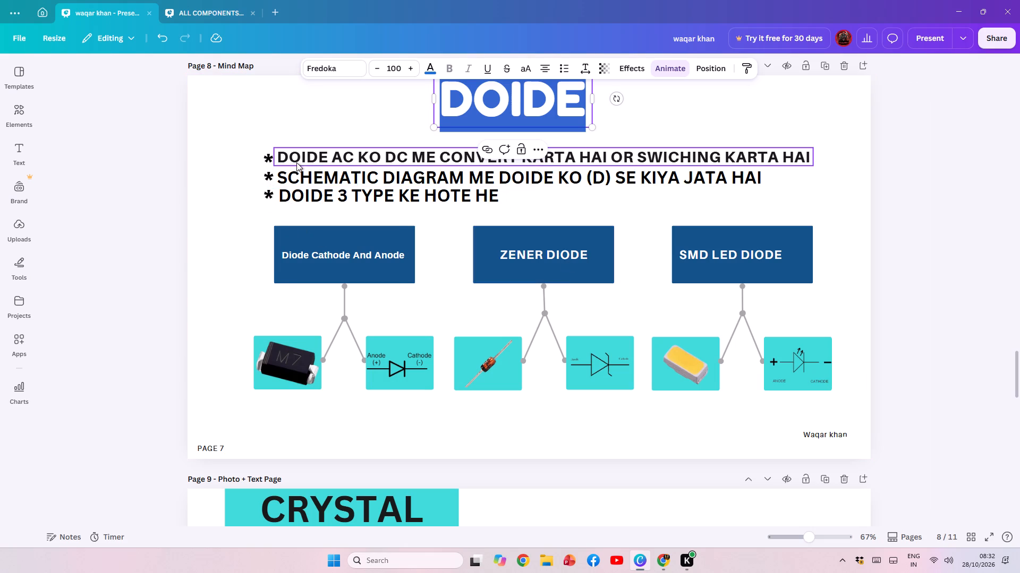
pyautogui.click(186, 11)
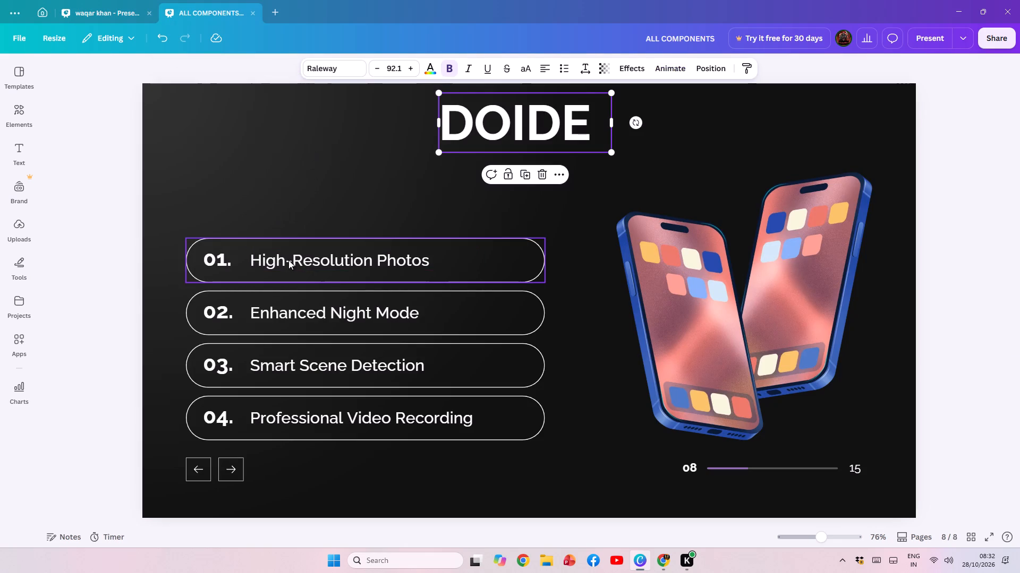
pyautogui.click(288, 260)
pyautogui.press('Delete')
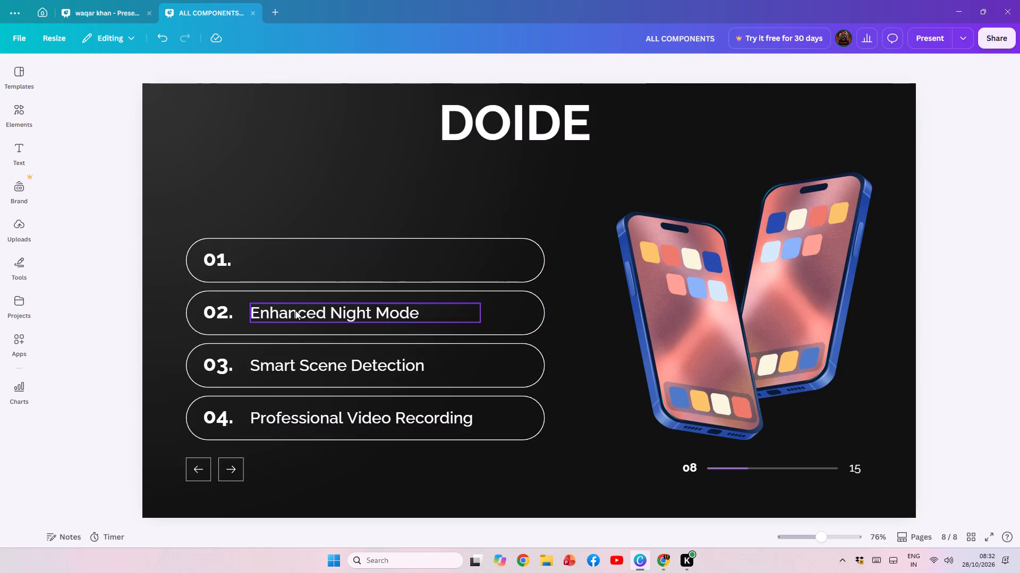
pyautogui.click(295, 310)
pyautogui.press('Delete')
pyautogui.click(290, 366)
pyautogui.press('Delete')
pyautogui.click(299, 420)
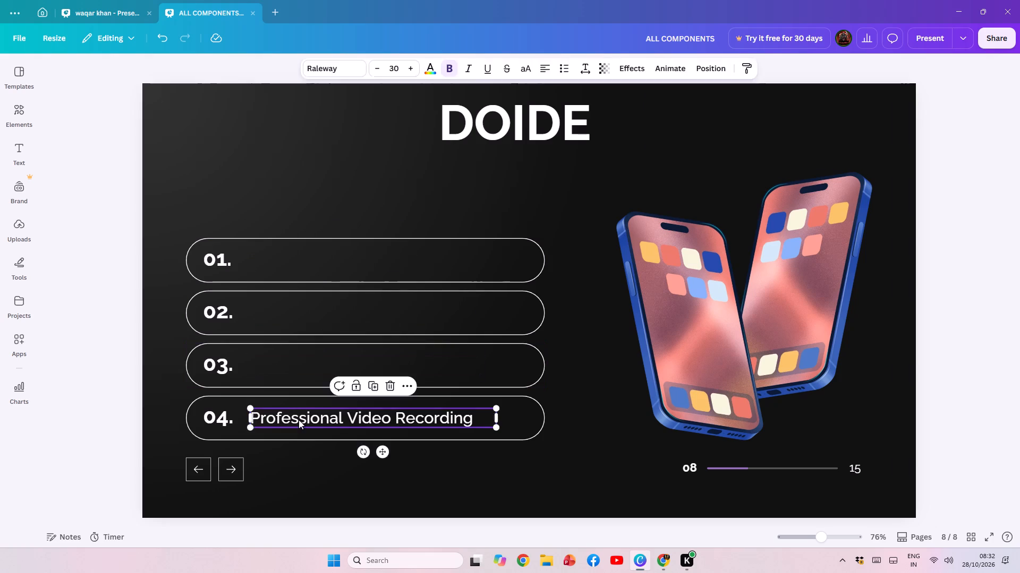
pyautogui.press('Delete')
# Delete both phone illustrations from the DOIDE slide.
pyautogui.click(668, 314)
pyautogui.press('Delete')
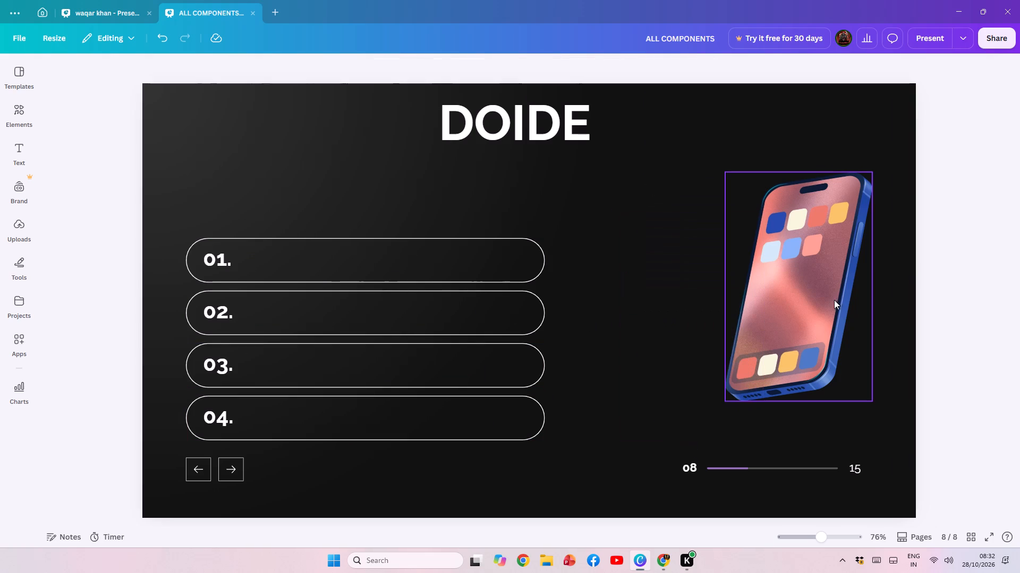
pyautogui.click(819, 300)
pyautogui.press('Delete')
# Move the rounded outline box of item 01 up beneath the heading, offset right of its number, and make it taller.
pyautogui.click(338, 264)
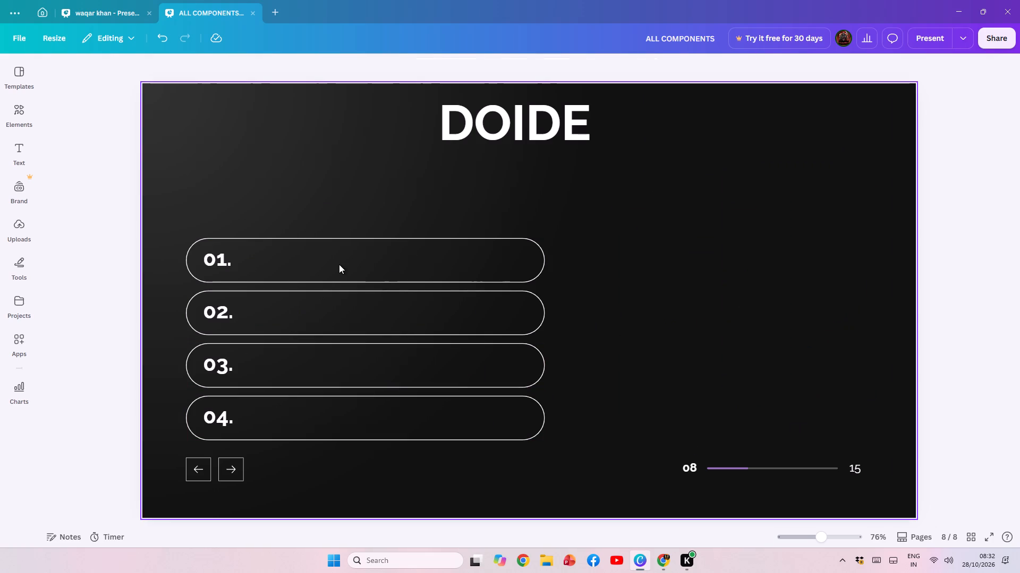
pyautogui.moveTo(356, 258); pyautogui.dragTo(476, 215)
pyautogui.moveTo(450, 218); pyautogui.dragTo(431, 219)
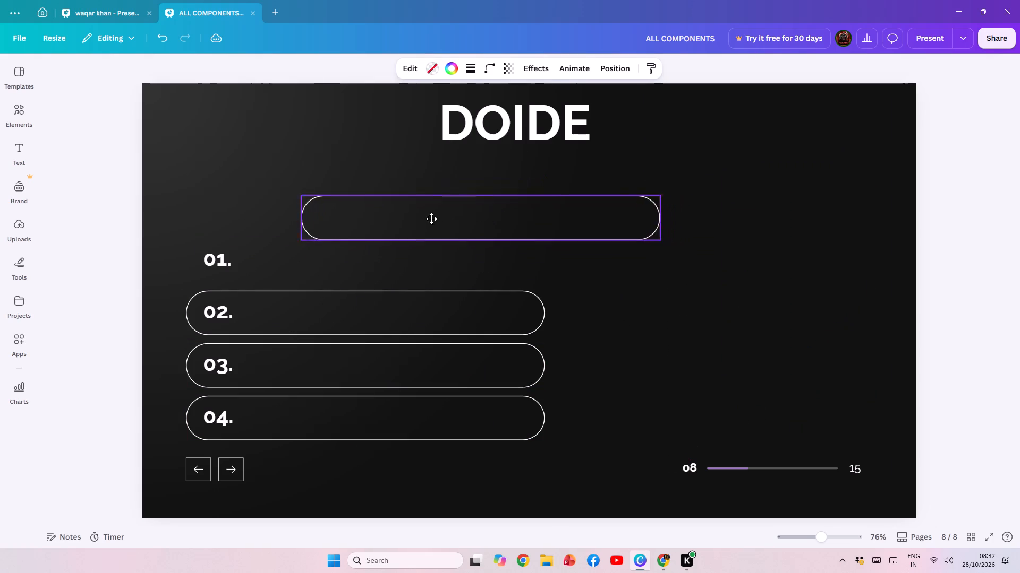
pyautogui.moveTo(431, 219); pyautogui.dragTo(399, 220)
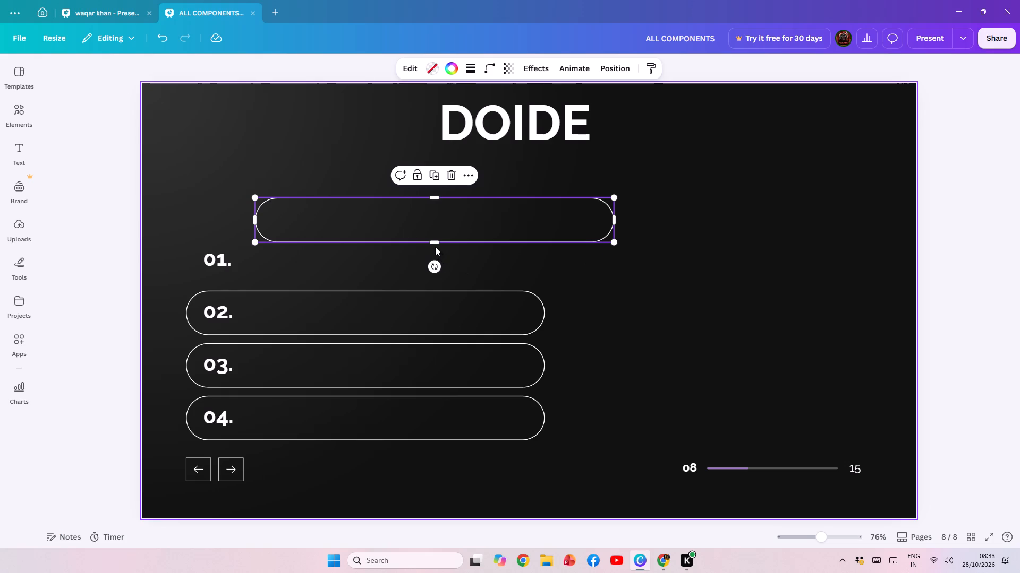
pyautogui.moveTo(435, 241); pyautogui.dragTo(437, 274)
# Move the rounded outline box of item 02 to the slide's right half, just below the enlarged first box.
pyautogui.moveTo(377, 333); pyautogui.dragTo(649, 322)
# Delete item 04's rounded outline box and its number from the slide.
pyautogui.click(389, 428)
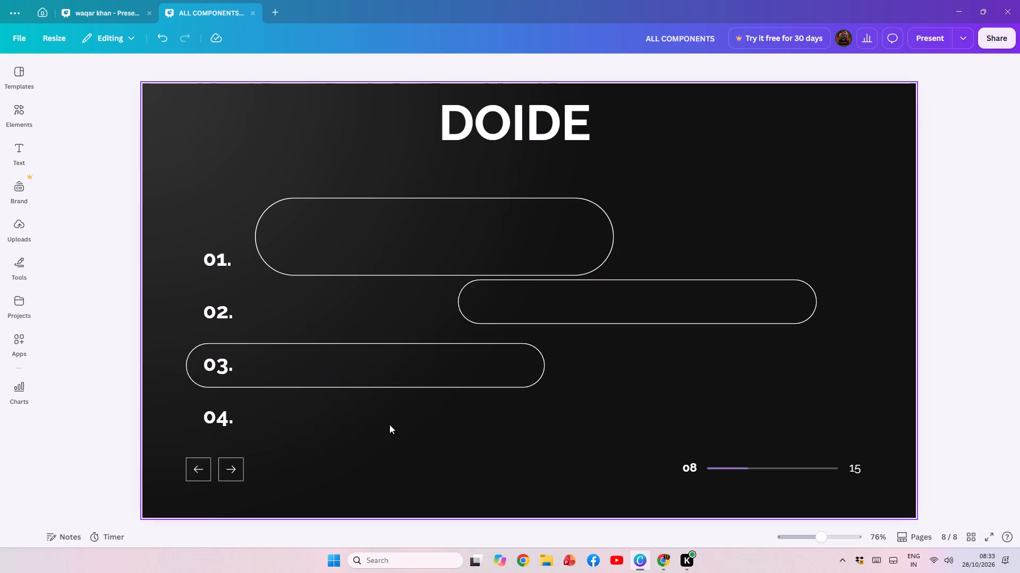
pyautogui.click(211, 421)
pyautogui.press('Delete')
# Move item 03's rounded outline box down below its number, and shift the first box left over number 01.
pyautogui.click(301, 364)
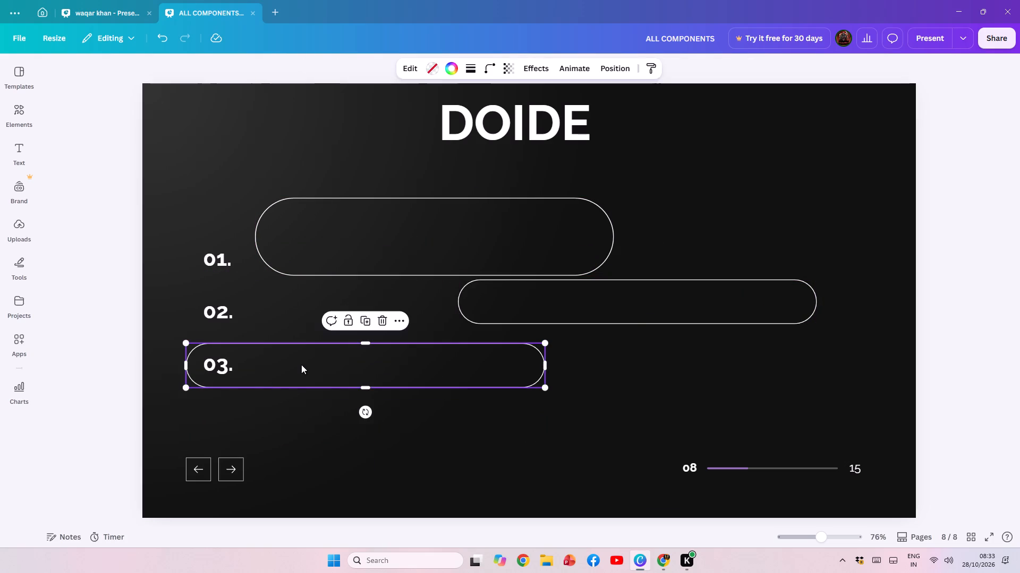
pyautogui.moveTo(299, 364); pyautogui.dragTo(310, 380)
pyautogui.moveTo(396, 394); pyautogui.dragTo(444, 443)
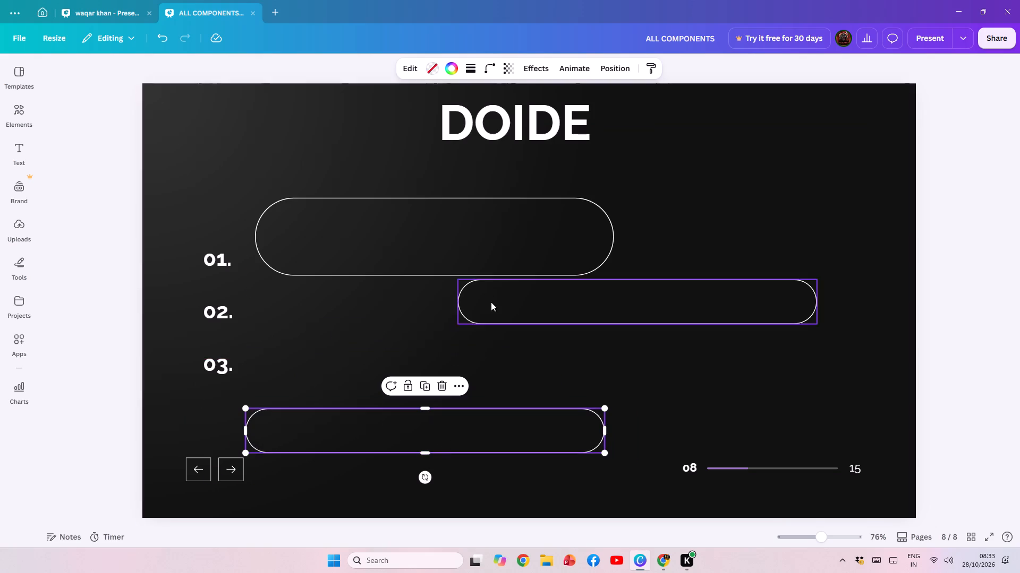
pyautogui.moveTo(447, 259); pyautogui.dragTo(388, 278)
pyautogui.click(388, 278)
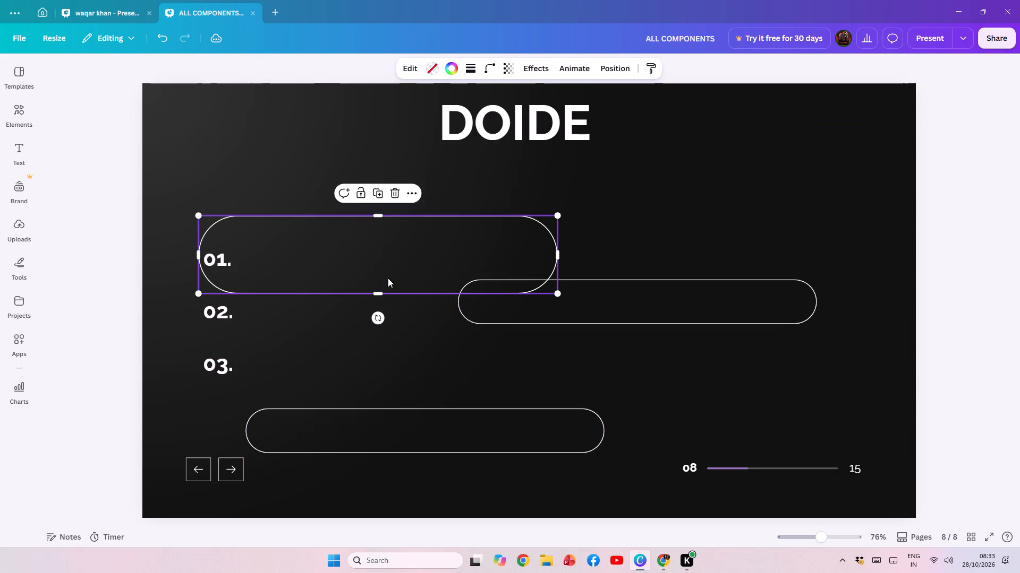
# Move item 02's rounded outline box up to the slide's right edge and make it about three times as tall.
pyautogui.moveTo(583, 305); pyautogui.dragTo(675, 267)
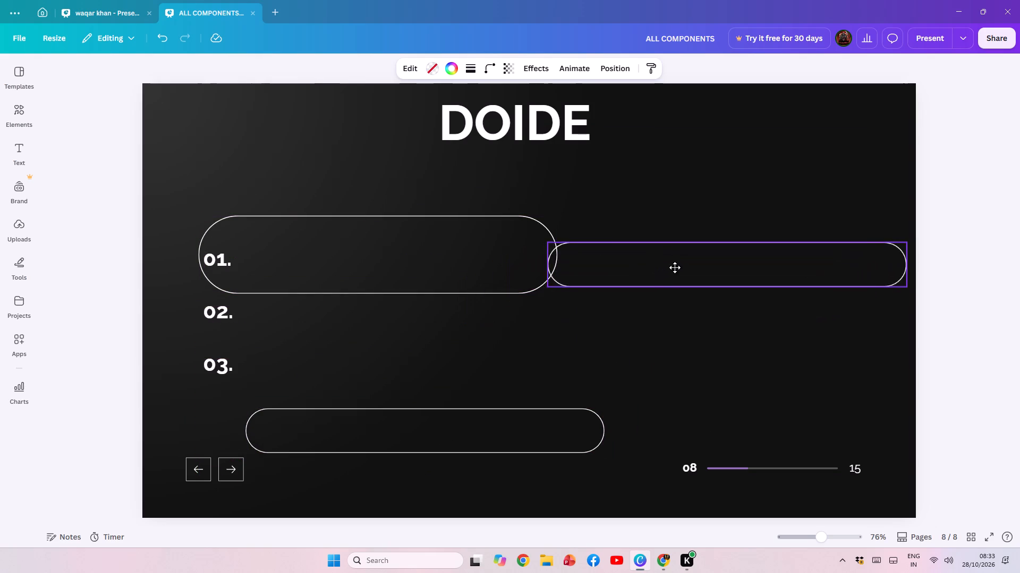
pyautogui.moveTo(675, 267); pyautogui.dragTo(664, 269)
pyautogui.moveTo(716, 292); pyautogui.dragTo(714, 350)
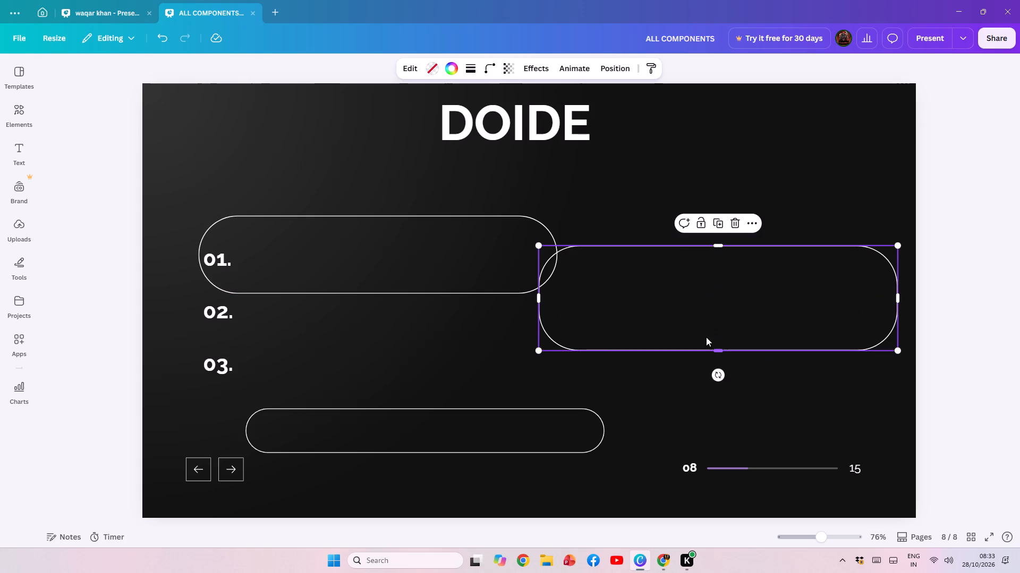
pyautogui.moveTo(703, 327); pyautogui.dragTo(703, 318)
pyautogui.moveTo(703, 318); pyautogui.dragTo(718, 284)
pyautogui.moveTo(734, 304); pyautogui.dragTo(735, 319)
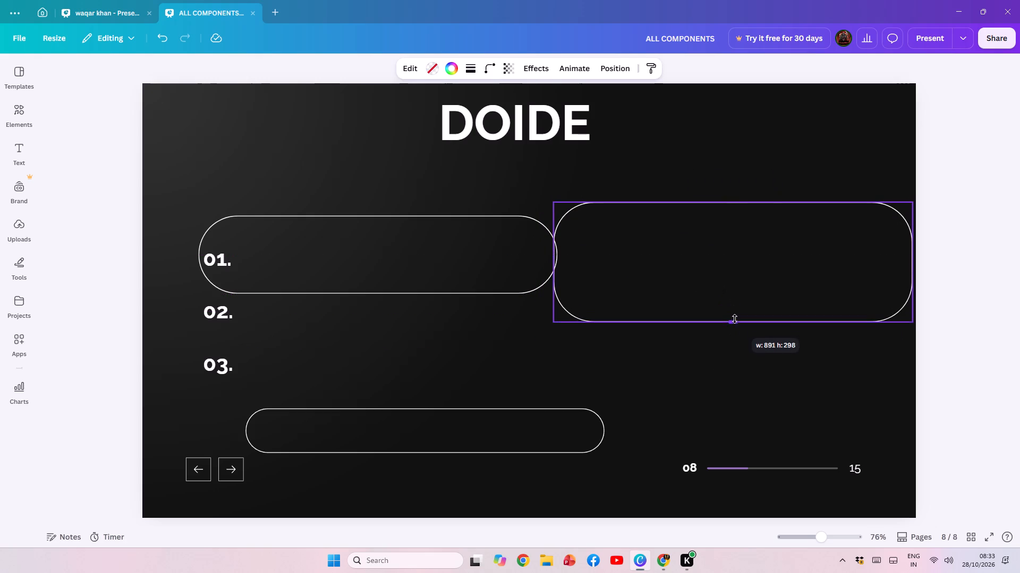
pyautogui.moveTo(735, 319); pyautogui.dragTo(734, 324)
pyautogui.moveTo(730, 331); pyautogui.dragTo(734, 344)
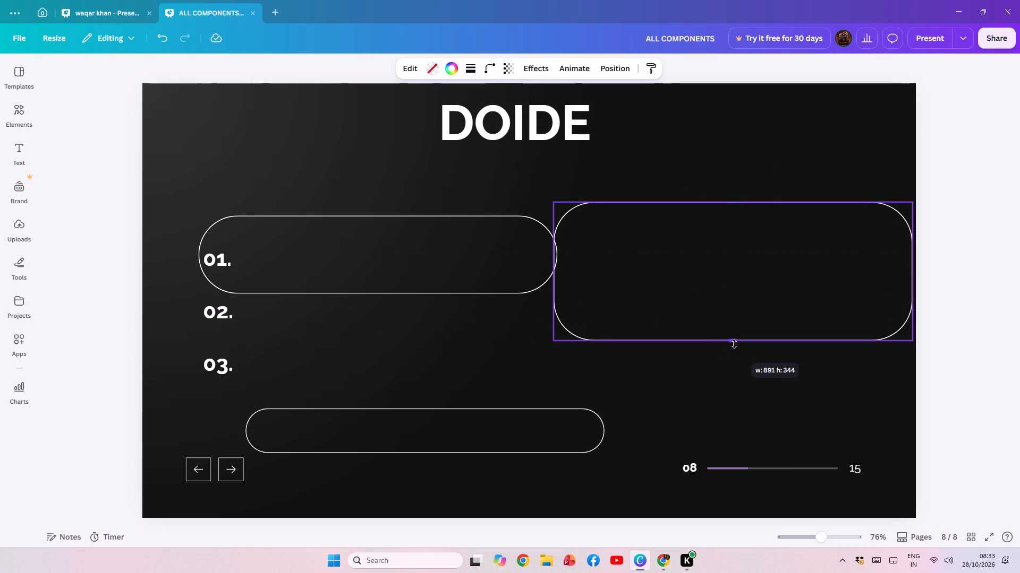
pyautogui.moveTo(734, 344); pyautogui.dragTo(731, 335)
# Delete the other two rounded outline boxes, keeping only the enlarged one at the slide's right.
pyautogui.click(458, 283)
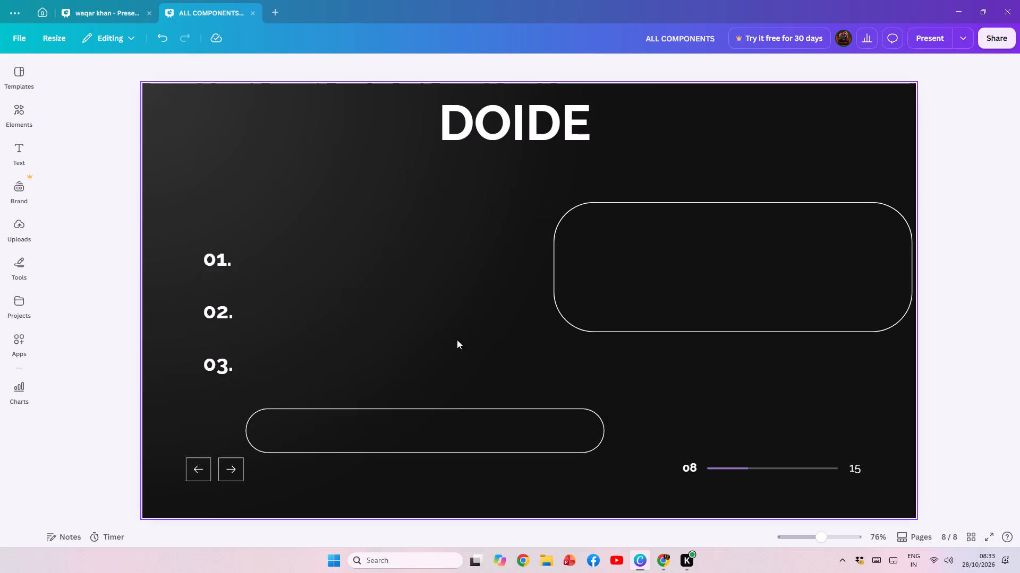
pyautogui.click(455, 427)
pyautogui.press('Delete')
# Paste two copies of the enlarged outline box and move one of them to the slide's lower left area.
pyautogui.click(612, 318)
pyautogui.hotkey('ctrl', 'c')
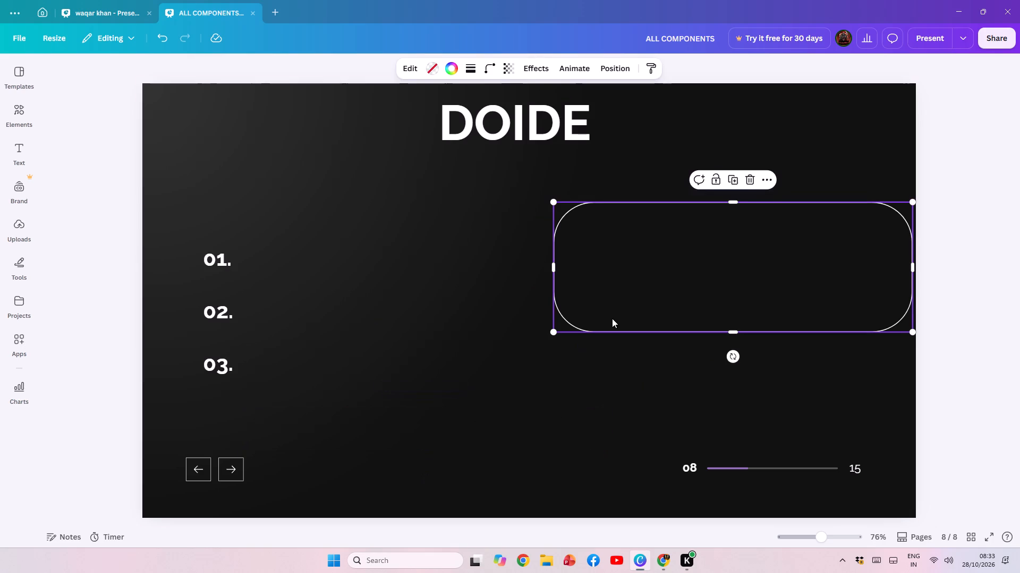
pyautogui.hotkey('ctrl', 'v')
pyautogui.hotkey('ctrl', 'v')
pyautogui.moveTo(645, 318); pyautogui.dragTo(278, 308)
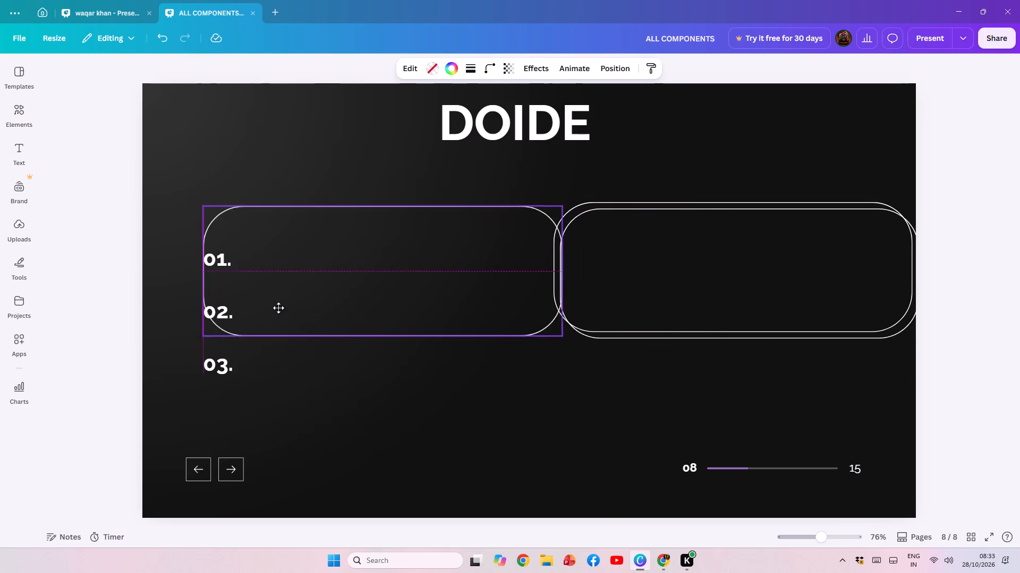
pyautogui.moveTo(278, 308); pyautogui.dragTo(275, 307)
pyautogui.click(270, 311)
pyautogui.click(220, 263)
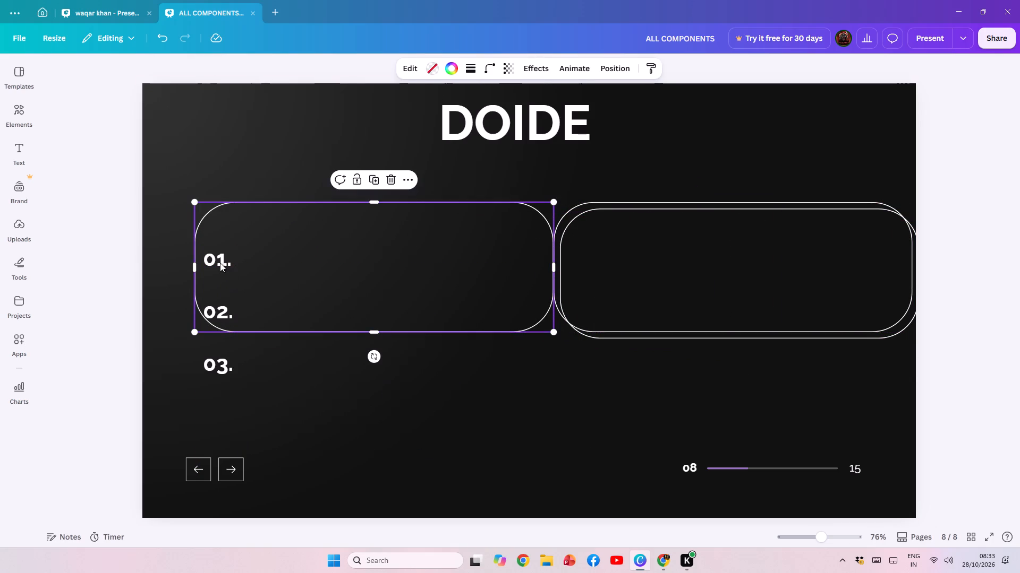
pyautogui.moveTo(267, 245); pyautogui.dragTo(297, 345)
# Delete the numbers 01, 02 and 03 from the slide.
pyautogui.click(224, 259)
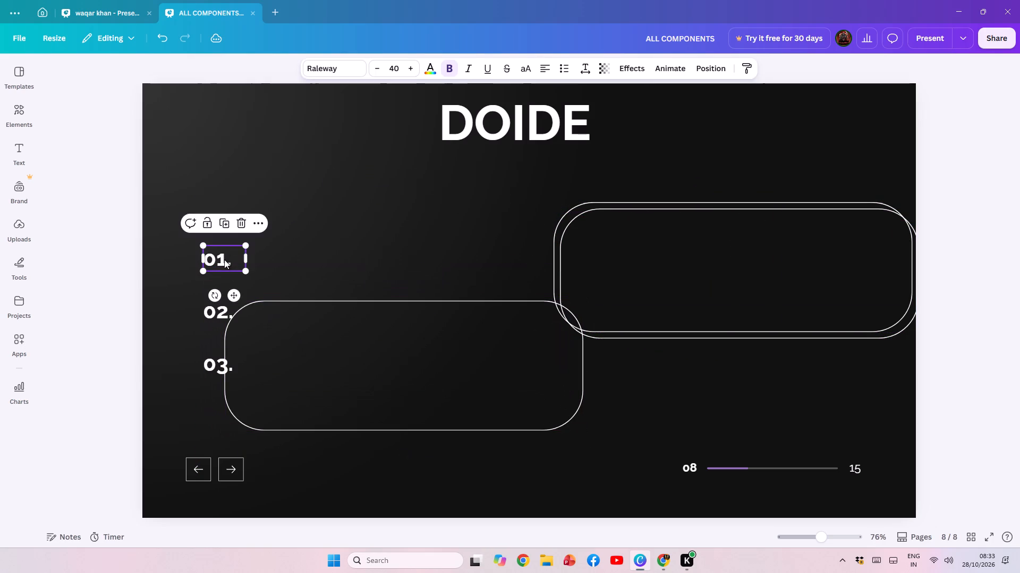
pyautogui.press('Delete')
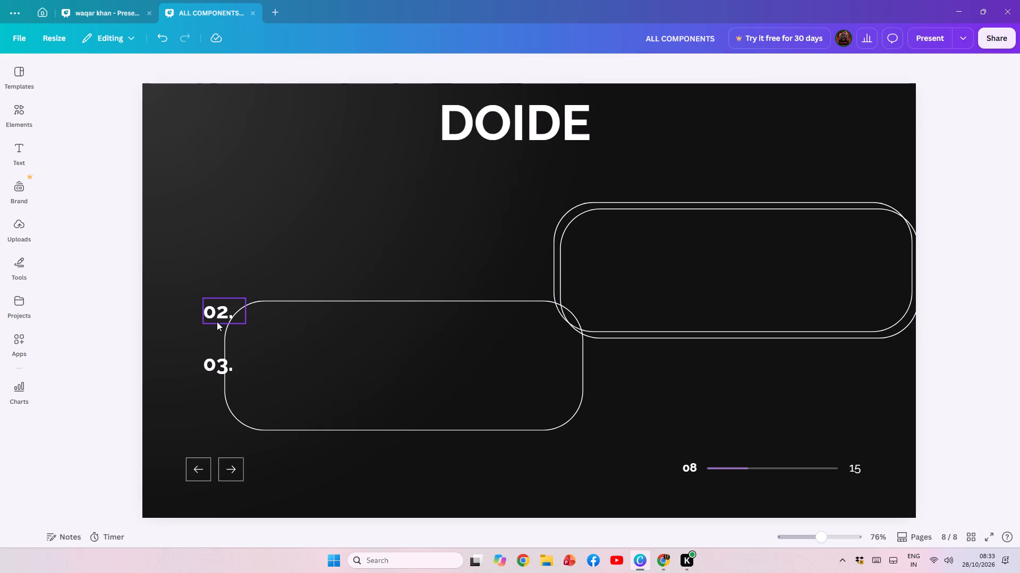
pyautogui.click(217, 322)
pyautogui.press('Delete')
pyautogui.click(215, 360)
pyautogui.press('Delete')
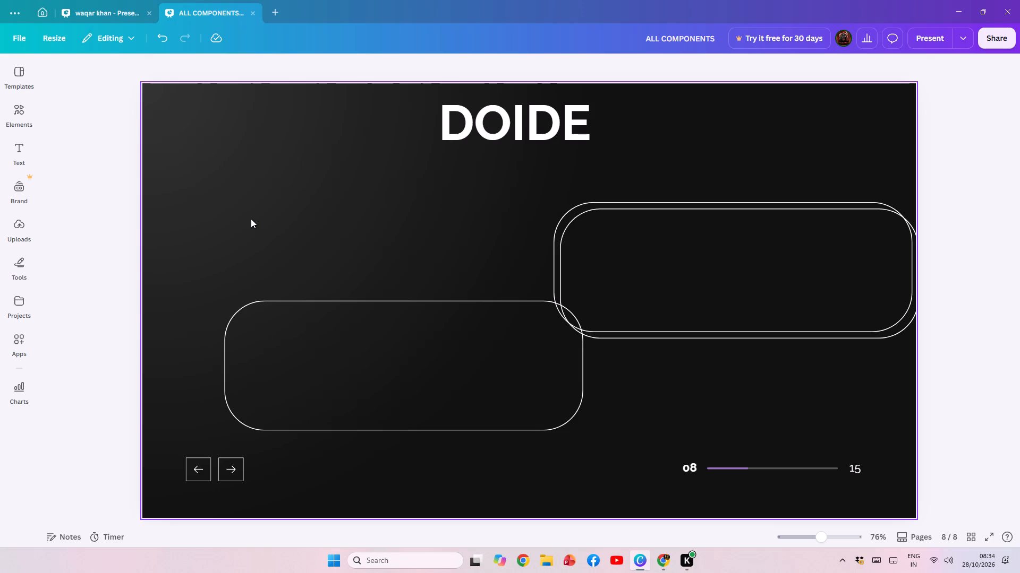
# Arrange the outline boxes with two level side by side beneath the DOIDE heading and the third below them.
pyautogui.moveTo(309, 343); pyautogui.dragTo(291, 351)
pyautogui.moveTo(704, 267); pyautogui.dragTo(582, 268)
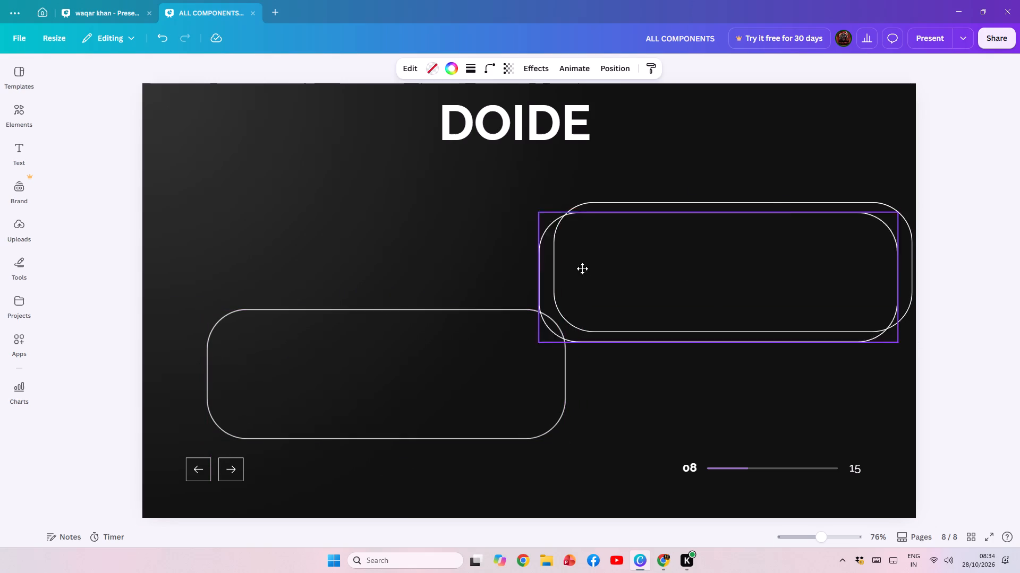
pyautogui.moveTo(582, 268); pyautogui.dragTo(335, 223)
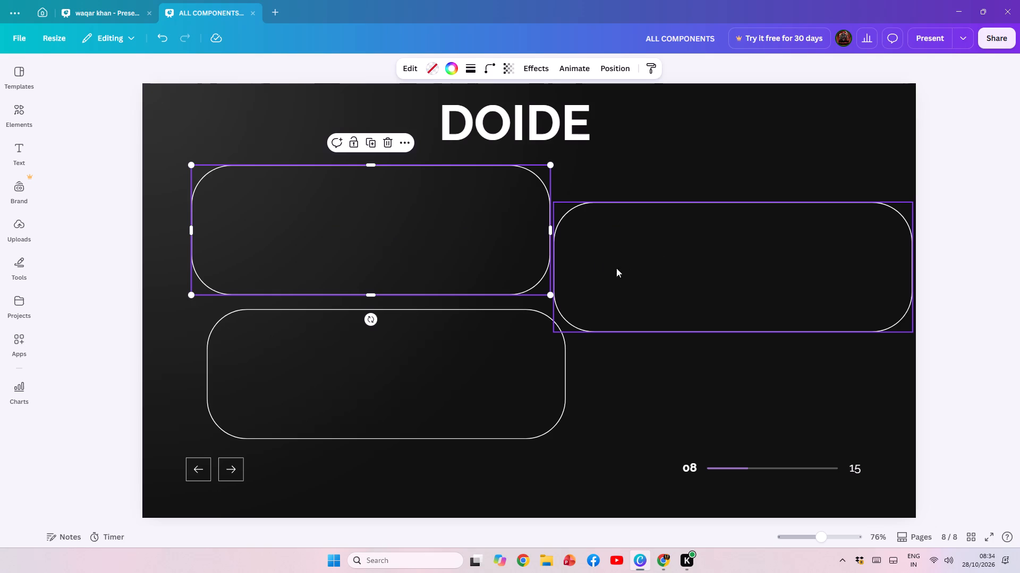
pyautogui.moveTo(626, 276); pyautogui.dragTo(629, 314)
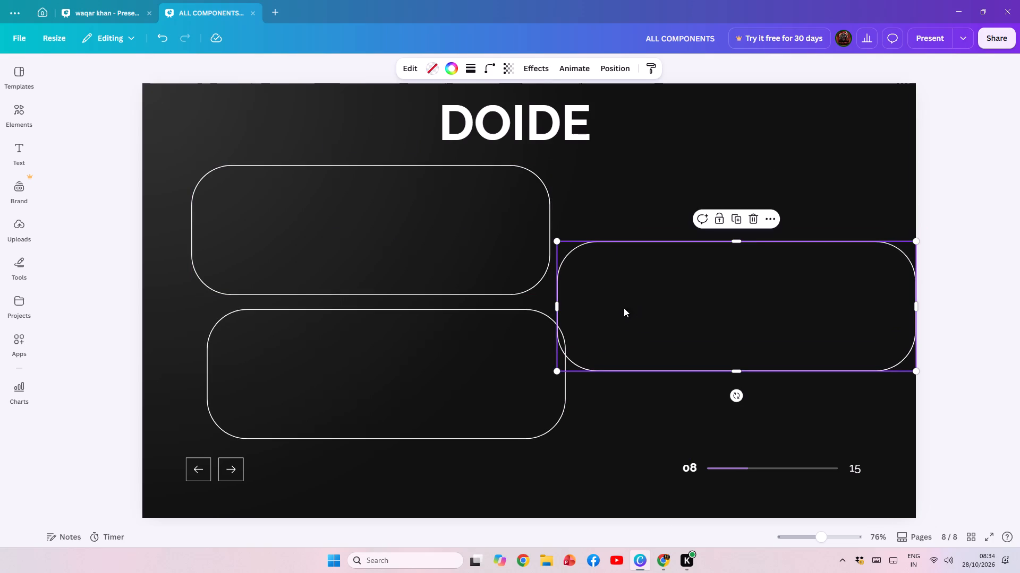
pyautogui.moveTo(357, 249); pyautogui.dragTo(328, 255)
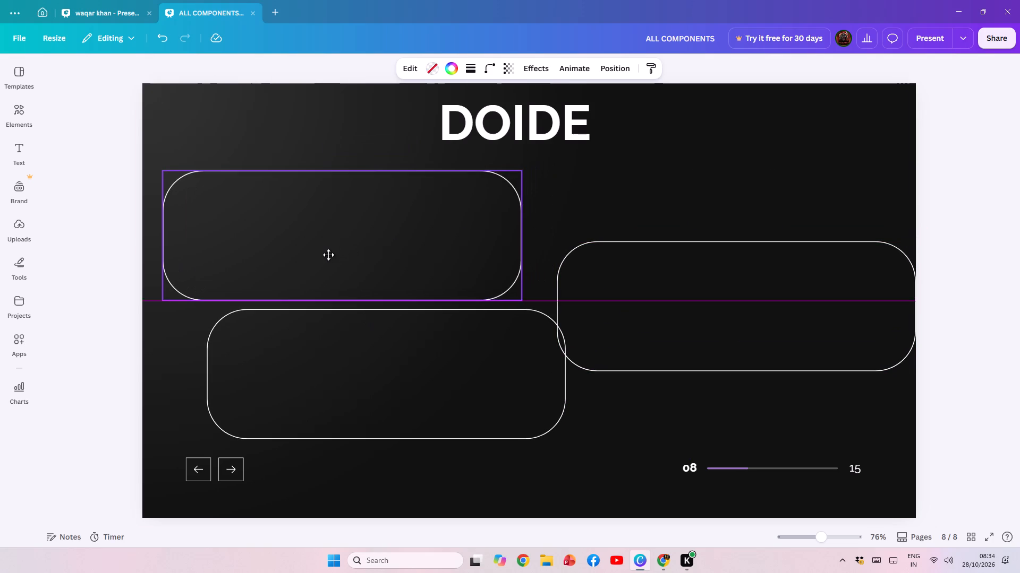
pyautogui.moveTo(328, 255); pyautogui.dragTo(339, 258)
pyautogui.moveTo(371, 340); pyautogui.dragTo(395, 354)
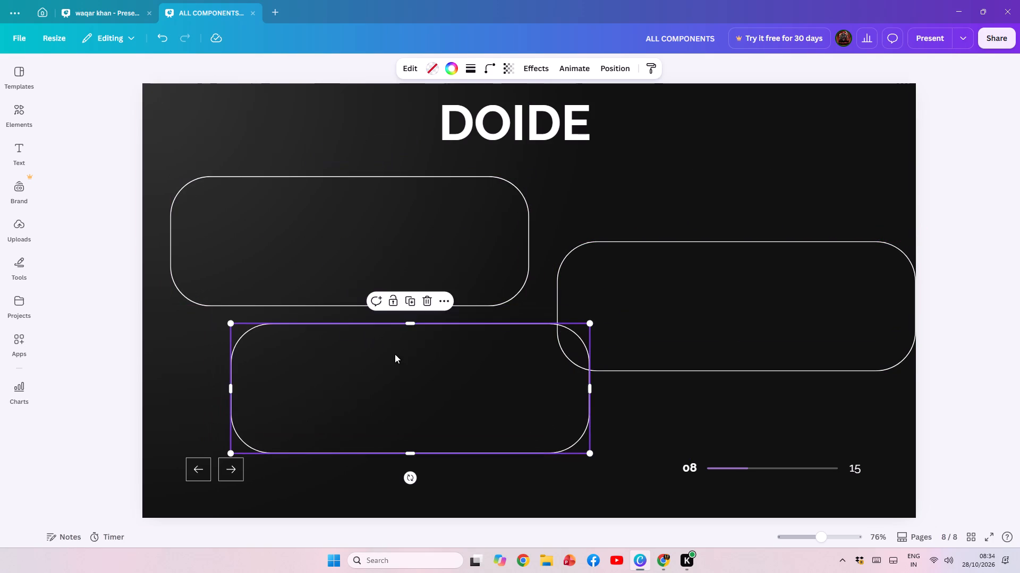
pyautogui.moveTo(700, 259); pyautogui.dragTo(693, 194)
pyautogui.doubleClick(692, 194)
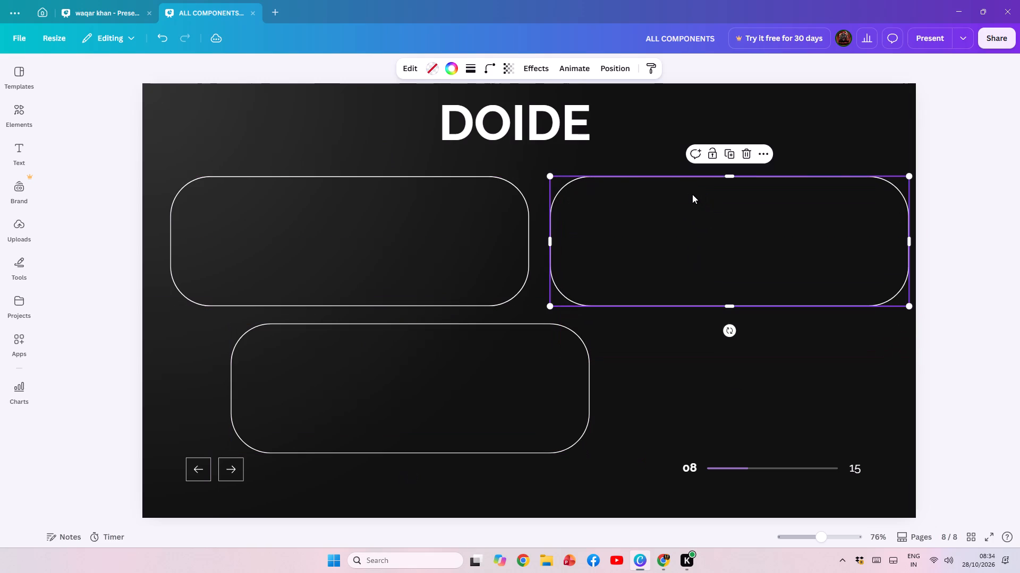
# Centre the third outline box beneath the upper pair and widen the gap between the two upper boxes.
pyautogui.moveTo(520, 386); pyautogui.dragTo(655, 385)
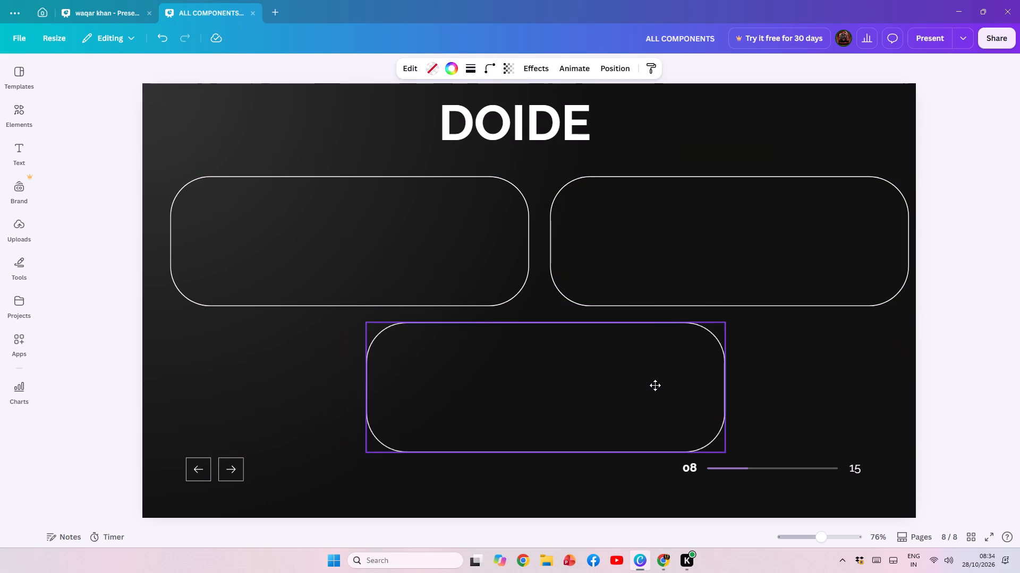
pyautogui.moveTo(655, 385); pyautogui.dragTo(649, 387)
pyautogui.doubleClick(703, 244)
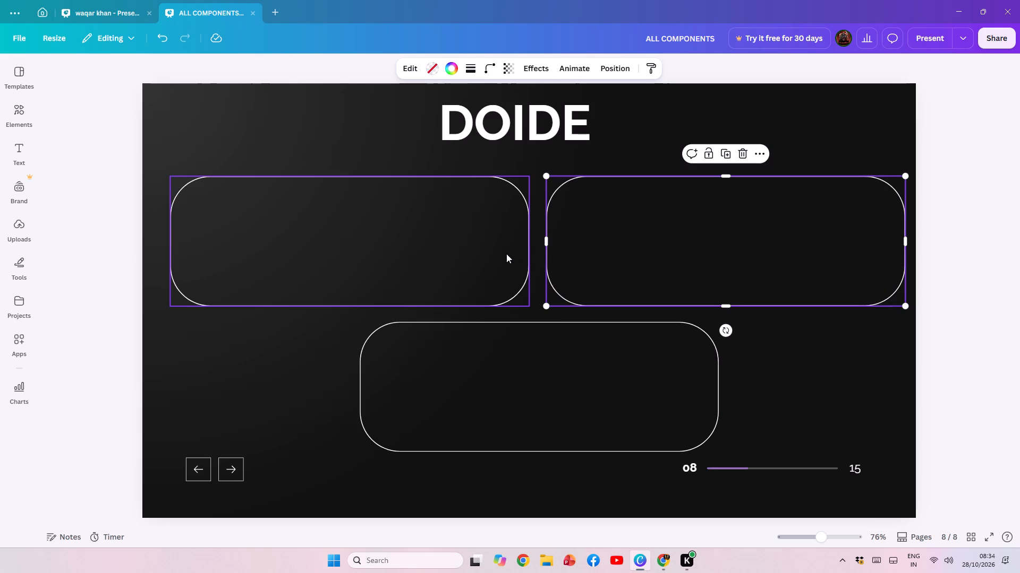
pyautogui.moveTo(453, 251); pyautogui.dragTo(441, 251)
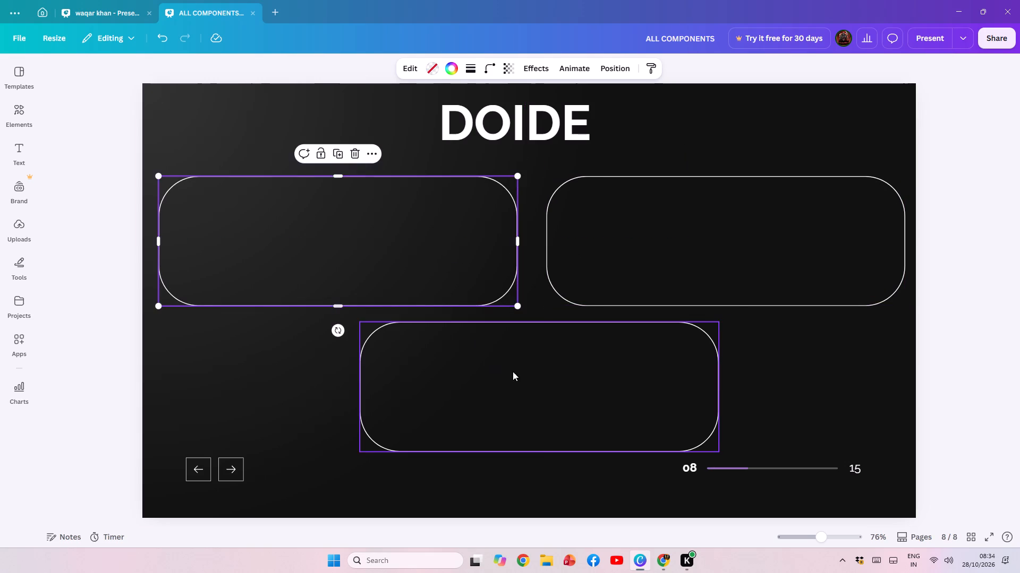
pyautogui.moveTo(514, 372); pyautogui.dragTo(506, 373)
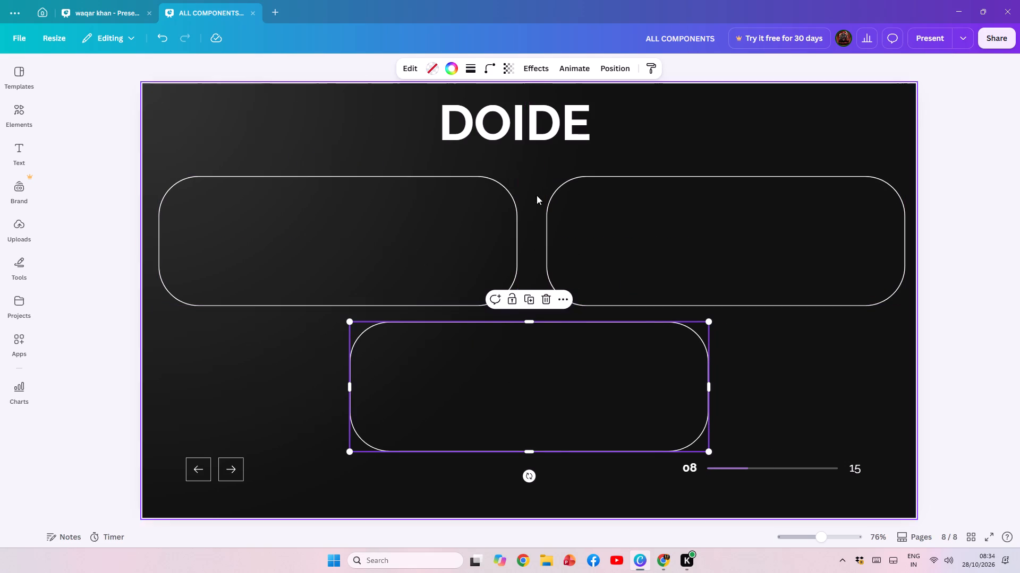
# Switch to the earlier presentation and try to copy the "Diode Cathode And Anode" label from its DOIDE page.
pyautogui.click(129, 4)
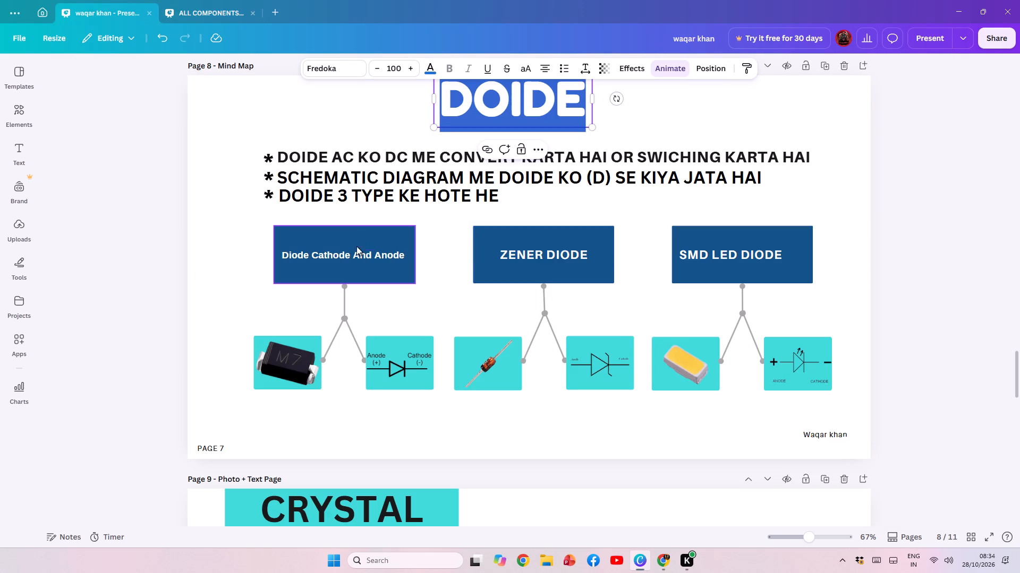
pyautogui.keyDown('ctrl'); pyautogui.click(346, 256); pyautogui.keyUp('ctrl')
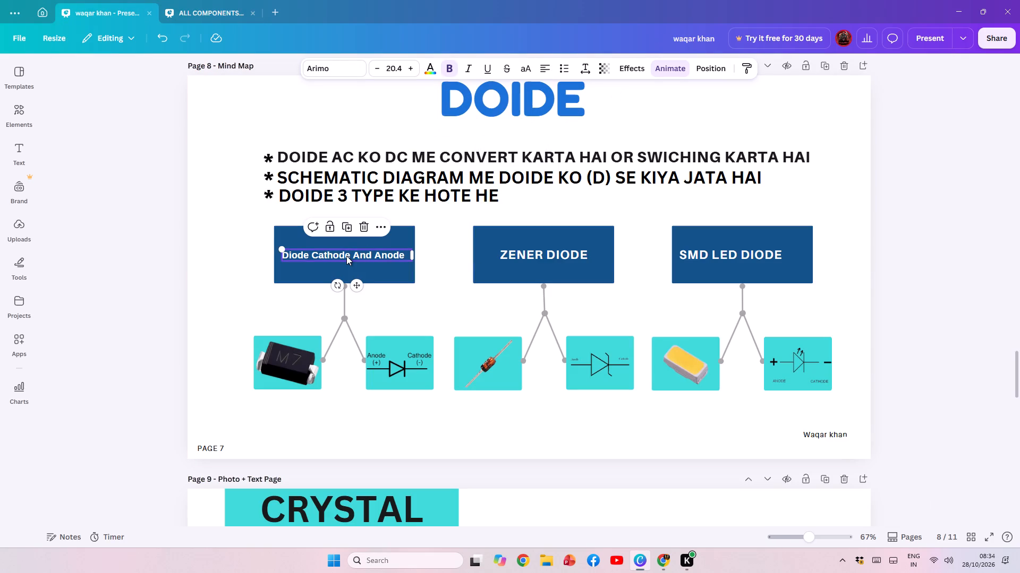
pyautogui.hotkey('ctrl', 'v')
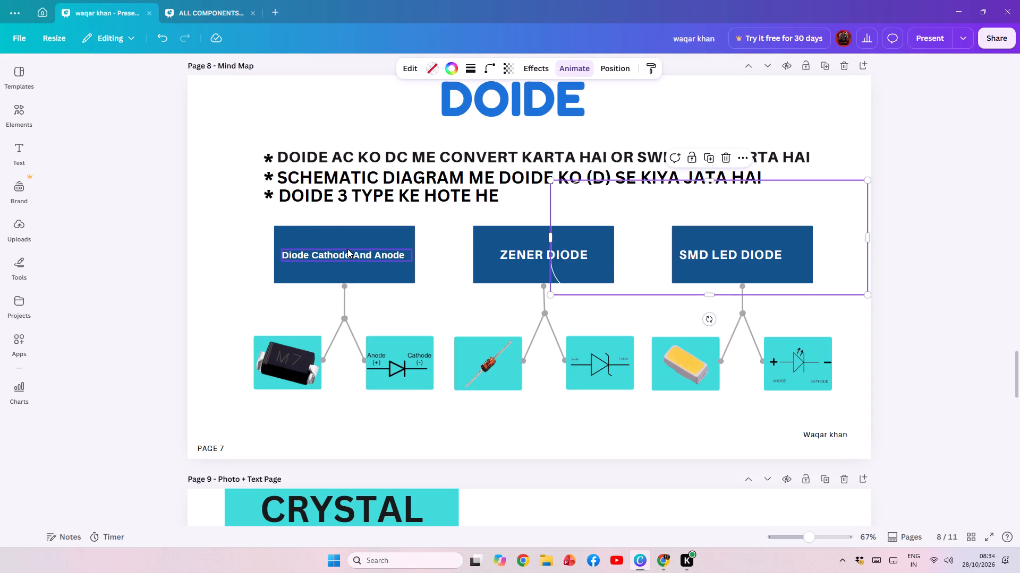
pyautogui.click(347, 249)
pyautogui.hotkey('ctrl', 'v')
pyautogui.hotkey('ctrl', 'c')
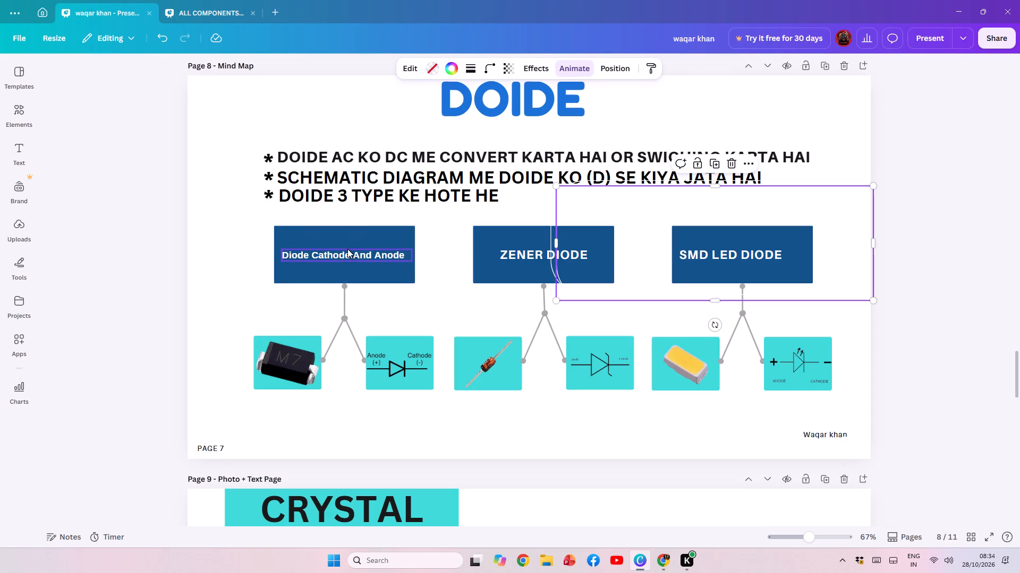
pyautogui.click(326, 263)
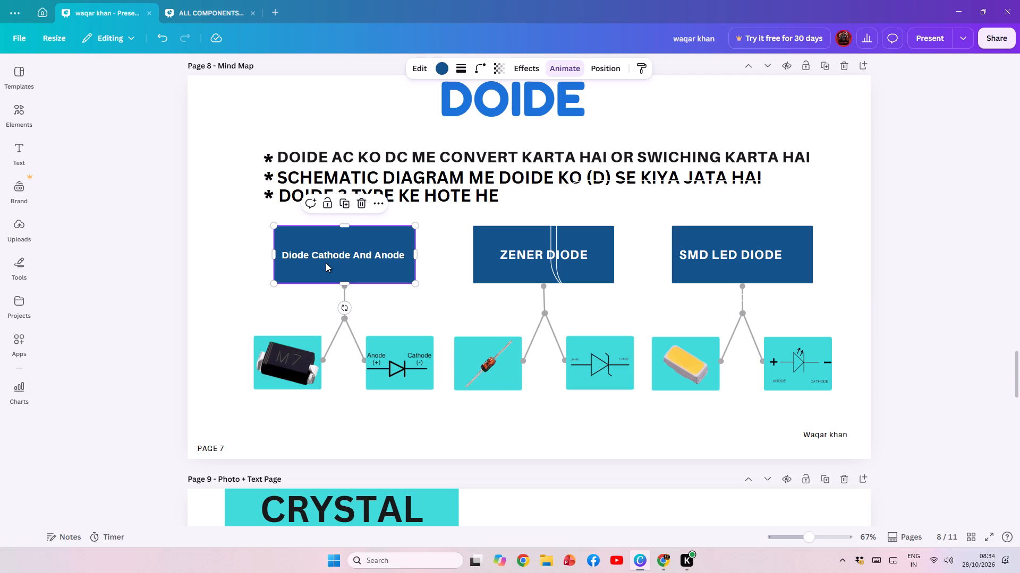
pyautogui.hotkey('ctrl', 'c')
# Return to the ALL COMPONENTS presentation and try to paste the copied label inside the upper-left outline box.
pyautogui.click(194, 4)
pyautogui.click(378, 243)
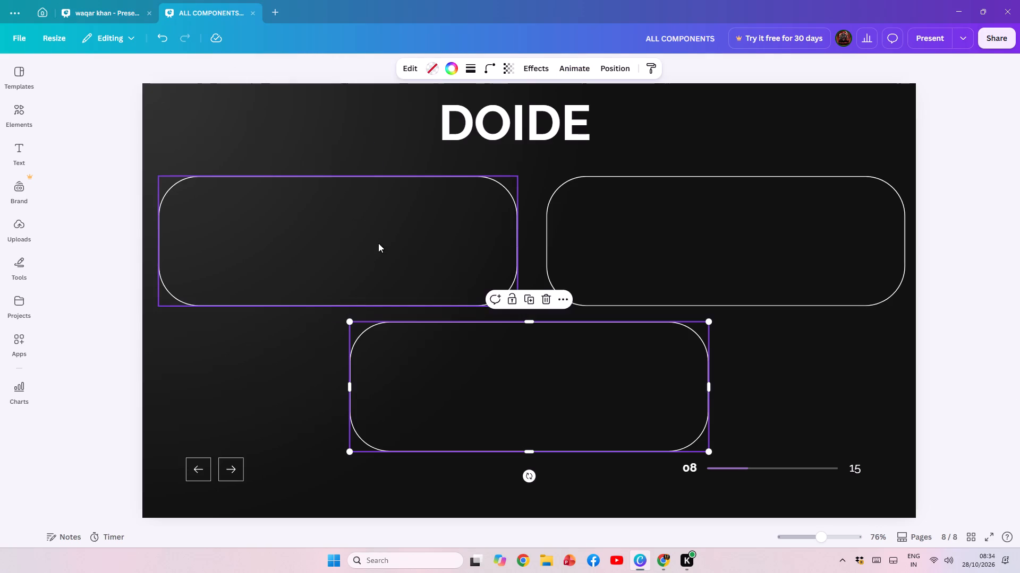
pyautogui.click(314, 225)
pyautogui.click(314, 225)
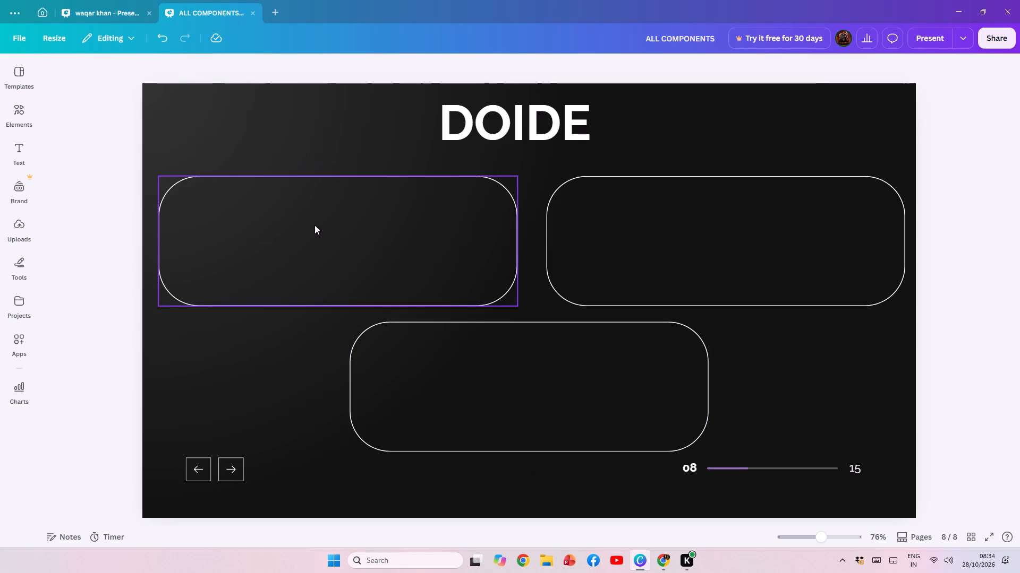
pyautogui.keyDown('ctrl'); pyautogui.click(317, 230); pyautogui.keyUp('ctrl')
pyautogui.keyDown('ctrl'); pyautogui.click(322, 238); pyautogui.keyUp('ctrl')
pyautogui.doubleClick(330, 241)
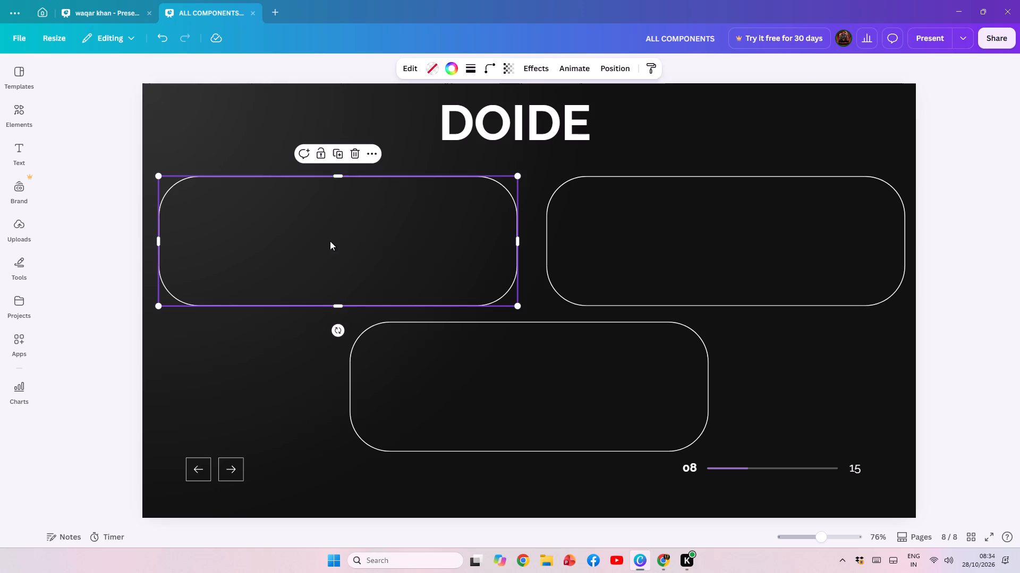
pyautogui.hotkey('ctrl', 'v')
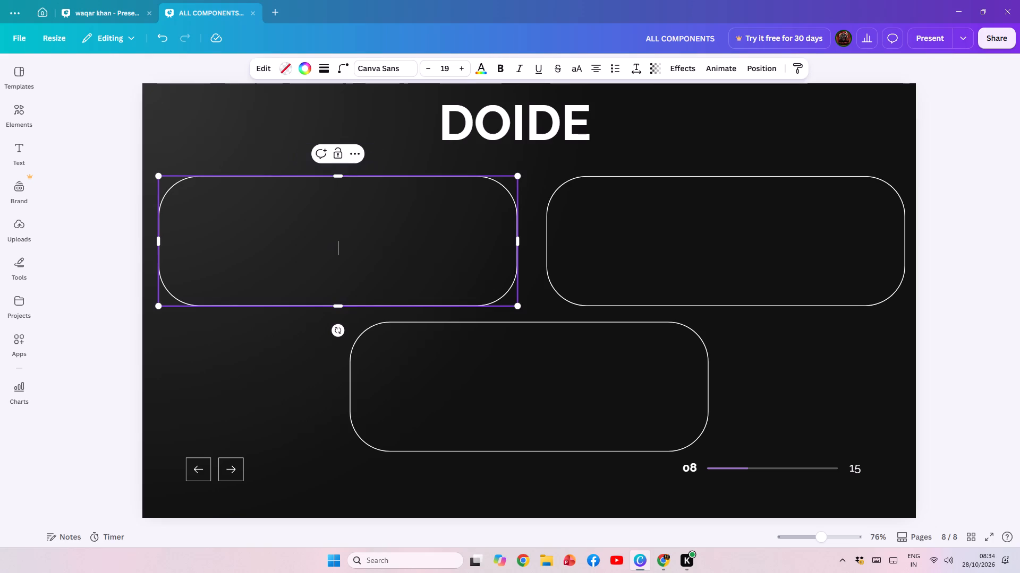
# Copy the "Diode Cathode And Anode" text from the earlier presentation's DOIDE page into the first outline box, adding blank lines beneath it.
pyautogui.click(88, 12)
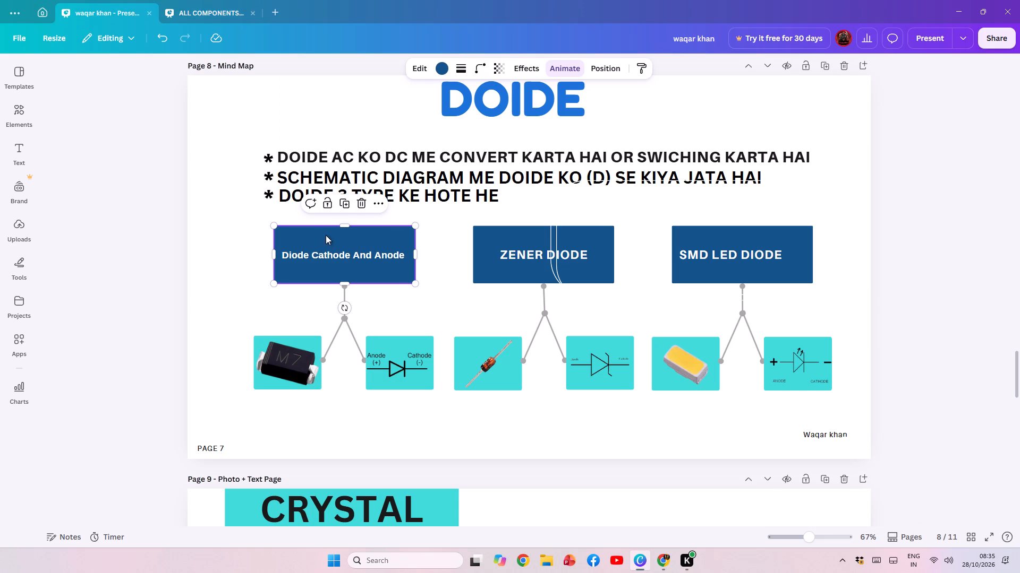
pyautogui.tripleClick(337, 255)
pyautogui.hotkey('ctrl', 'c')
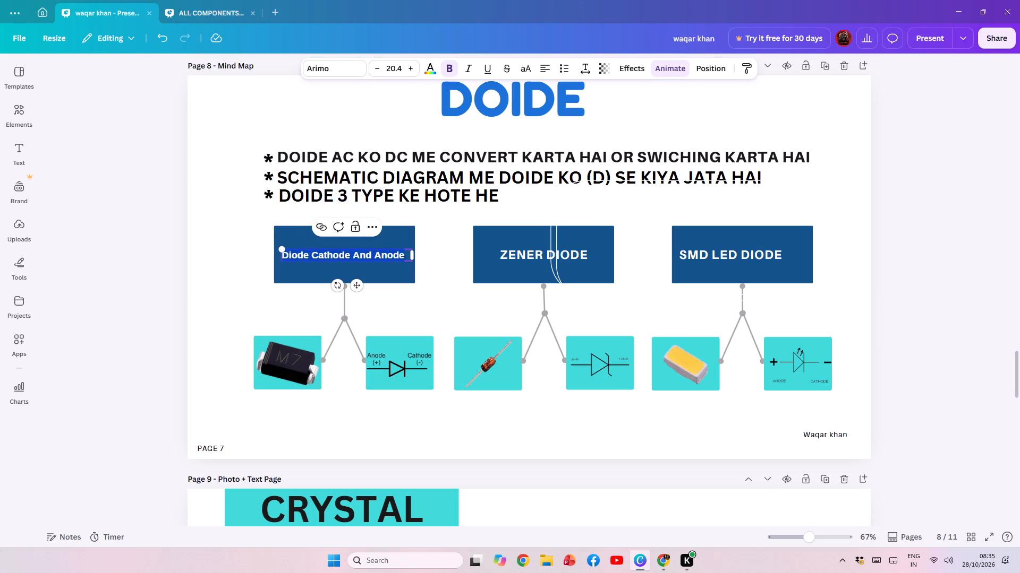
pyautogui.click(195, 15)
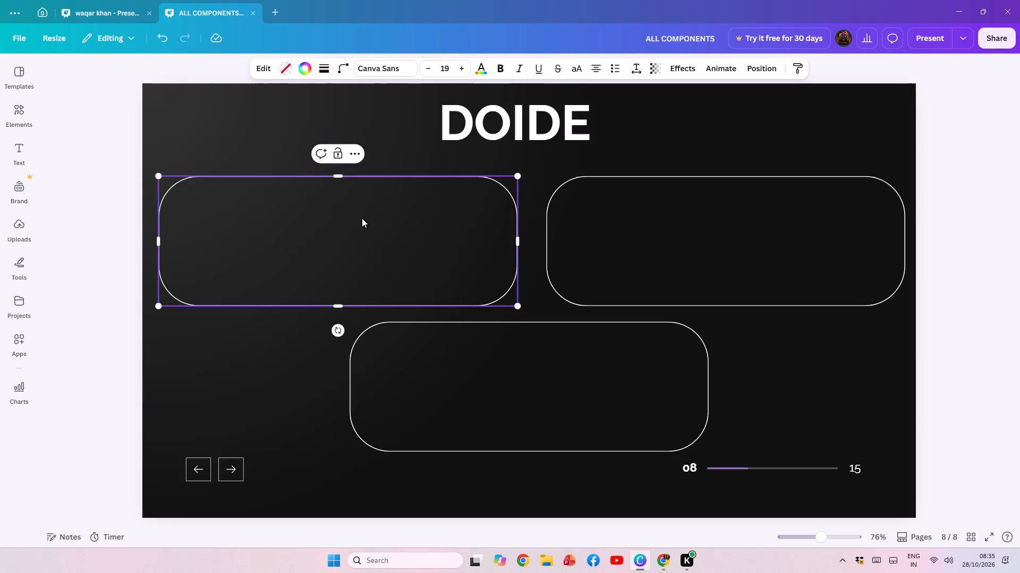
pyautogui.hotkey('ctrl', 'v')
pyautogui.press('Return')
pyautogui.press('Return')
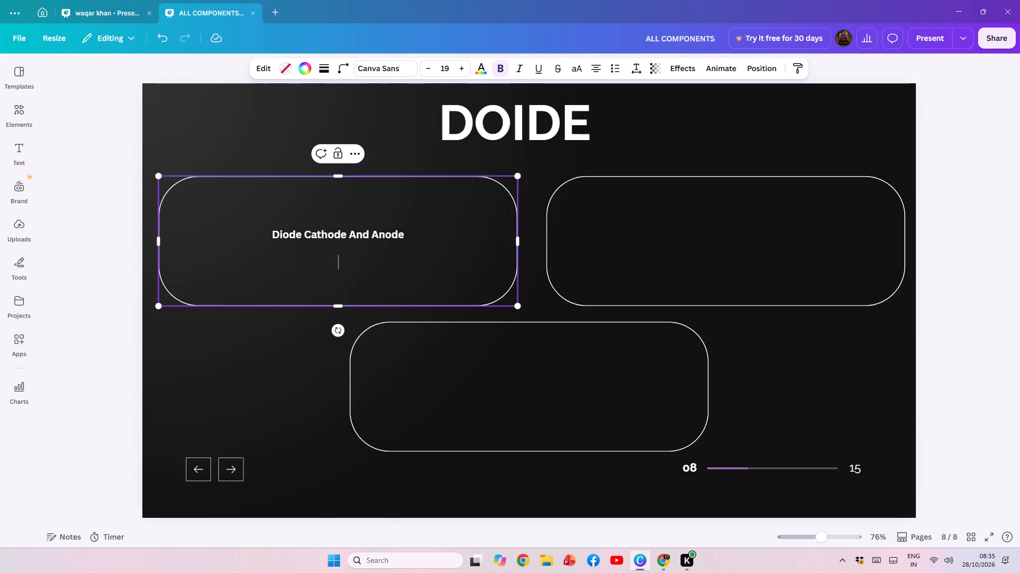
pyautogui.press('Return')
pyautogui.press('Return')
pyautogui.press('Return')
pyautogui.press('Return')
pyautogui.click(368, 209)
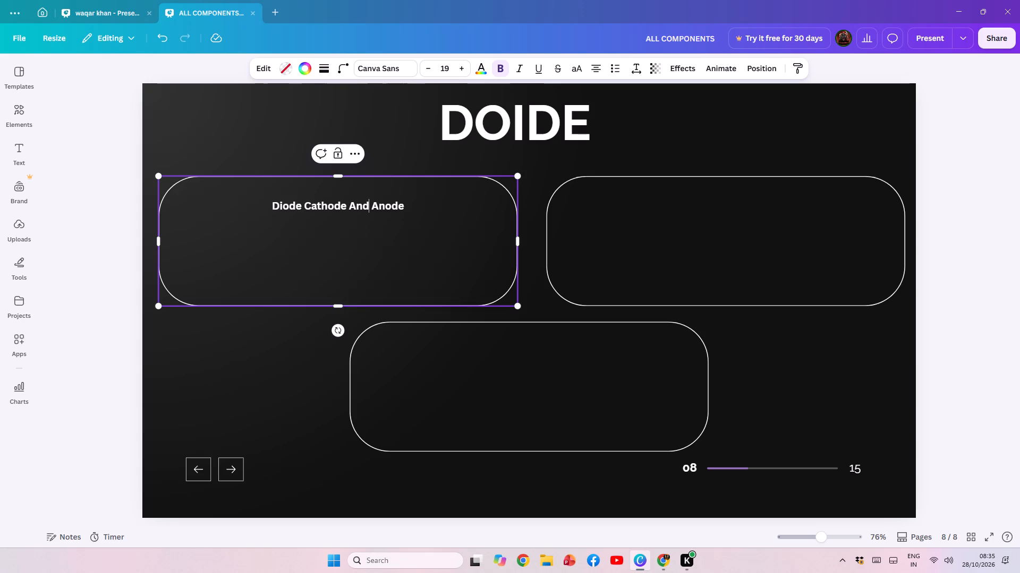
# Increase the font size of the "Diode Cathode And Anode" label to 39.
pyautogui.moveTo(403, 207); pyautogui.dragTo(279, 210)
pyautogui.click(277, 210)
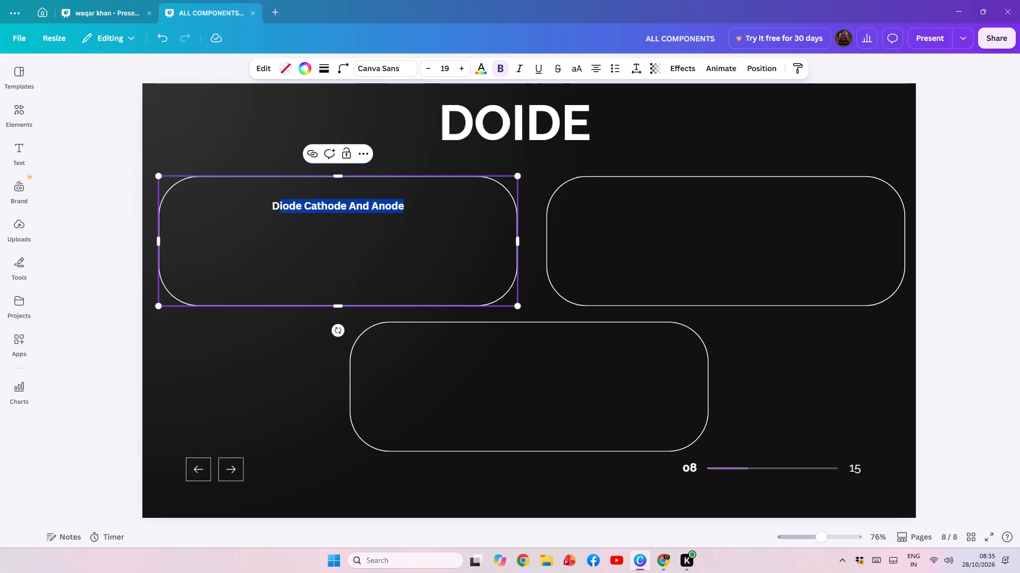
pyautogui.moveTo(271, 210); pyautogui.dragTo(414, 211)
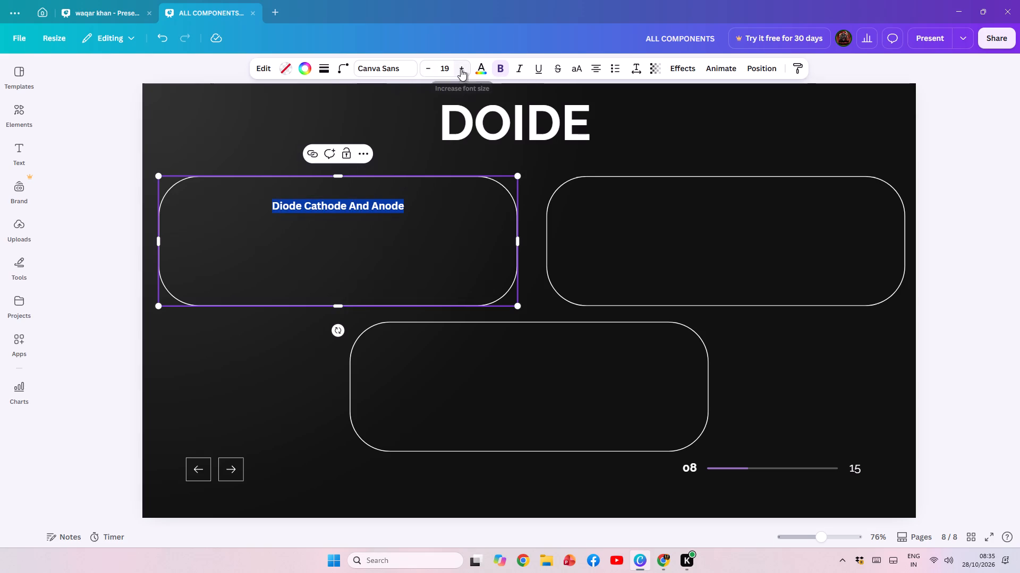
pyautogui.tripleClick(461, 69)
pyautogui.doubleClick(461, 69)
pyautogui.tripleClick(461, 69)
pyautogui.tripleClick(461, 69)
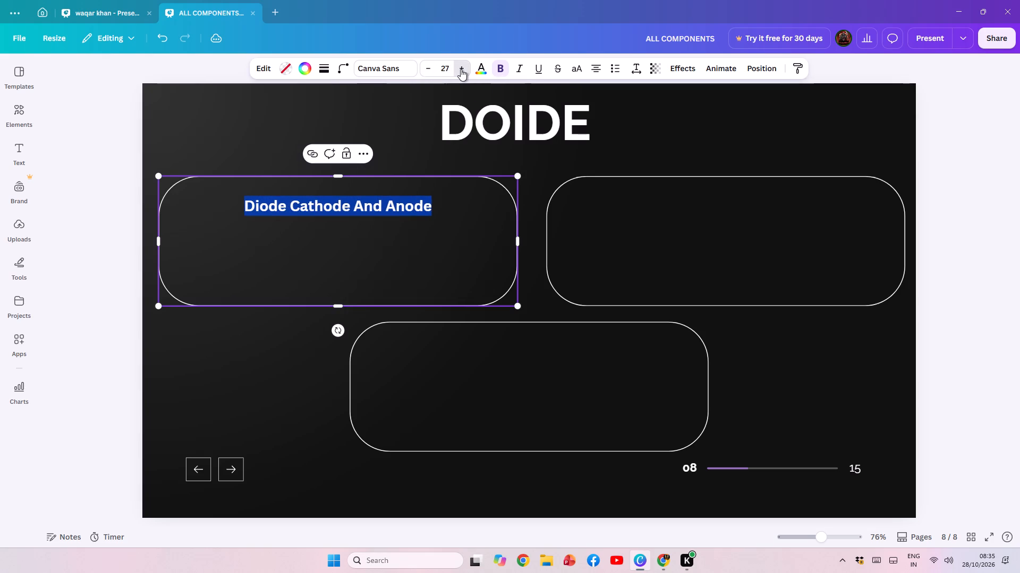
pyautogui.tripleClick(461, 69)
pyautogui.tripleClick(461, 69)
pyautogui.click(461, 69)
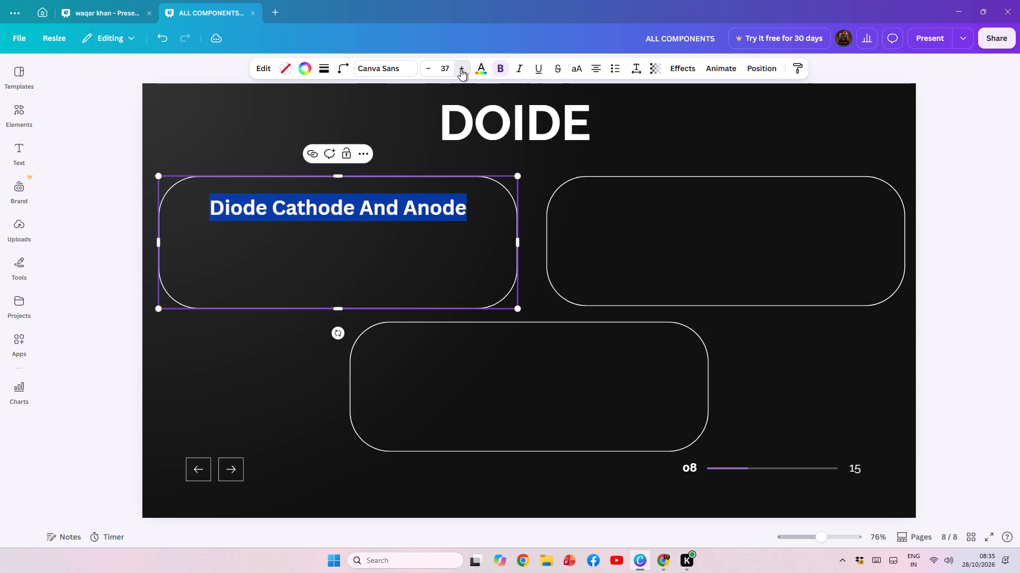
pyautogui.click(461, 69)
pyautogui.click(461, 69)
pyautogui.click(381, 240)
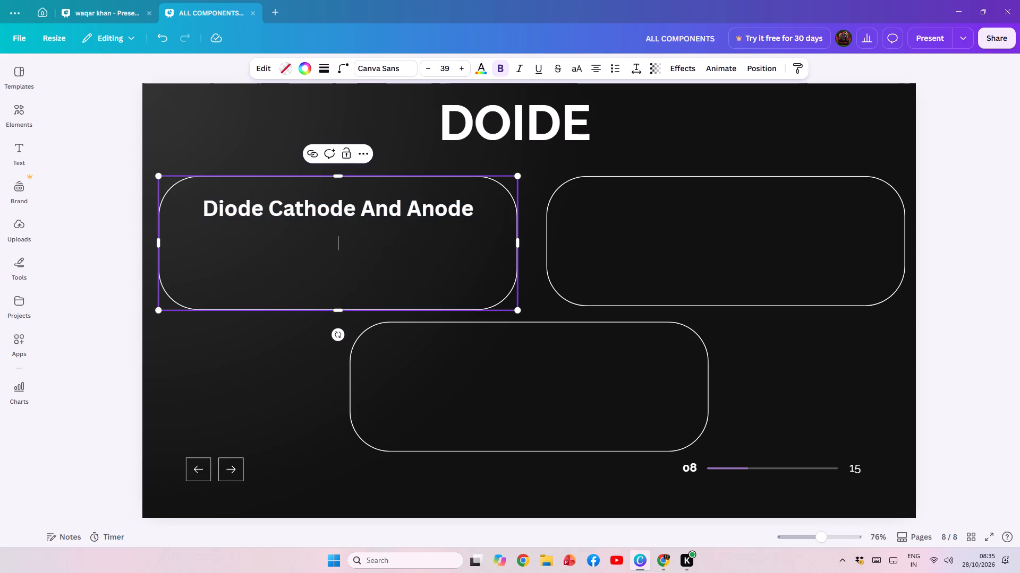
# Delete the blank lines beneath the "Diode Cathode And Anode" label in the first outline box.
pyautogui.press('BackSpace')
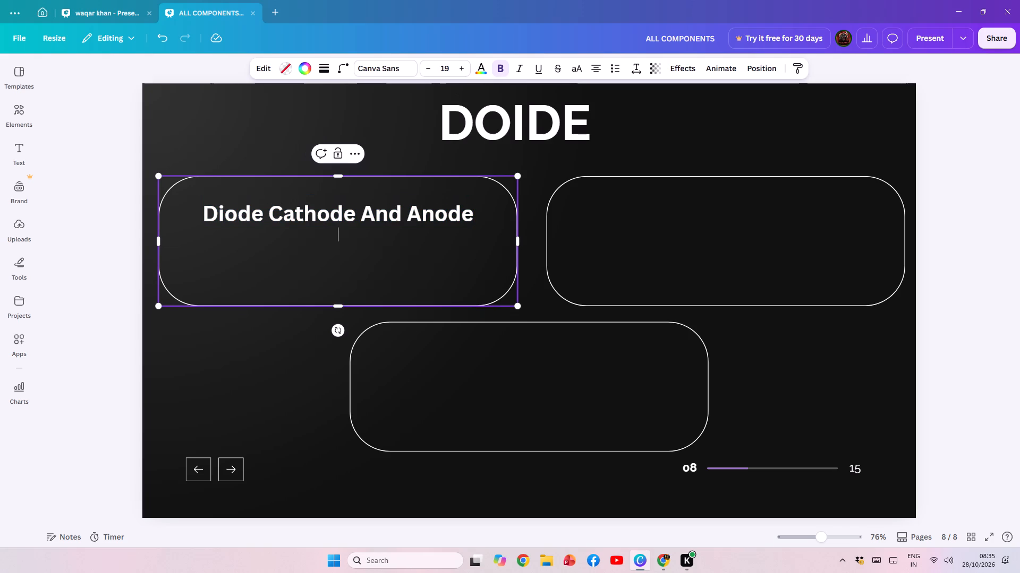
pyautogui.press('BackSpace')
pyautogui.click(372, 222)
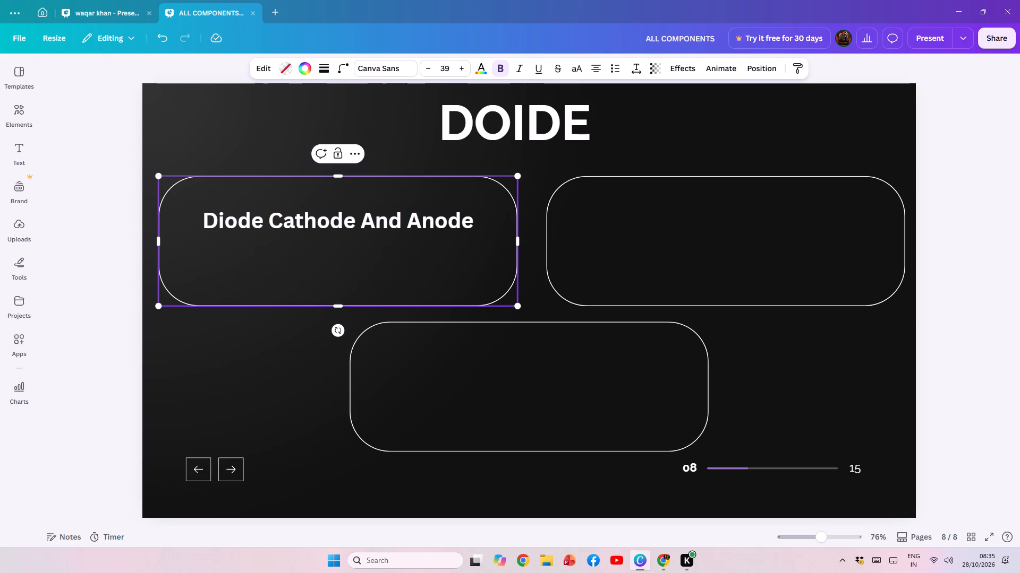
pyautogui.click(469, 221)
pyautogui.press('Up')
pyautogui.press('BackSpace')
pyautogui.press('BackSpace')
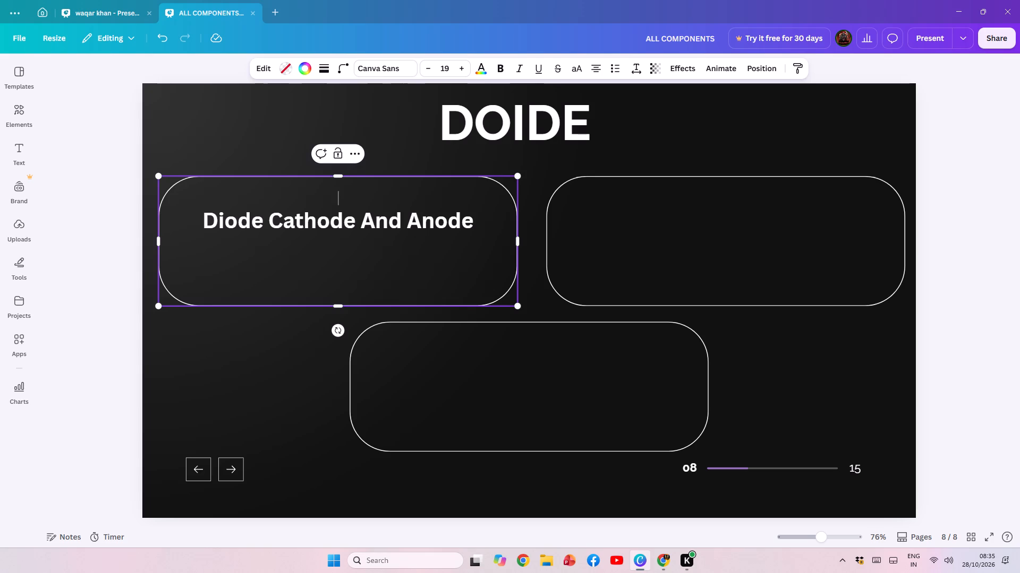
pyautogui.click(352, 205)
pyautogui.click(316, 242)
pyautogui.press('BackSpace')
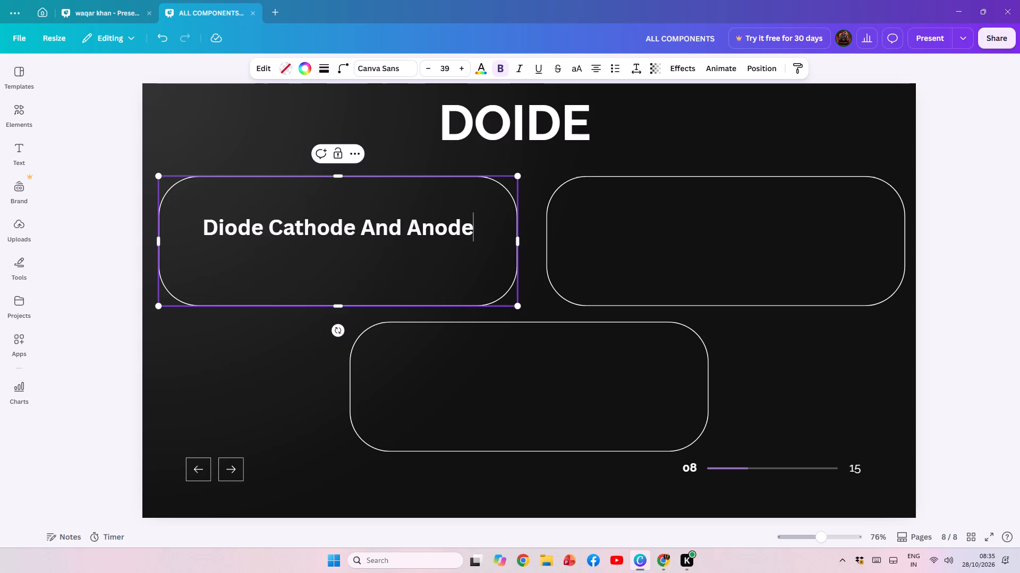
pyautogui.press('Up')
pyautogui.click(335, 245)
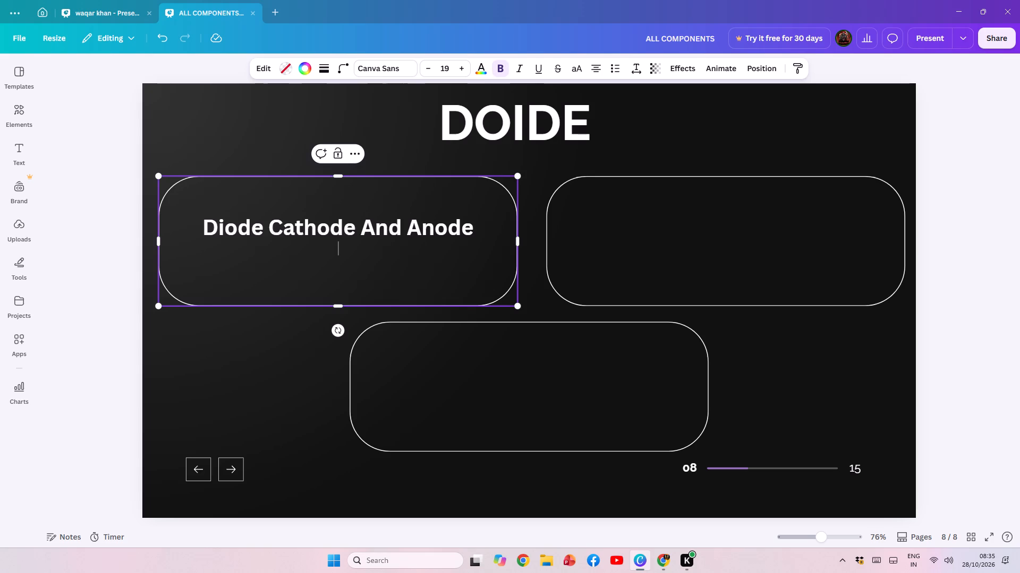
pyautogui.click(345, 254)
pyautogui.click(343, 265)
pyautogui.click(357, 283)
pyautogui.press('BackSpace')
pyautogui.press('BackSpace')
pyautogui.press('BackSpace')
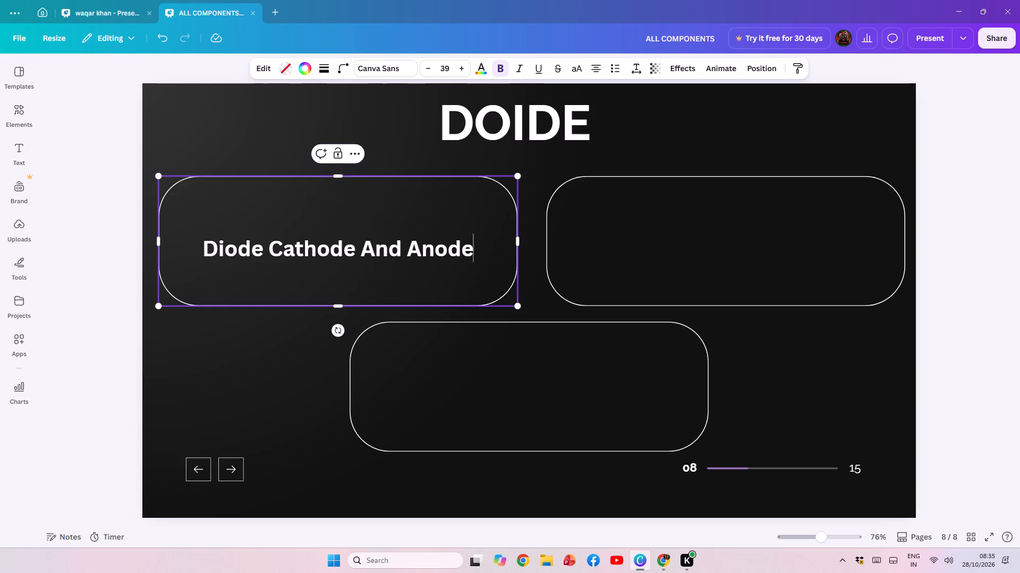
# Add three blank lines beneath the "Diode Cathode And Anode" label to raise it to the top of its outline box.
pyautogui.press('Return')
pyautogui.press('Return')
pyautogui.press('Return')
pyautogui.press('Return')
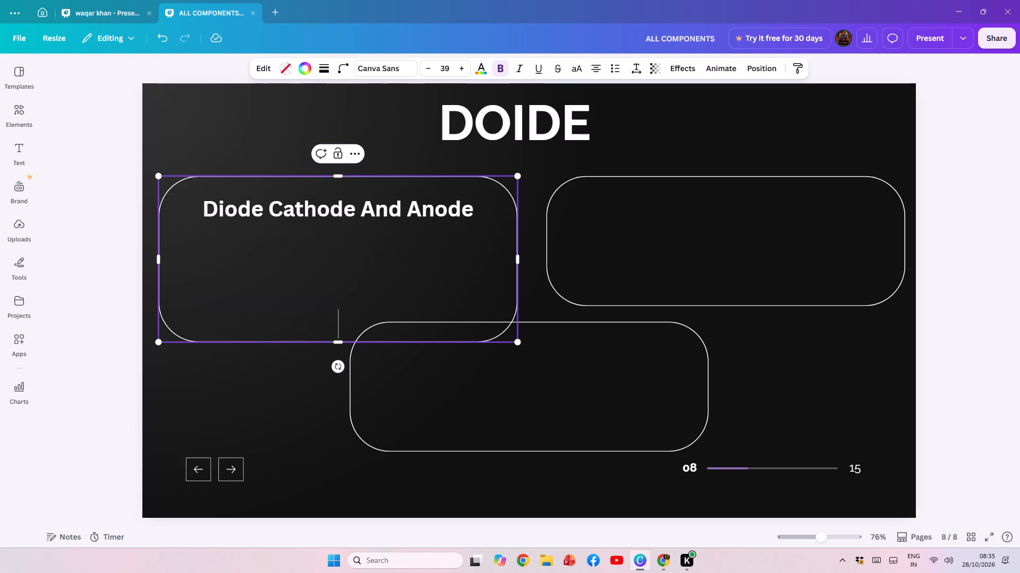
pyautogui.press('BackSpace')
pyautogui.click(277, 377)
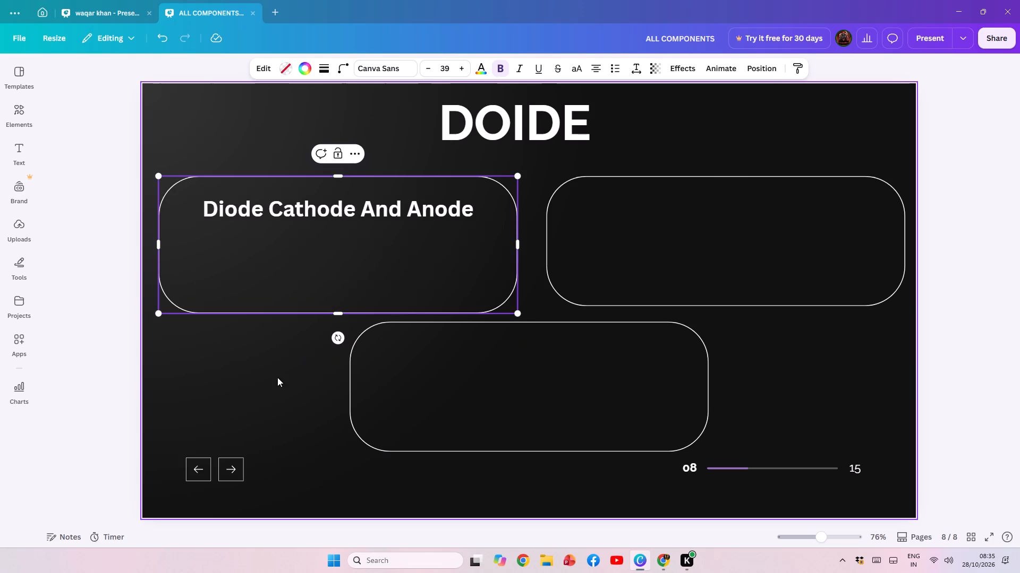
# Copy the M7 diode photo from the earlier presentation's DOIDE page and place it beneath the left part of the "Diode Cathode And Anode" label.
pyautogui.click(105, 11)
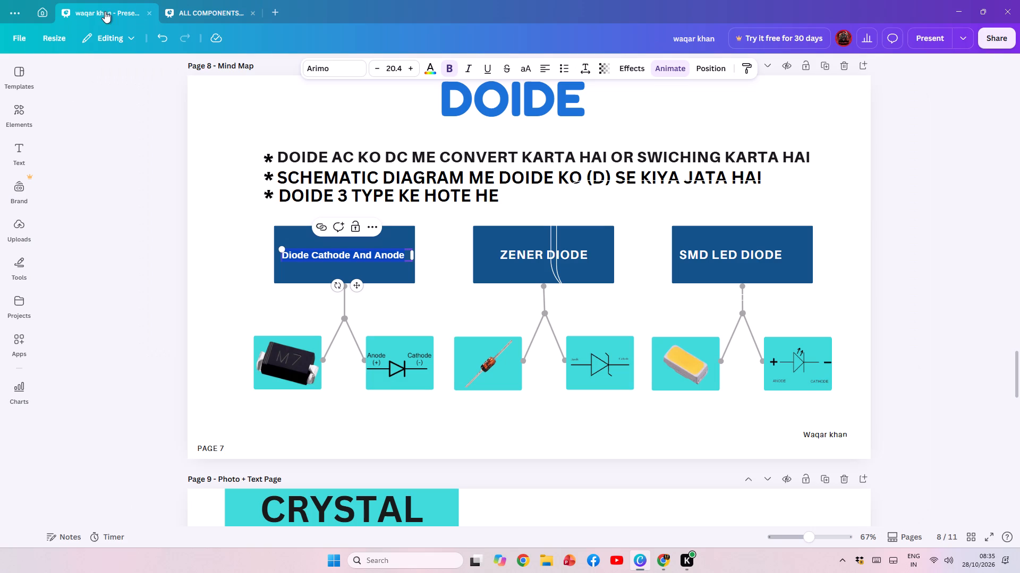
pyautogui.click(299, 372)
pyautogui.hotkey('ctrl', 'c')
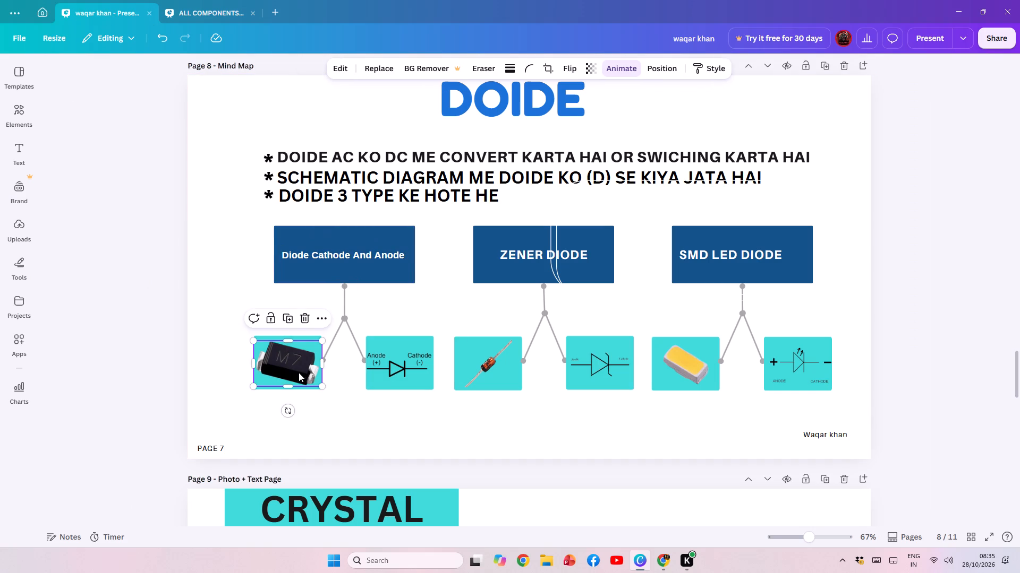
pyautogui.keyDown('ctrl'); pyautogui.click(374, 364); pyautogui.keyUp('ctrl')
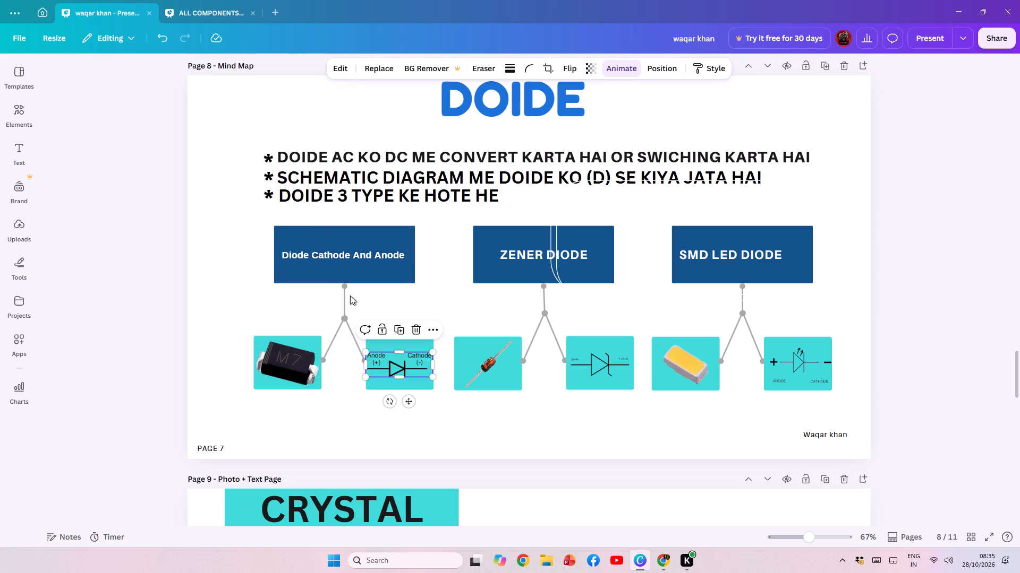
pyautogui.click(222, 0)
pyautogui.click(223, 11)
pyautogui.click(363, 279)
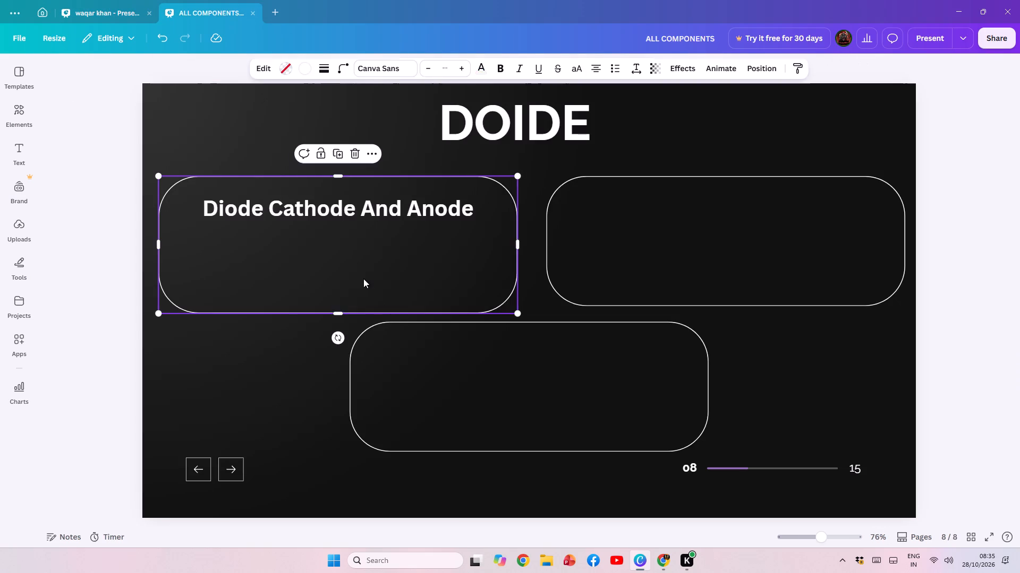
pyautogui.click(252, 376)
pyautogui.hotkey('ctrl', 'v')
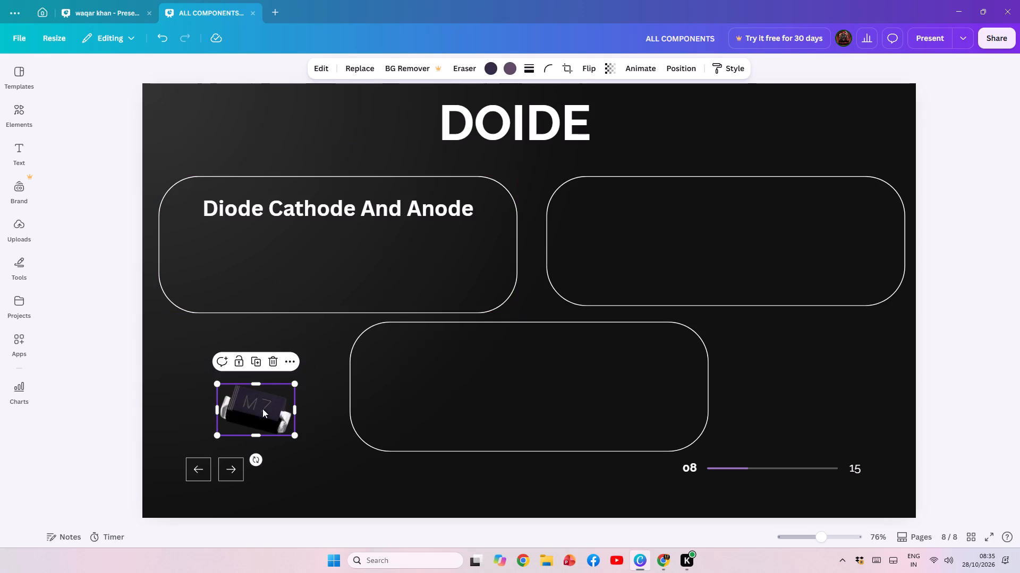
pyautogui.moveTo(262, 409); pyautogui.dragTo(260, 268)
pyautogui.click(250, 328)
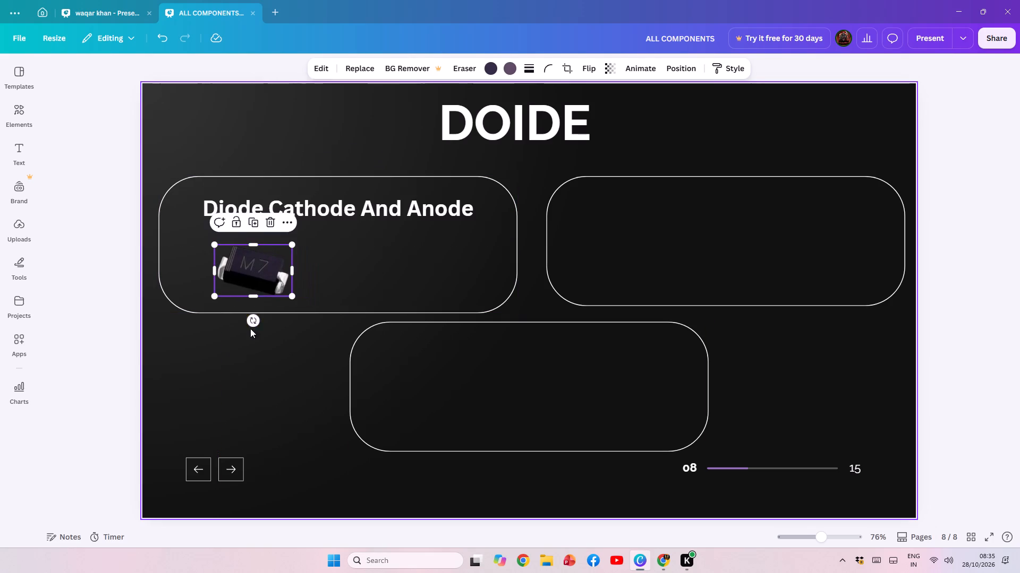
pyautogui.moveTo(265, 280); pyautogui.dragTo(253, 277)
# Copy the anode–cathode diode symbol from the earlier presentation and place it to the right of the M7 photo in the first outline box.
pyautogui.click(115, 11)
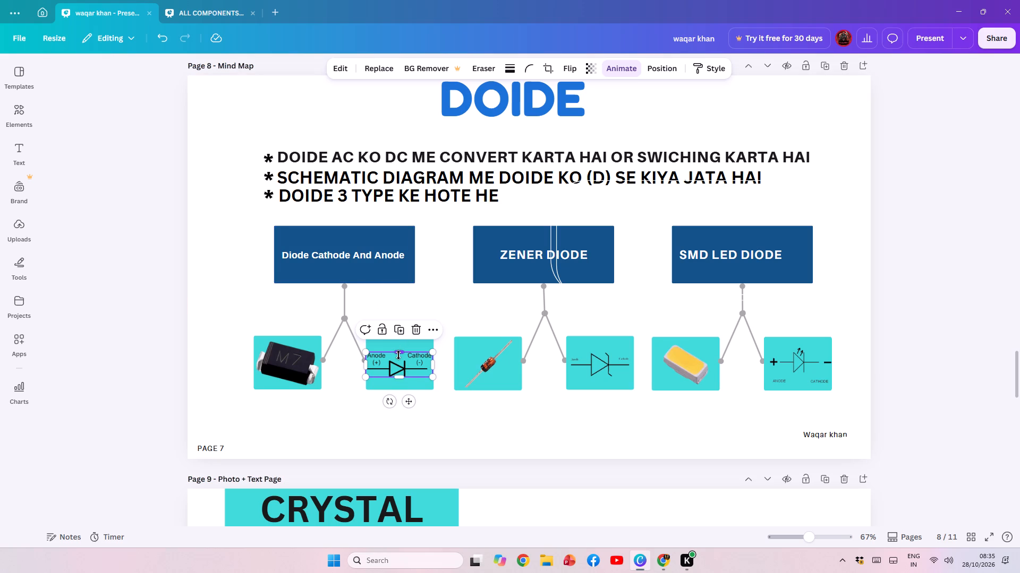
pyautogui.hotkey('ctrl', 'c')
pyautogui.click(210, 14)
pyautogui.press('b')
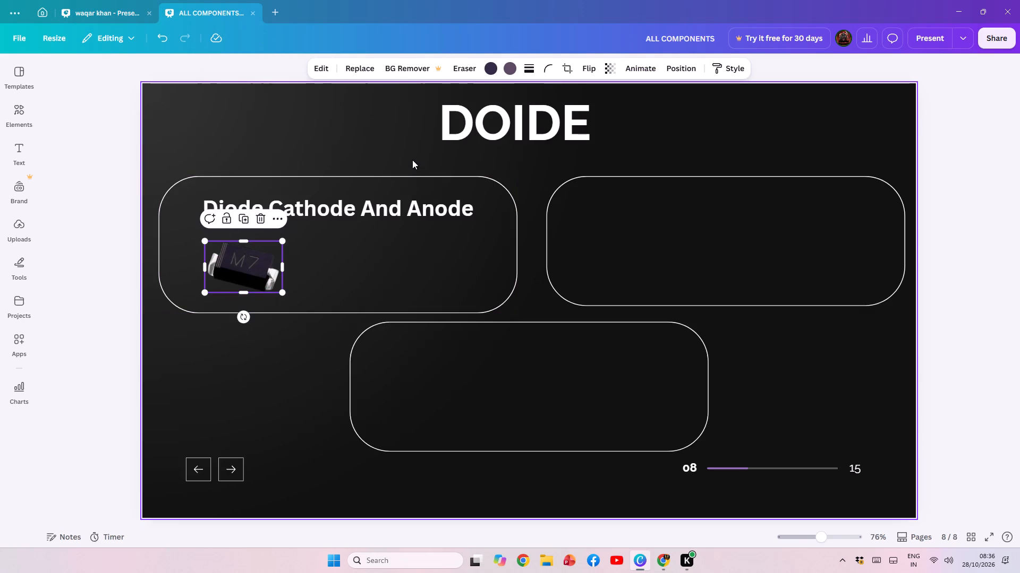
pyautogui.hotkey('ctrl', 'b')
pyautogui.hotkey('ctrl', 'v')
pyautogui.moveTo(385, 413); pyautogui.dragTo(387, 333)
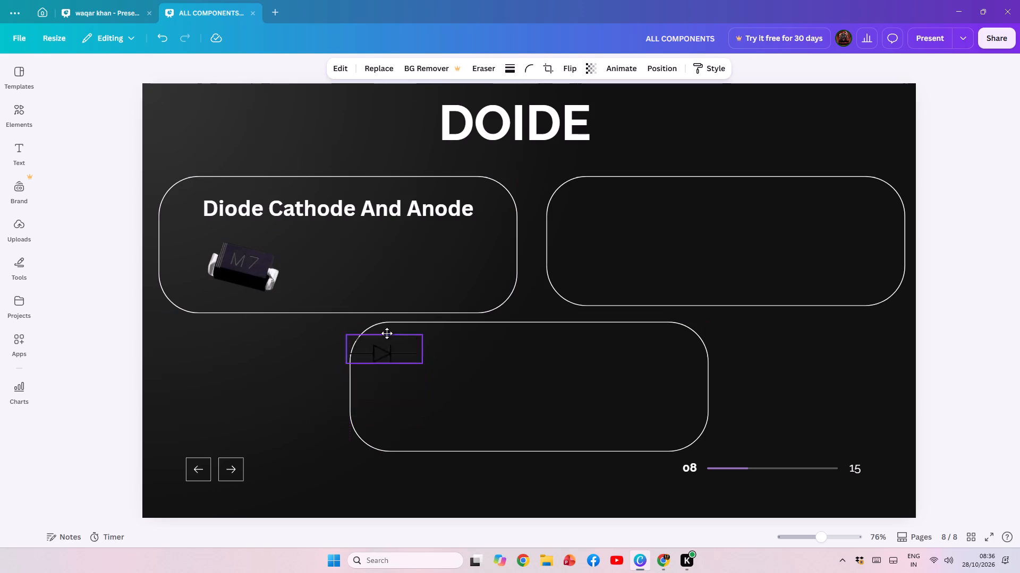
pyautogui.moveTo(387, 333); pyautogui.dragTo(378, 274)
pyautogui.click(372, 270)
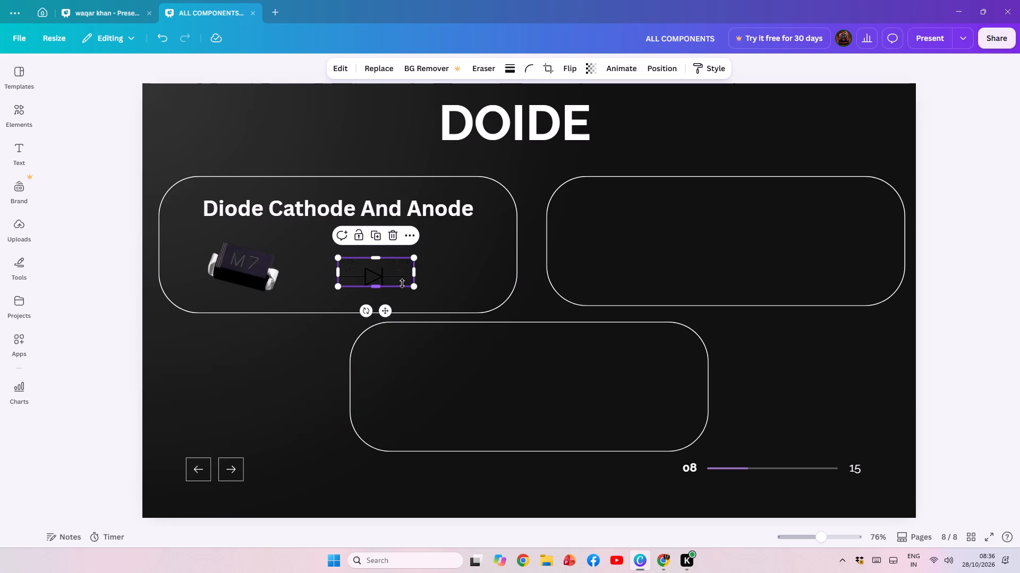
# Change the DOIDE slide's background colour to white.
pyautogui.click(250, 387)
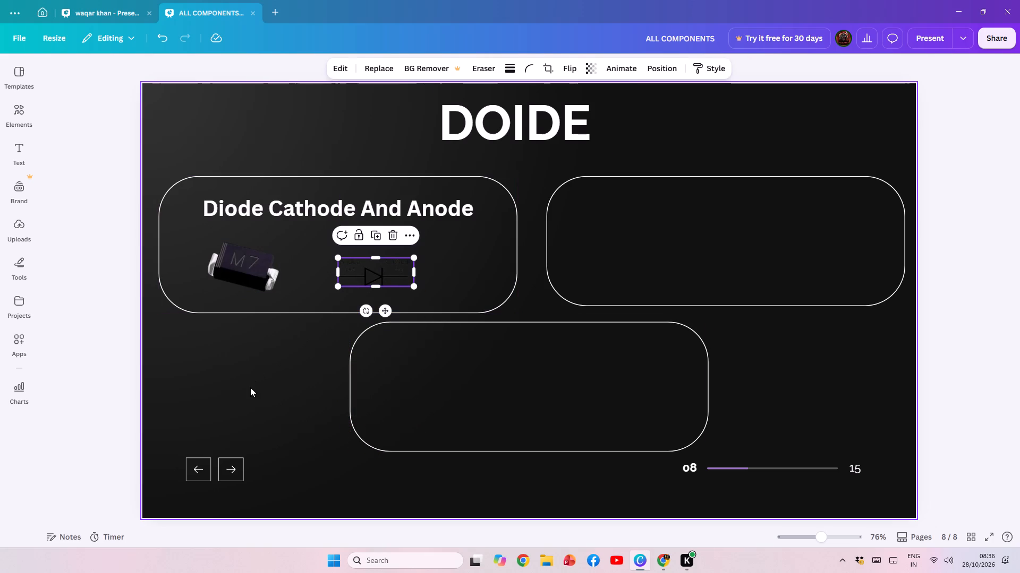
pyautogui.click(524, 67)
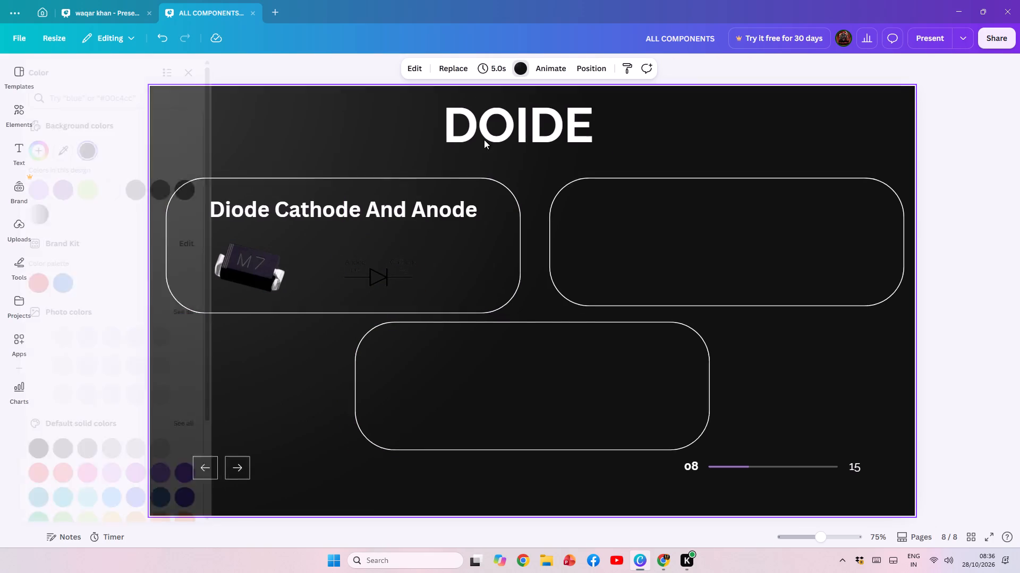
pyautogui.click(133, 188)
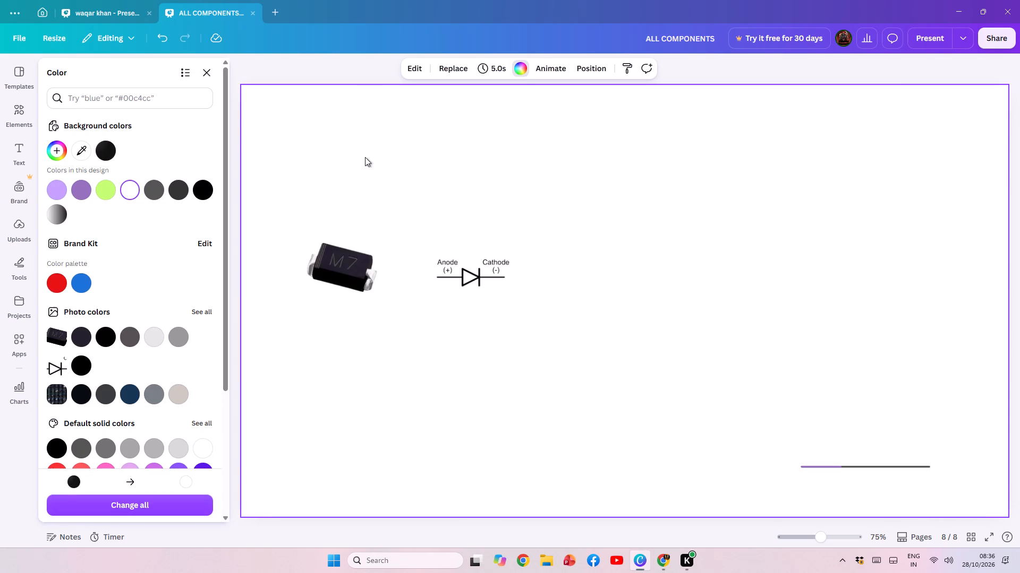
# Change the DOIDE slide's background colour to the dark grey already used in this design.
pyautogui.click(157, 187)
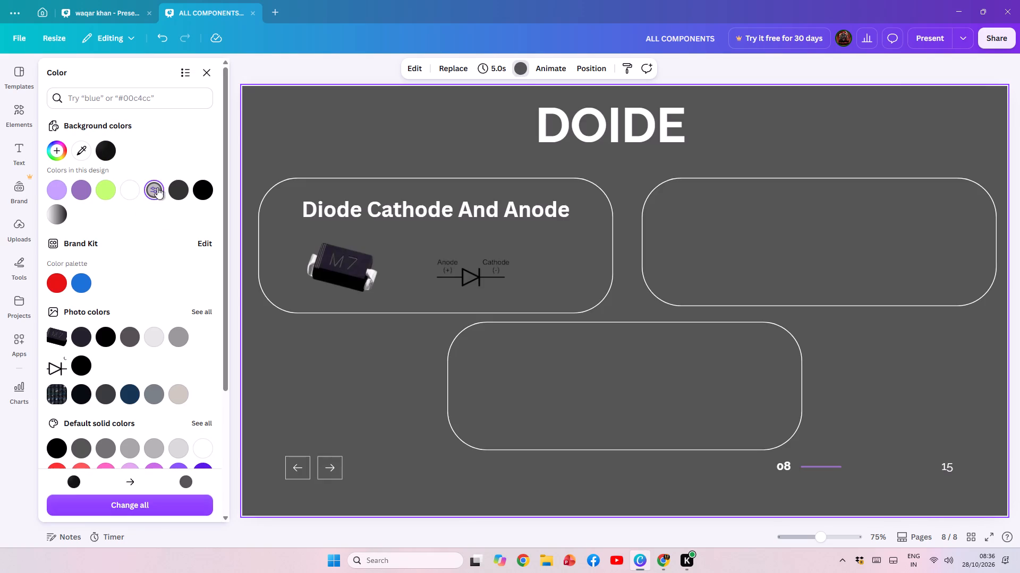
pyautogui.click(453, 141)
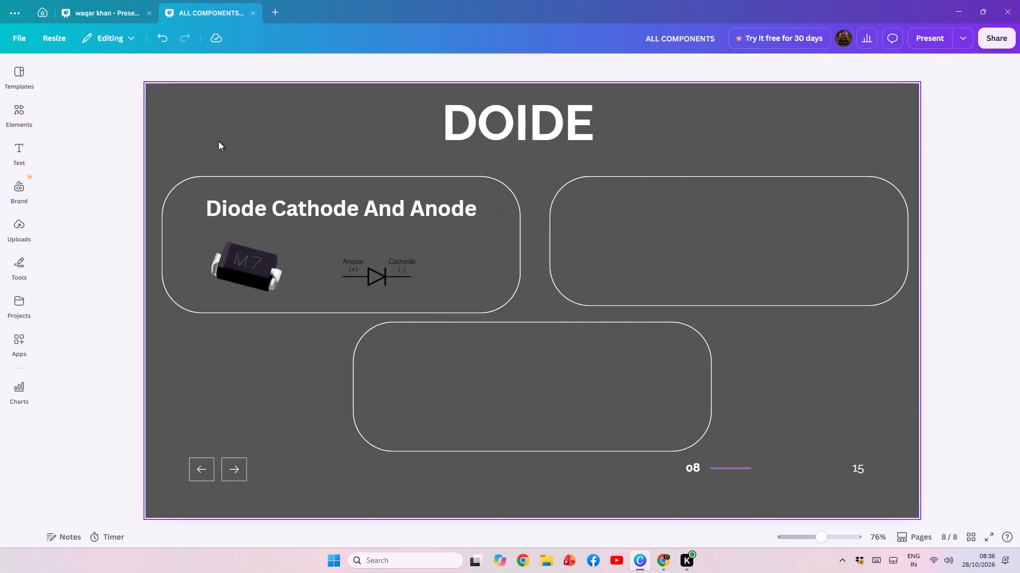
# Nudge the anode–cathode symbol and the M7 photo slightly to the right to balance them beneath the "Diode Cathode And Anode" label.
pyautogui.moveTo(367, 272); pyautogui.dragTo(393, 266)
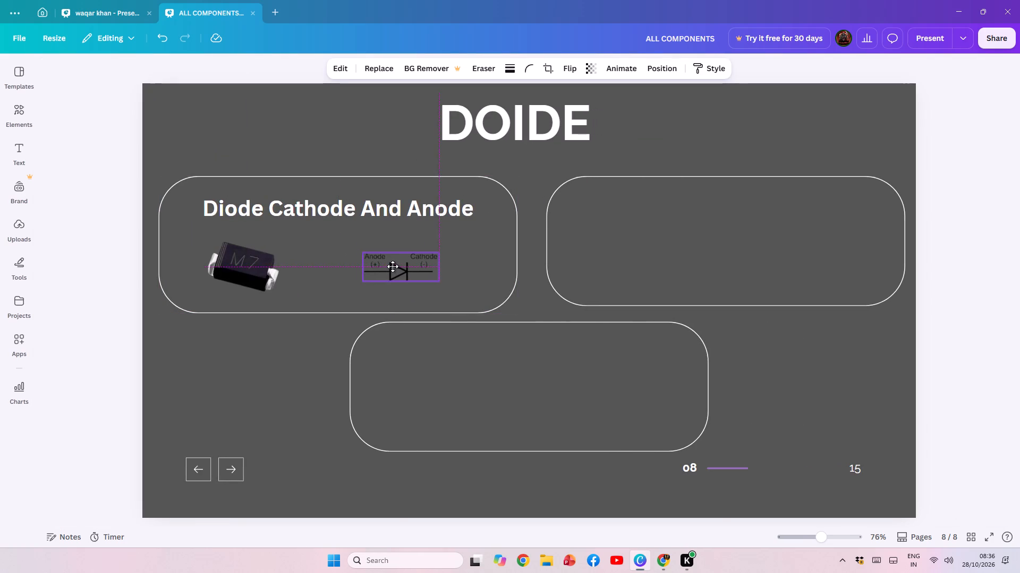
pyautogui.moveTo(393, 266); pyautogui.dragTo(386, 268)
pyautogui.moveTo(264, 264); pyautogui.dragTo(268, 257)
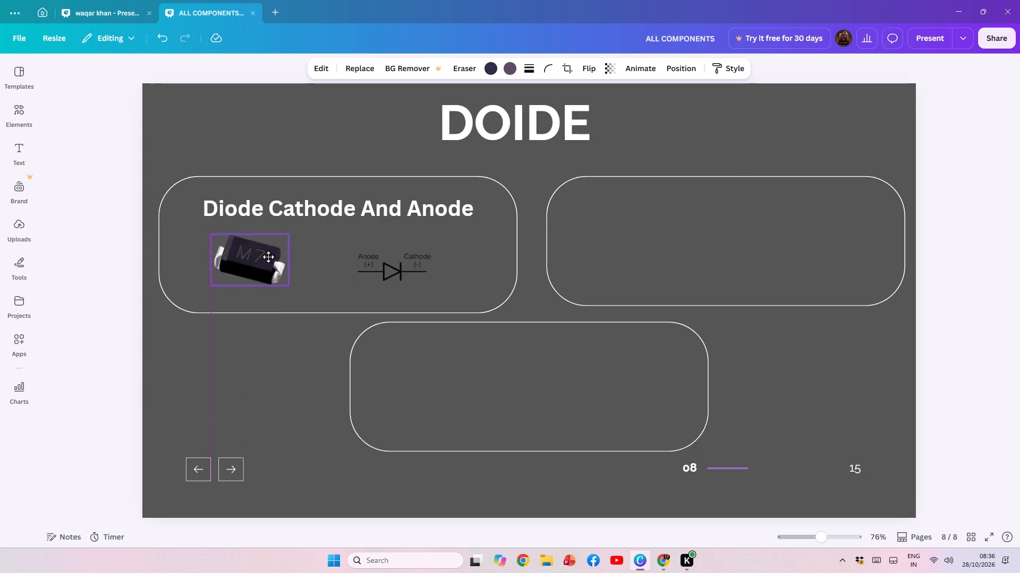
pyautogui.moveTo(268, 257); pyautogui.dragTo(268, 265)
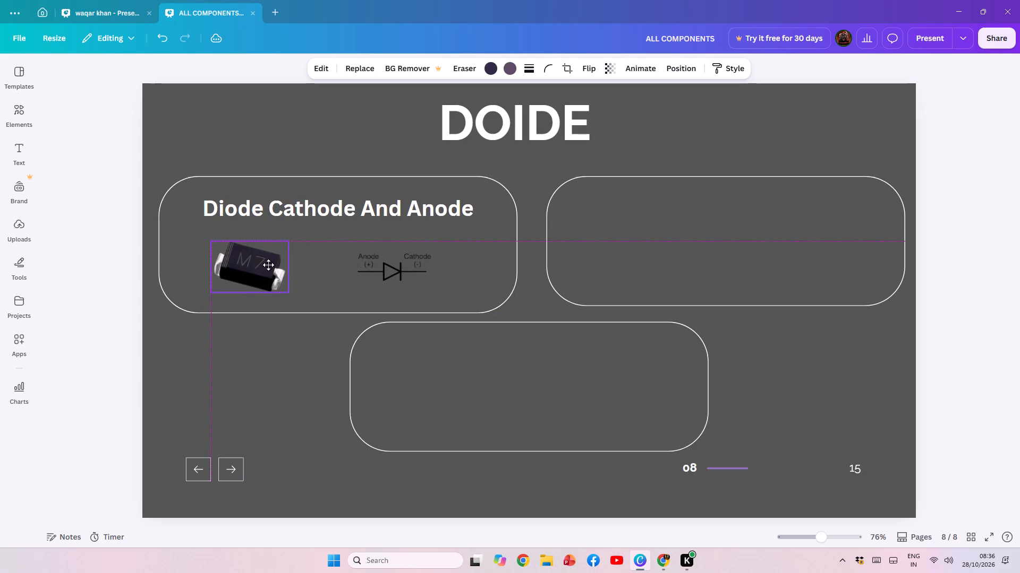
pyautogui.moveTo(268, 265); pyautogui.dragTo(268, 268)
pyautogui.click(295, 354)
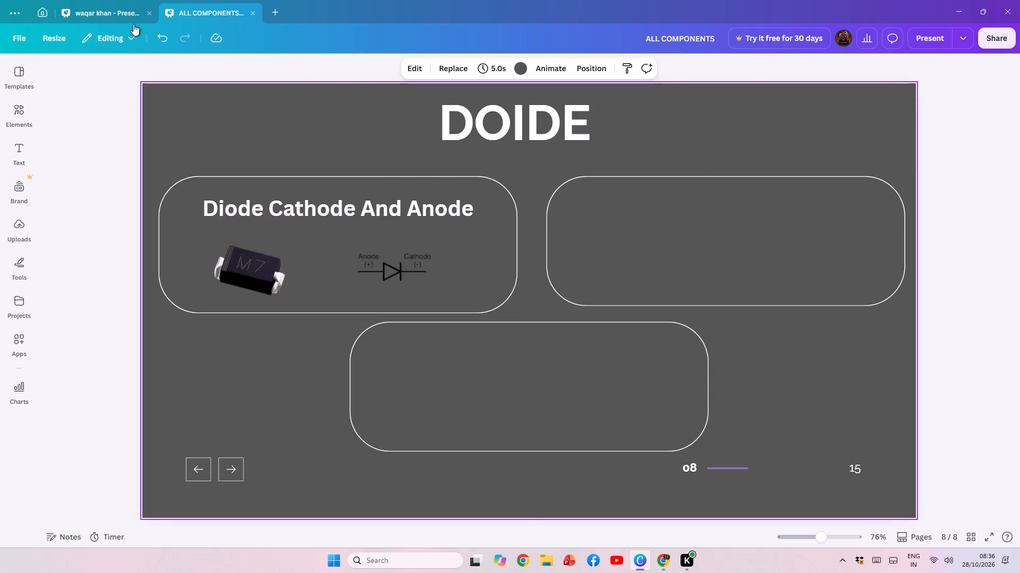
# Copy the "ZENER DIODE" label text from the earlier presentation into the second outline box as bold text.
pyautogui.click(116, 8)
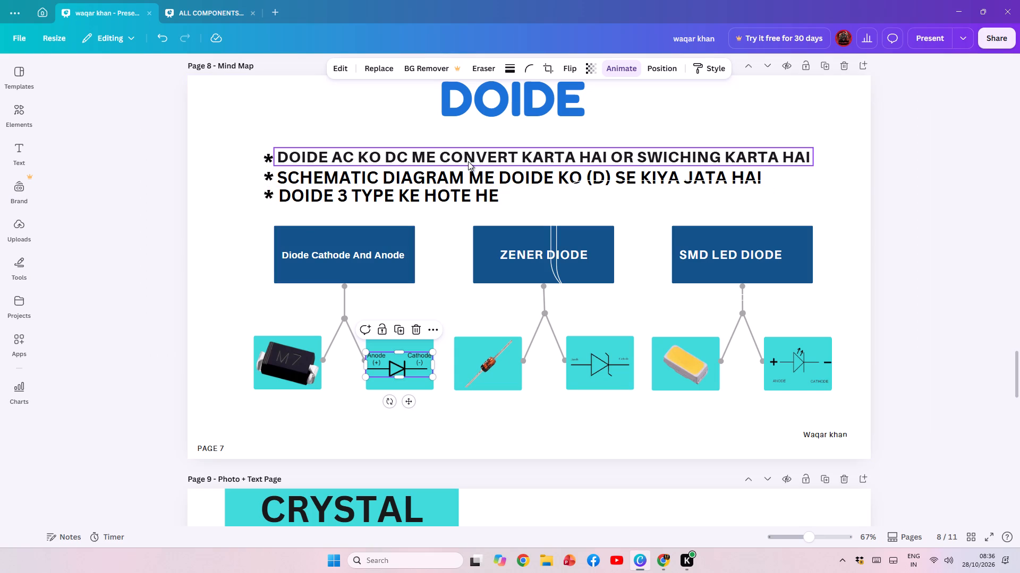
pyautogui.click(520, 256)
pyautogui.tripleClick(520, 255)
pyautogui.click(520, 254)
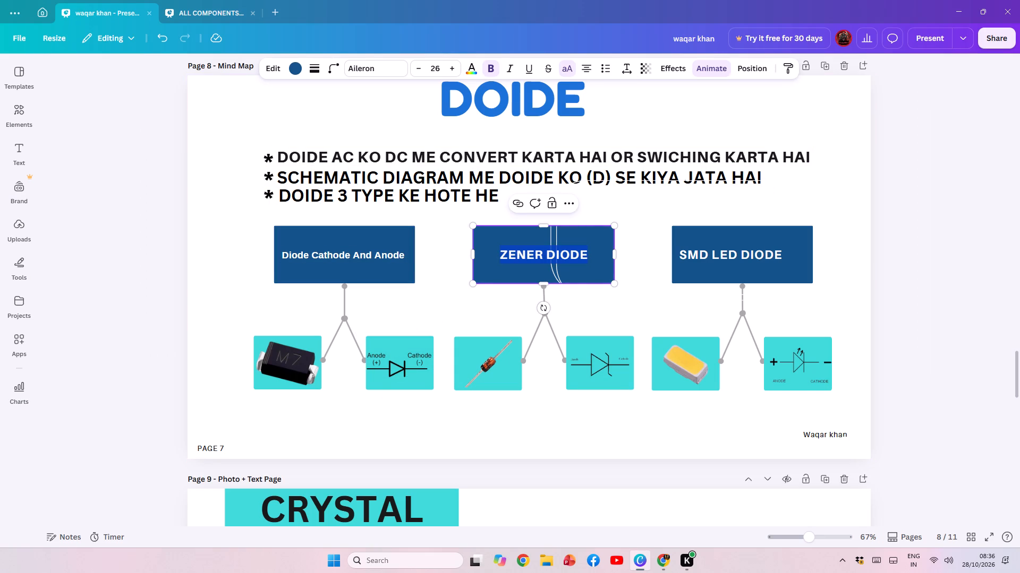
pyautogui.hotkey('ctrl', 'c')
pyautogui.click(194, 11)
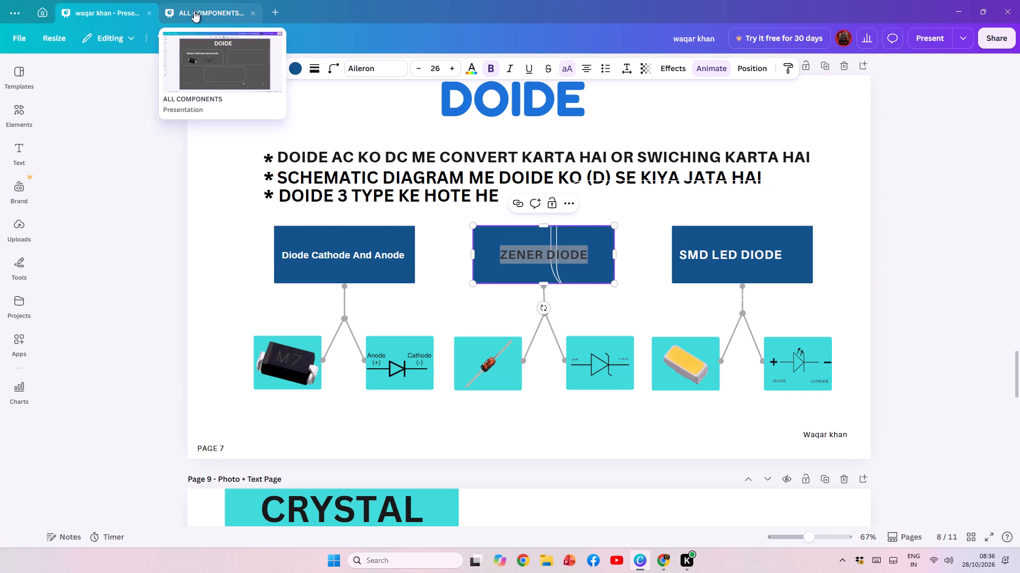
pyautogui.click(645, 241)
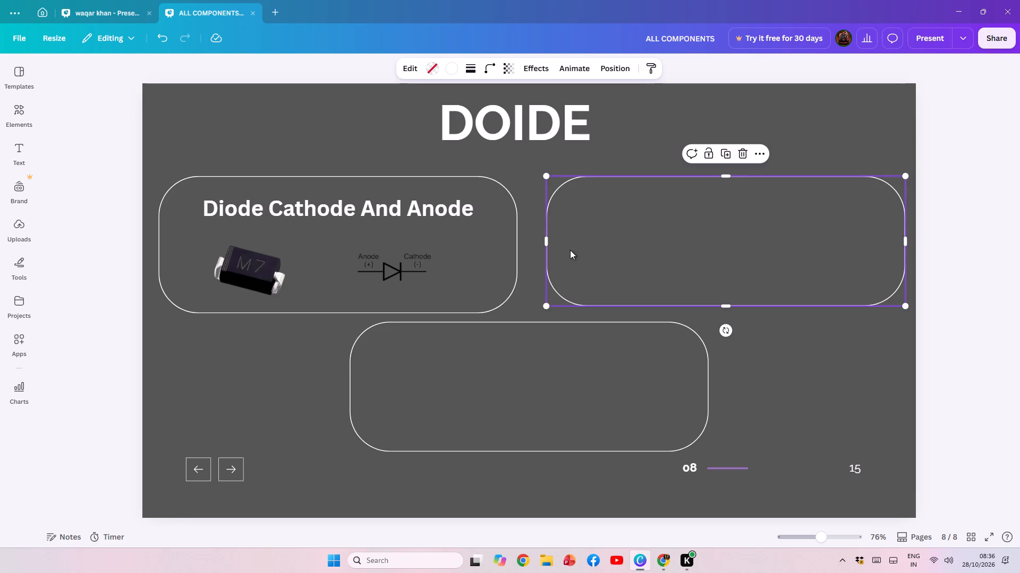
pyautogui.click(713, 255)
pyautogui.click(725, 244)
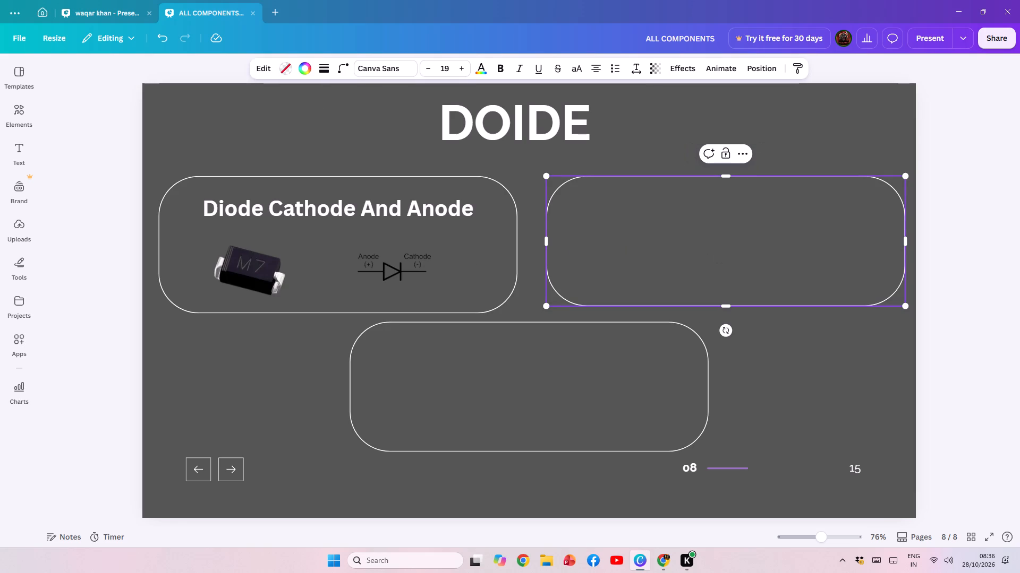
pyautogui.hotkey('ctrl', 'b')
pyautogui.hotkey('ctrl', 'v')
# Increase the Zener diode label's font size to 39.
pyautogui.click(461, 68)
pyautogui.tripleClick(461, 68)
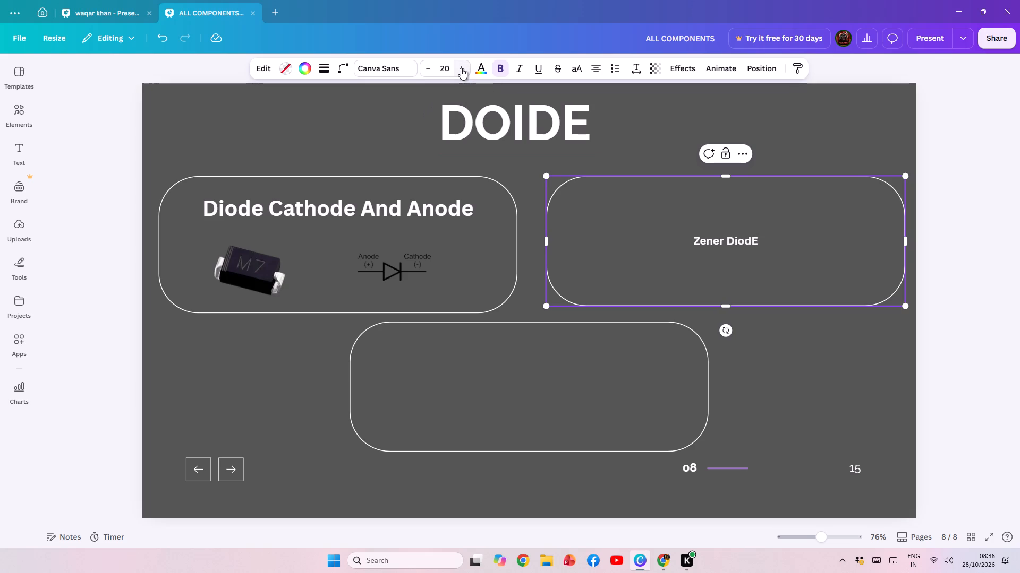
pyautogui.click(461, 68)
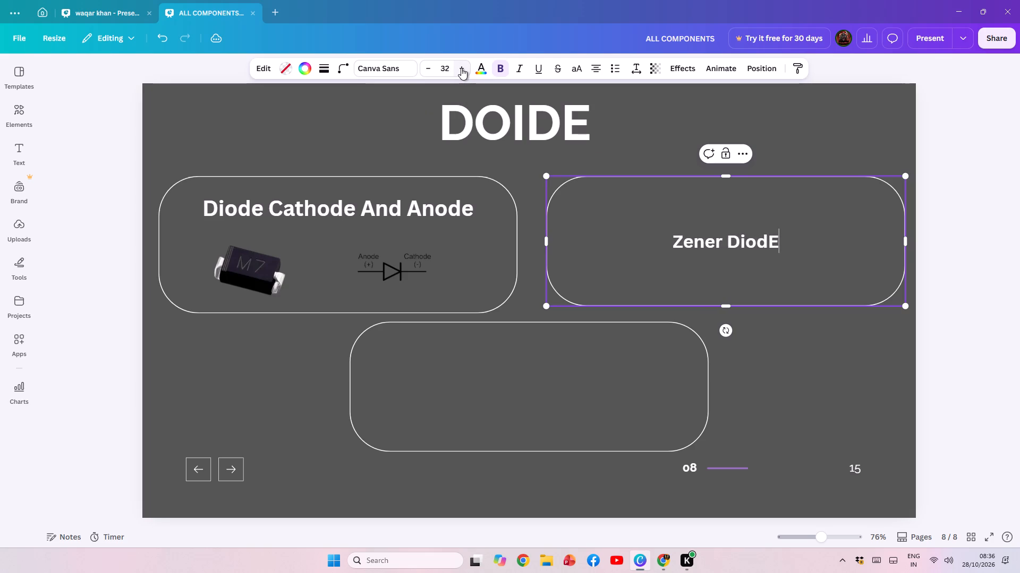
pyautogui.click(703, 247)
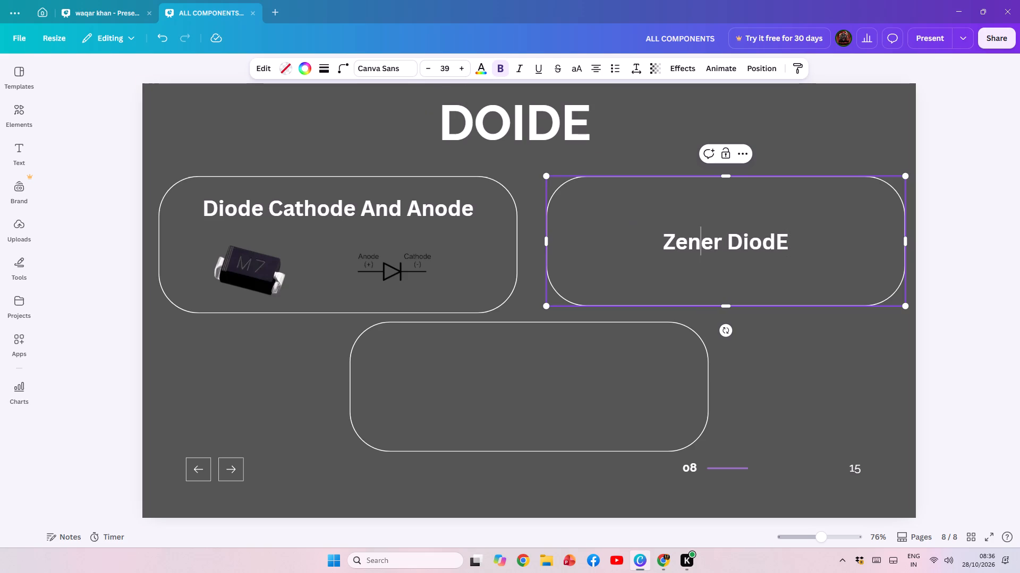
# Add four blank lines beneath the Zener diode label to raise it to the top of its outline box.
pyautogui.click(785, 247)
pyautogui.press('Return')
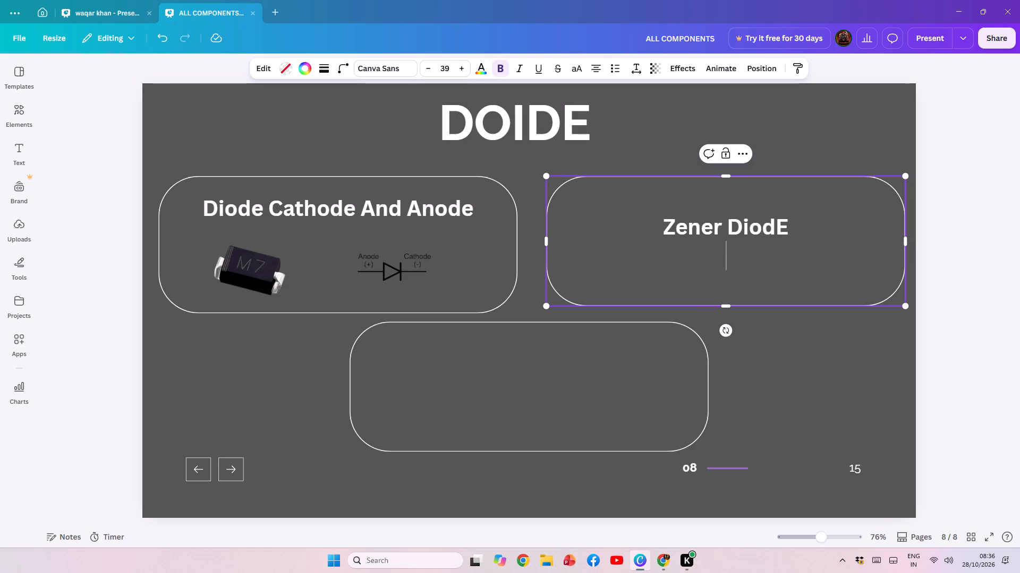
pyautogui.press('Return')
pyautogui.press('Return')
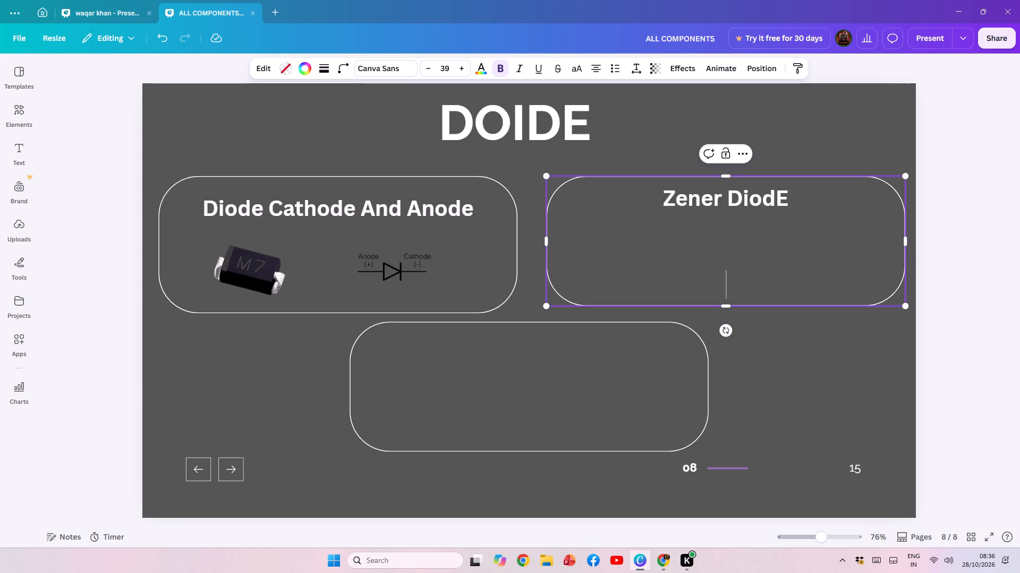
pyautogui.click(790, 198)
pyautogui.press('Return')
# Replace the label's final capital E with a lowercase e so it reads "Zener Diode".
pyautogui.click(790, 195)
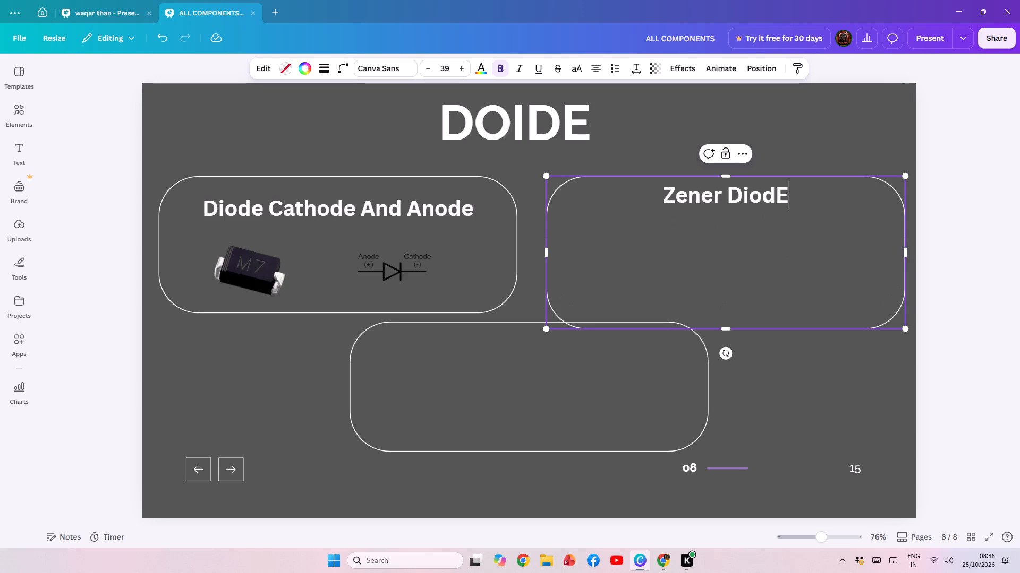
pyautogui.press('BackSpace')
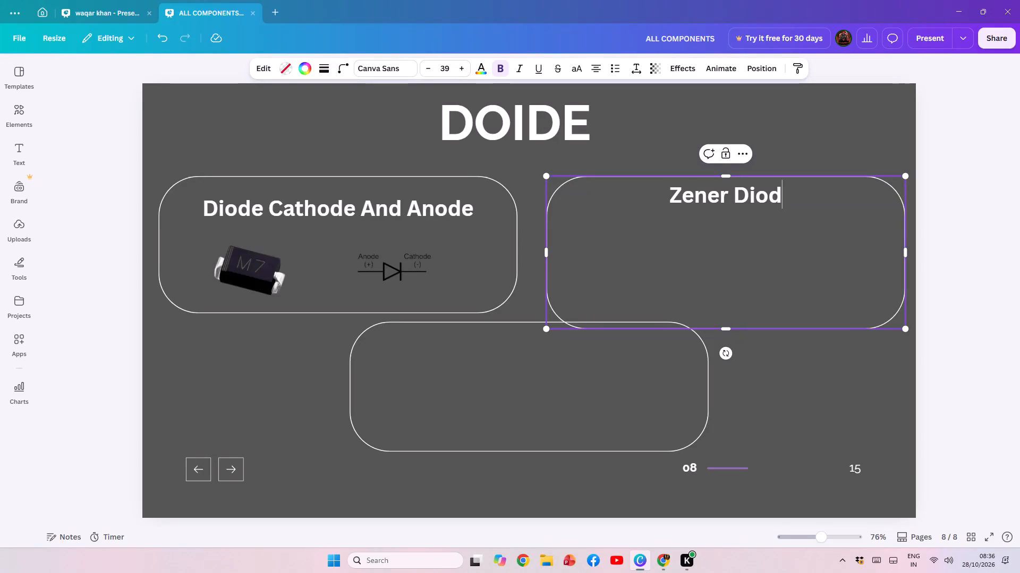
pyautogui.press('e')
pyautogui.click(630, 150)
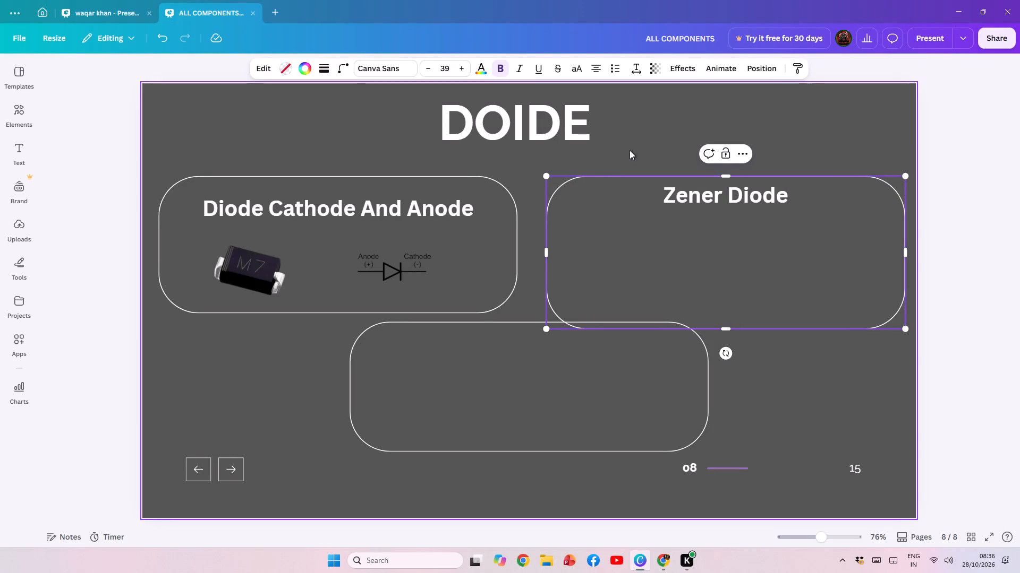
# Delete one blank line beneath the "Zener Diode" label.
pyautogui.click(718, 293)
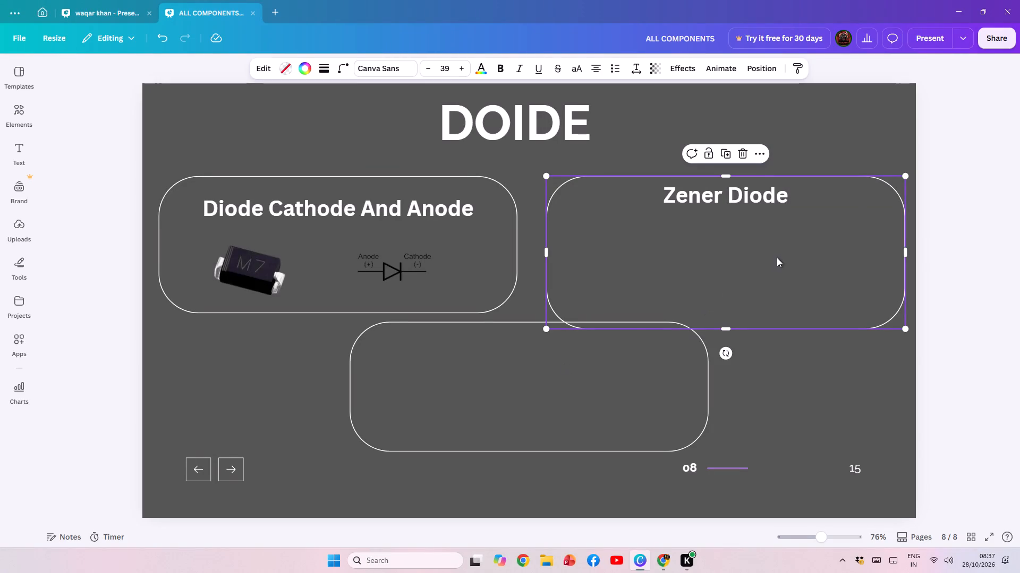
pyautogui.click(777, 257)
pyautogui.press('BackSpace')
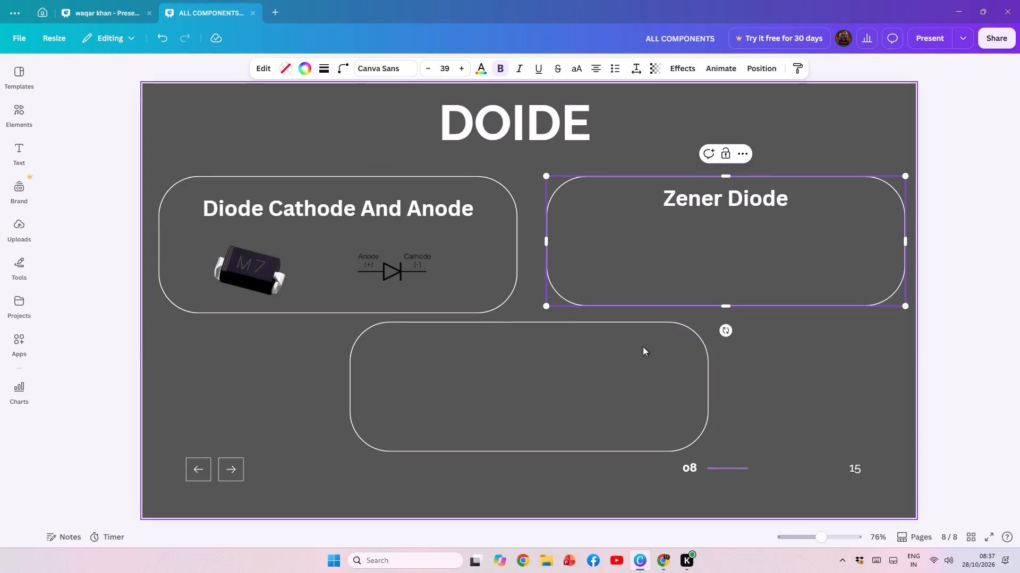
pyautogui.click(819, 375)
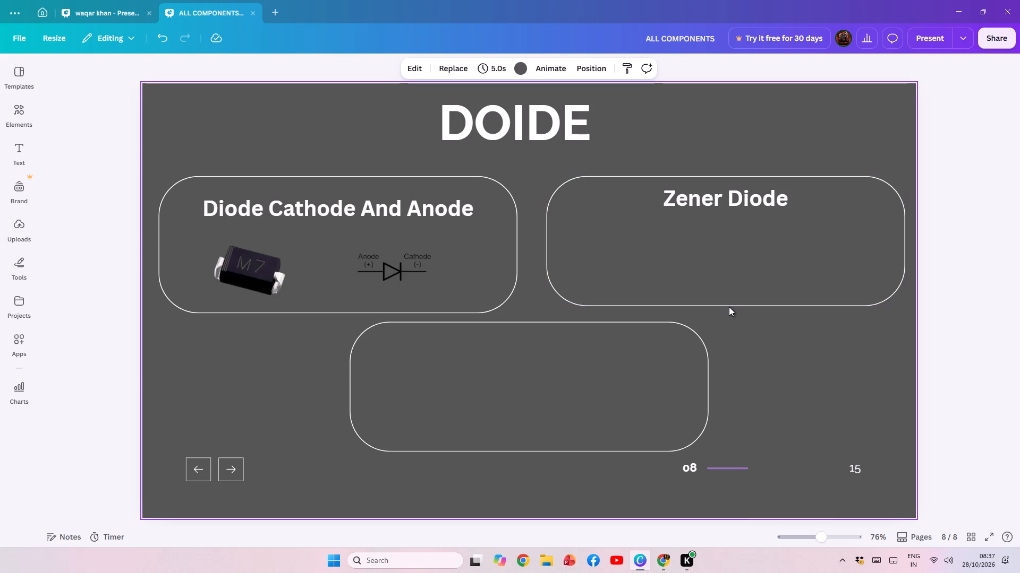
# Stretch the "Zener Diode" outline box slightly downward from its lower edge.
pyautogui.click(727, 307)
pyautogui.click(727, 343)
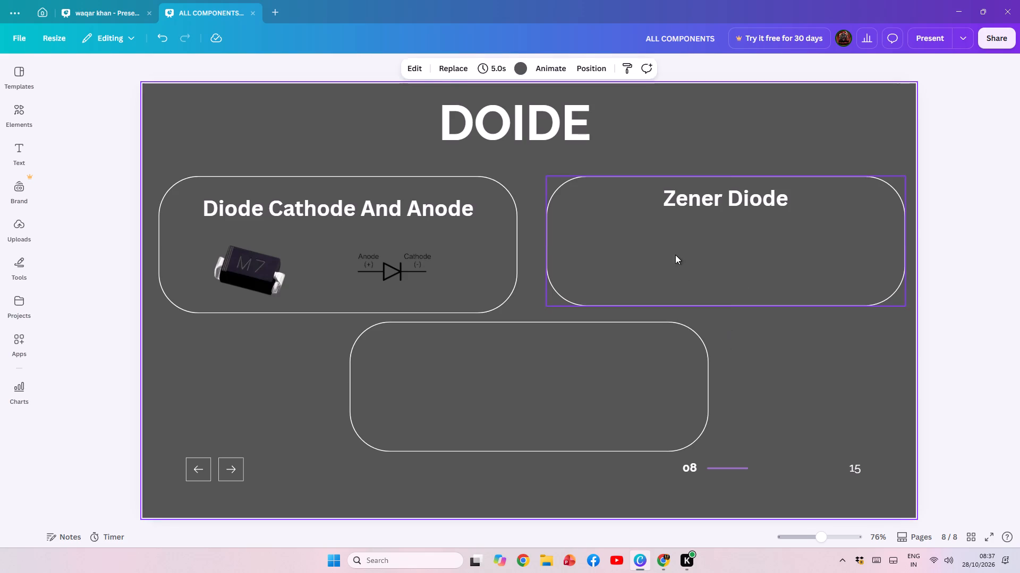
pyautogui.click(675, 255)
pyautogui.click(726, 305)
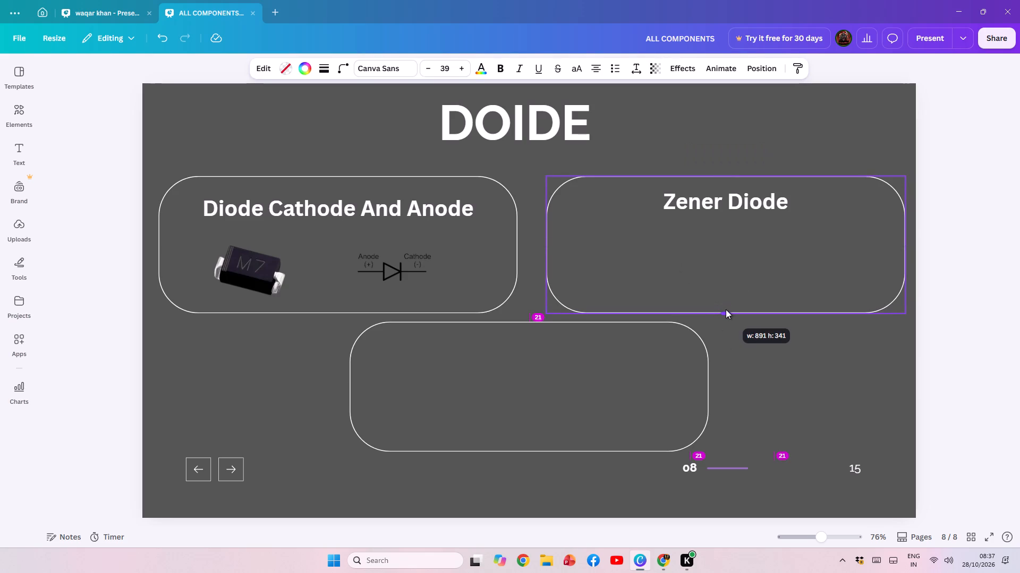
pyautogui.click(725, 305)
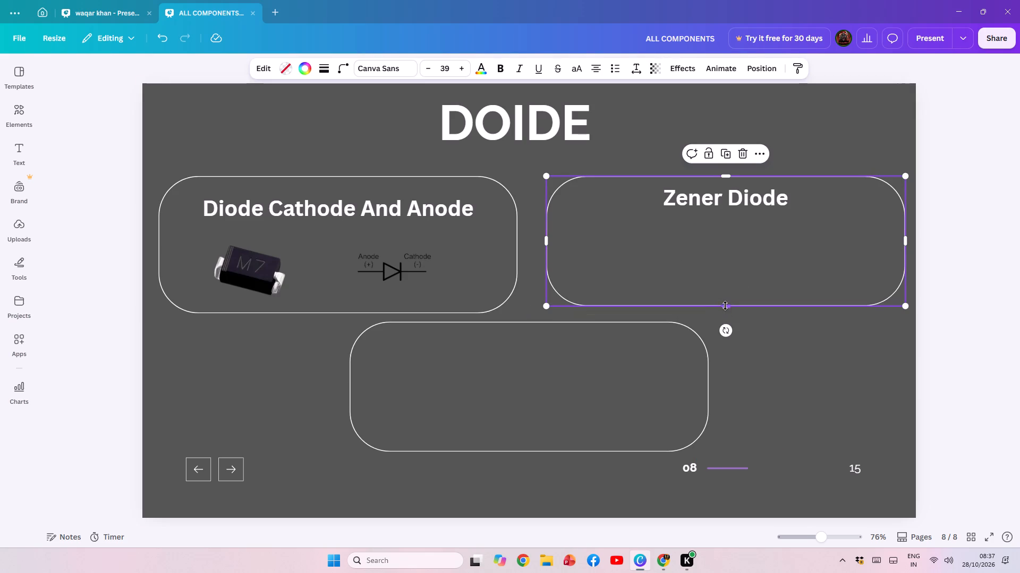
pyautogui.click(760, 374)
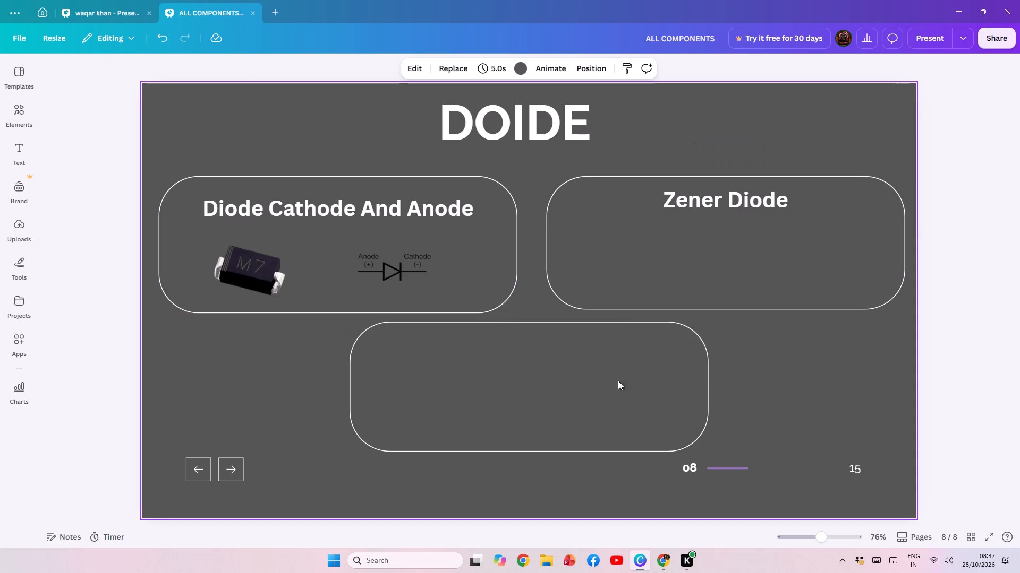
# Shift the empty third outline box slightly to the right.
pyautogui.moveTo(583, 376); pyautogui.dragTo(589, 376)
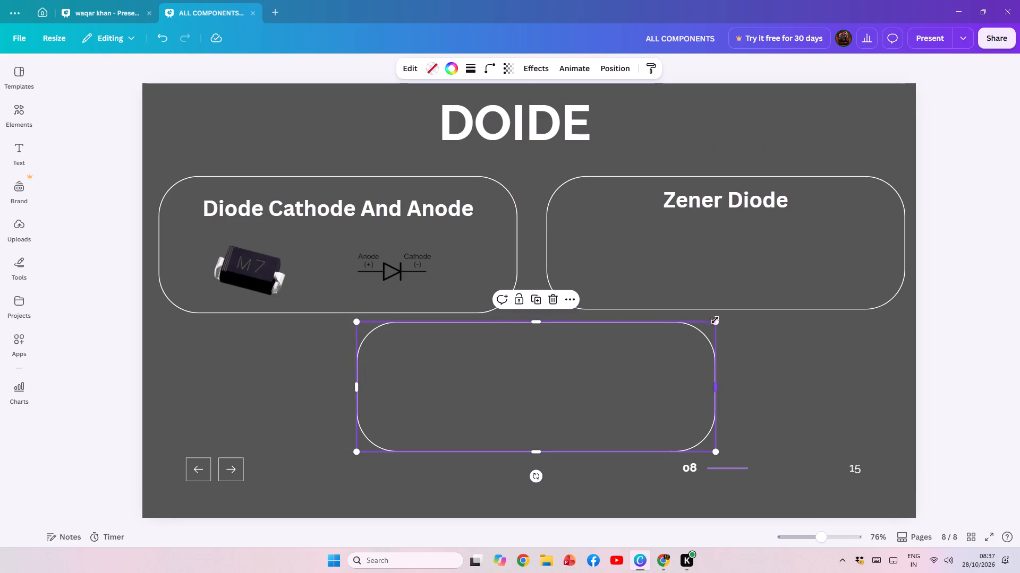
# Extend the "Zener Diode" box's lower edge to align with the bottom of the first outline box.
pyautogui.click(720, 304)
pyautogui.click(726, 310)
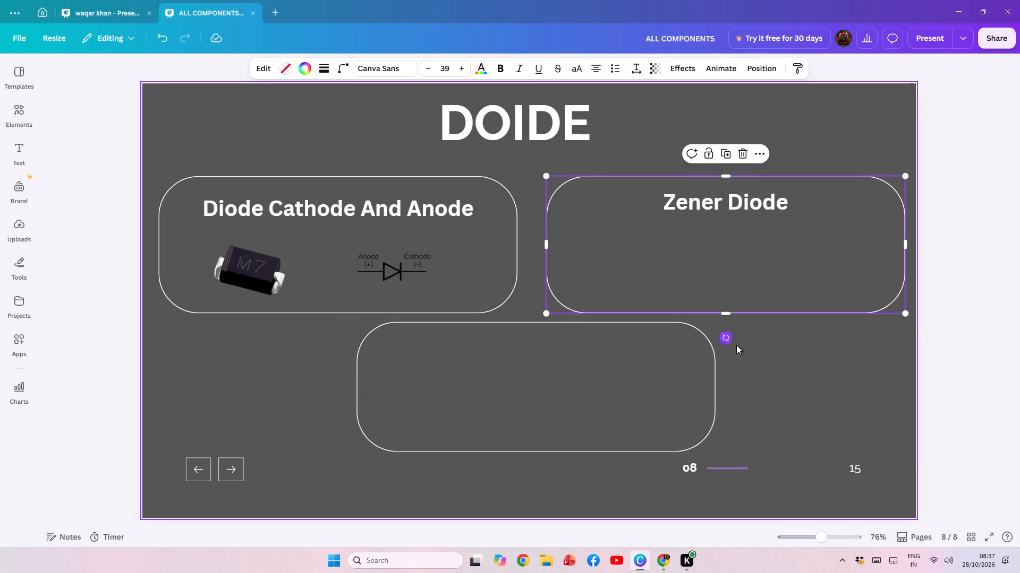
pyautogui.click(749, 350)
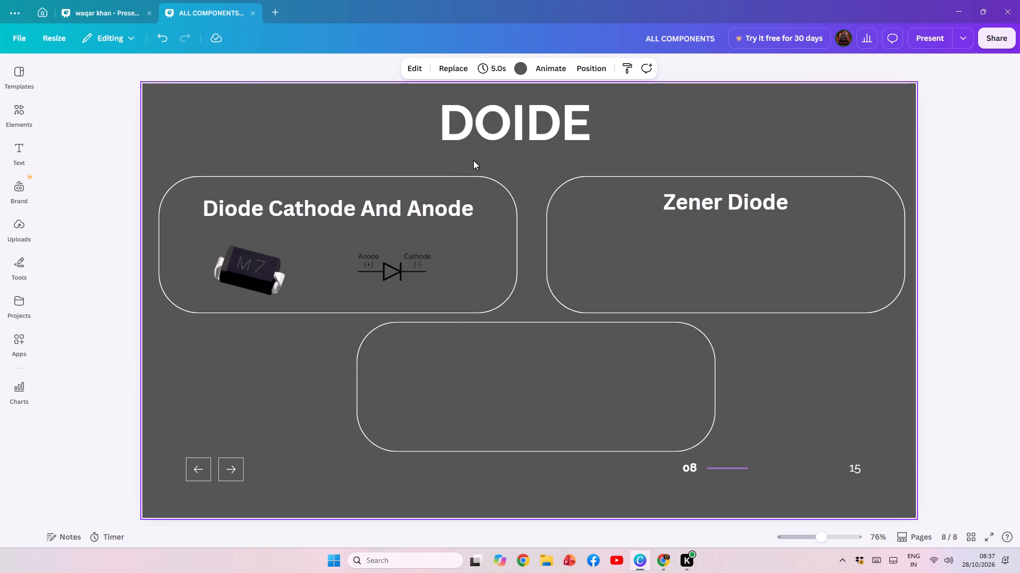
# Copy the Zener diode photo from the earlier presentation's DOIDE slide and place it beneath the "Zener Diode" label, left of centre.
pyautogui.click(671, 260)
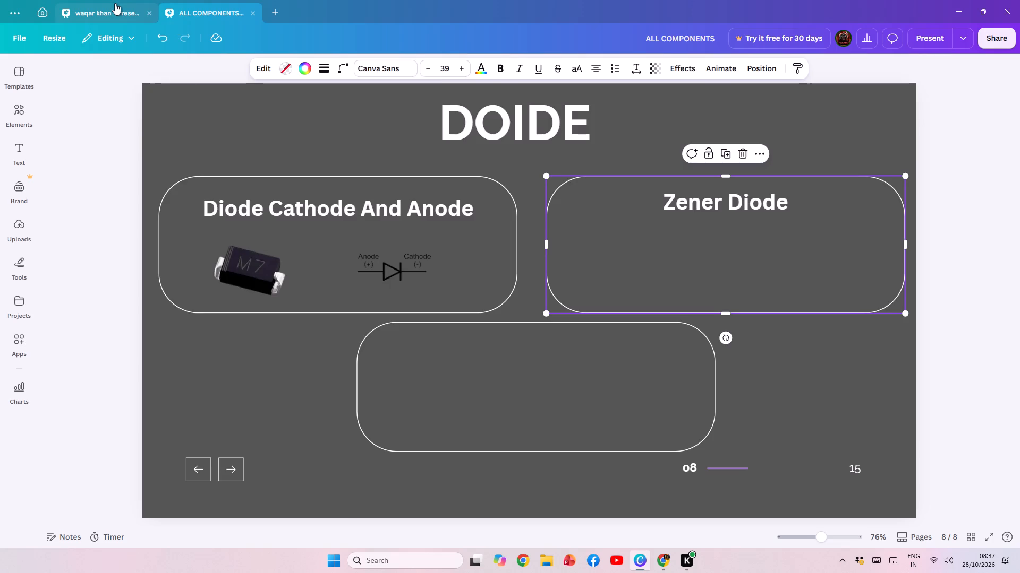
pyautogui.click(115, 3)
pyautogui.click(482, 361)
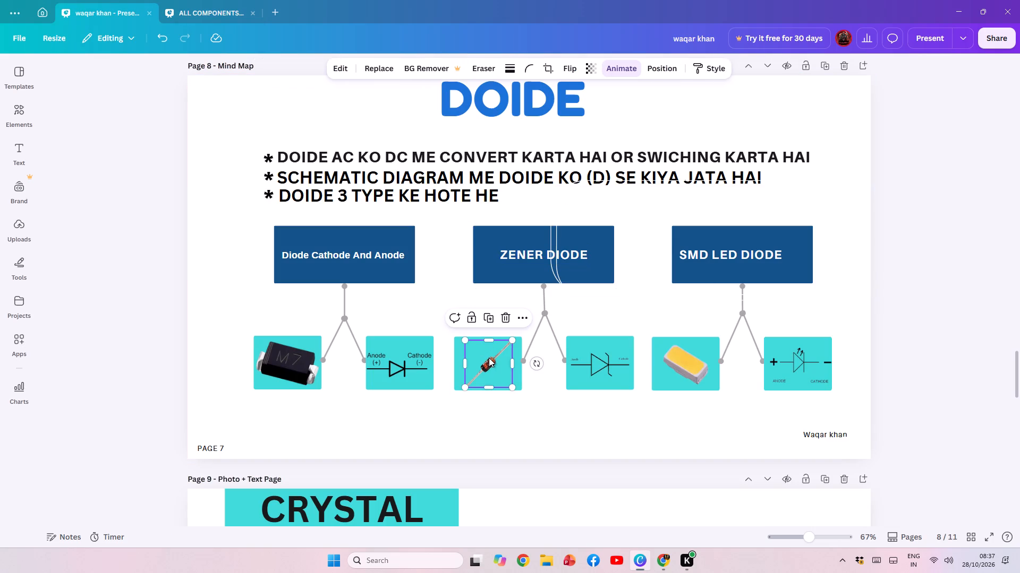
pyautogui.hotkey('ctrl', 'c')
pyautogui.click(219, 9)
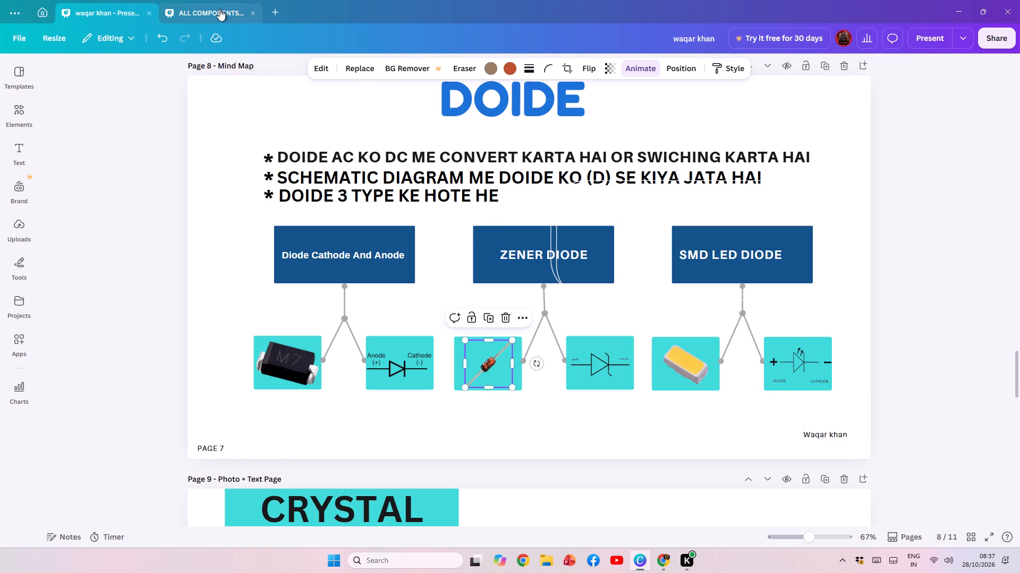
pyautogui.hotkey('ctrl', 'v')
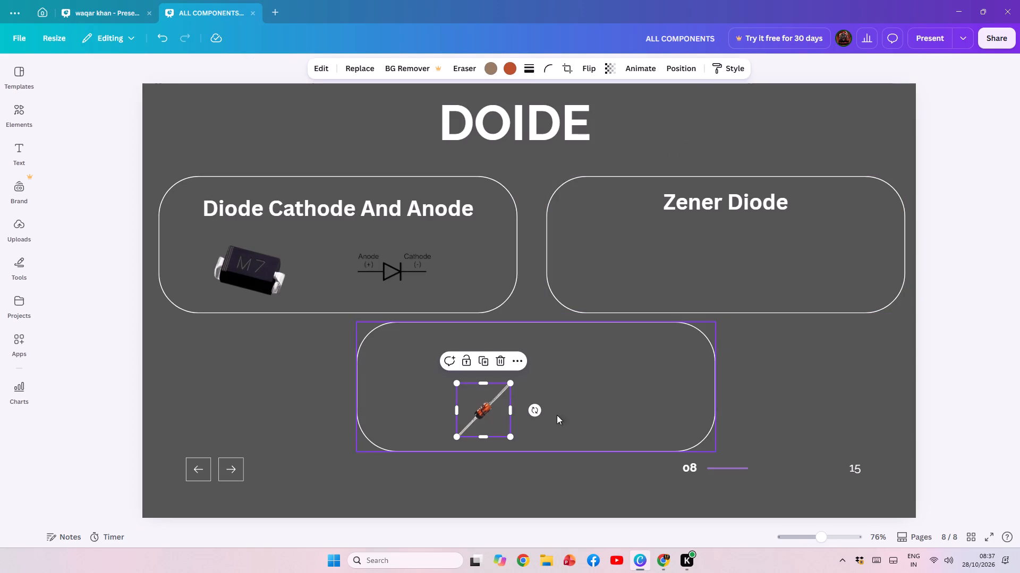
pyautogui.moveTo(489, 410); pyautogui.dragTo(653, 281)
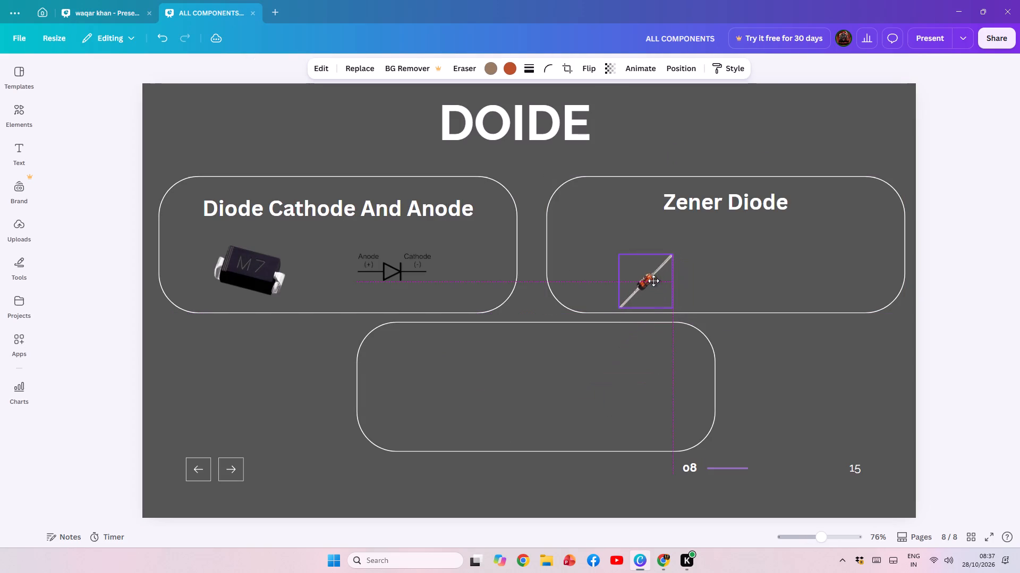
pyautogui.moveTo(653, 281); pyautogui.dragTo(654, 280)
# Copy the Zener diode symbol from the earlier presentation and place it beside the Zener photo in the "Zener Diode" box.
pyautogui.click(95, 8)
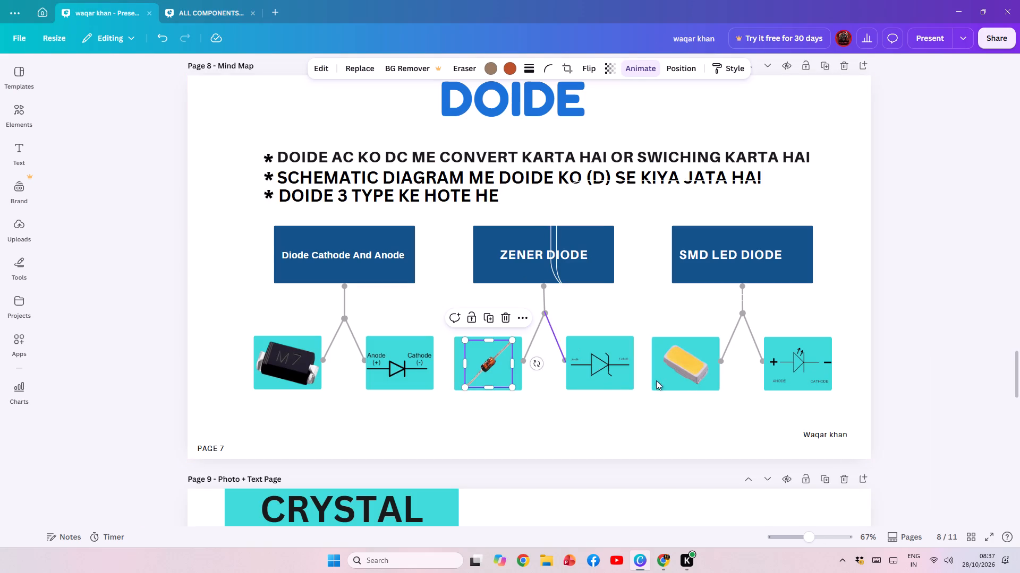
pyautogui.click(598, 364)
pyautogui.hotkey('ctrl', 'c')
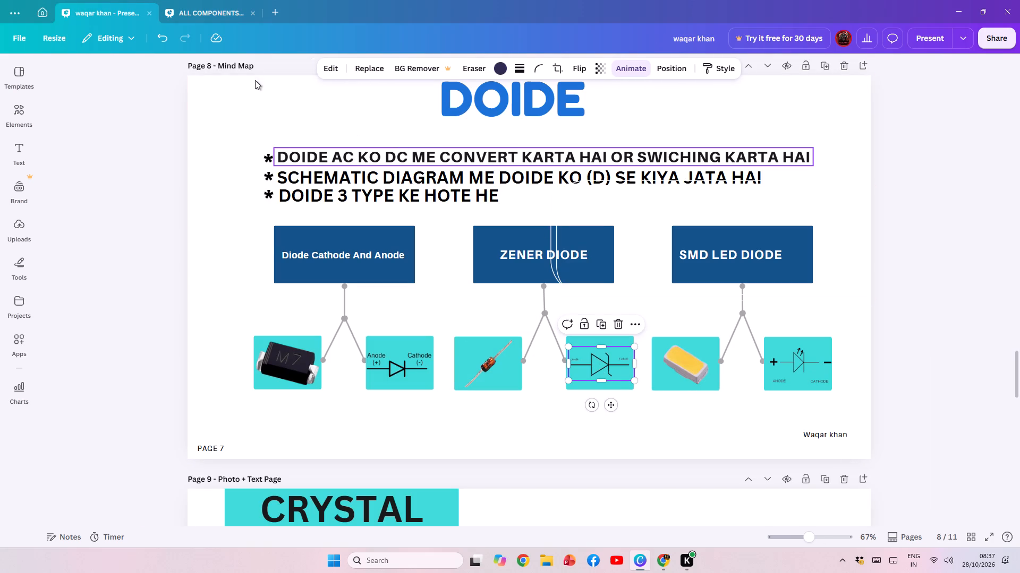
pyautogui.click(211, 14)
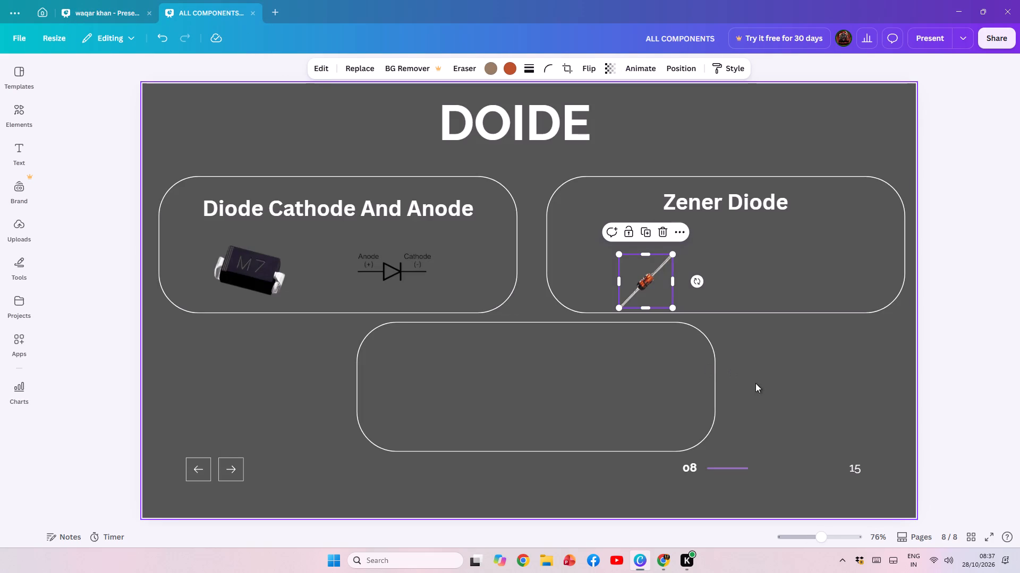
pyautogui.hotkey('ctrl', 'v')
pyautogui.moveTo(625, 412); pyautogui.dragTo(662, 401)
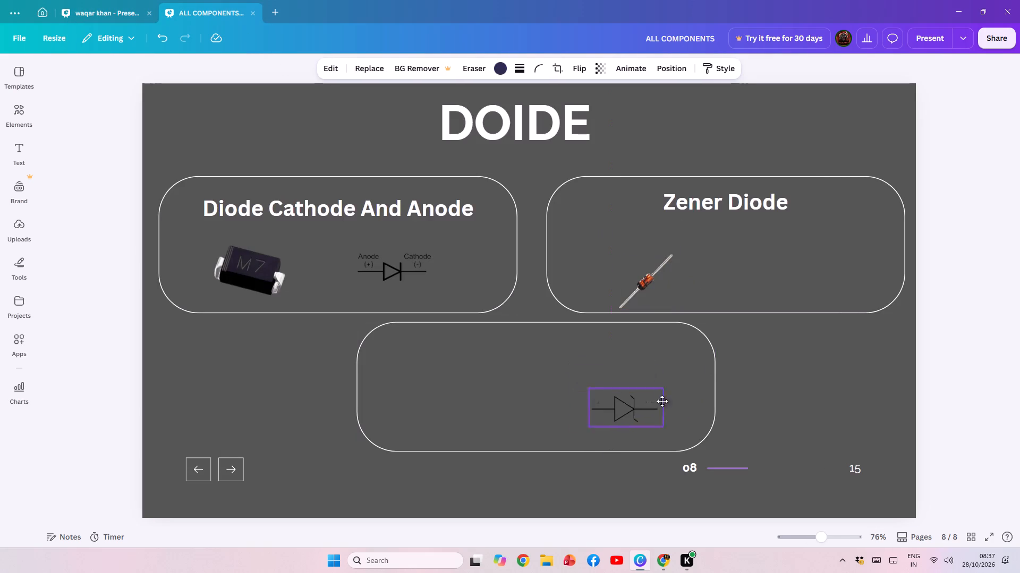
pyautogui.moveTo(662, 401); pyautogui.dragTo(795, 279)
pyautogui.click(794, 281)
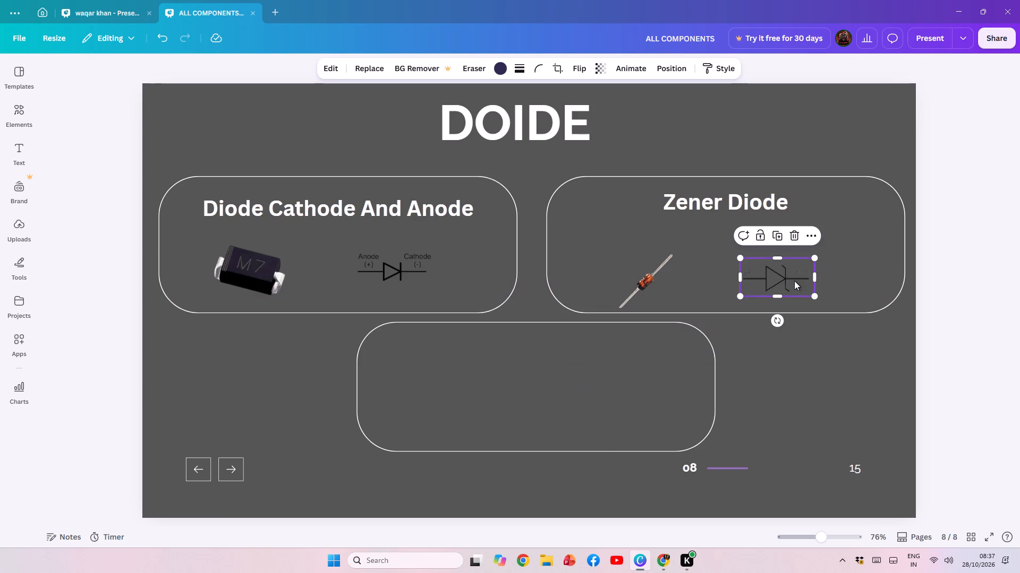
# In the earlier presentation, move the two overlapping empty outline shapes up and clear of the SMD LED DIODE label.
pyautogui.click(546, 386)
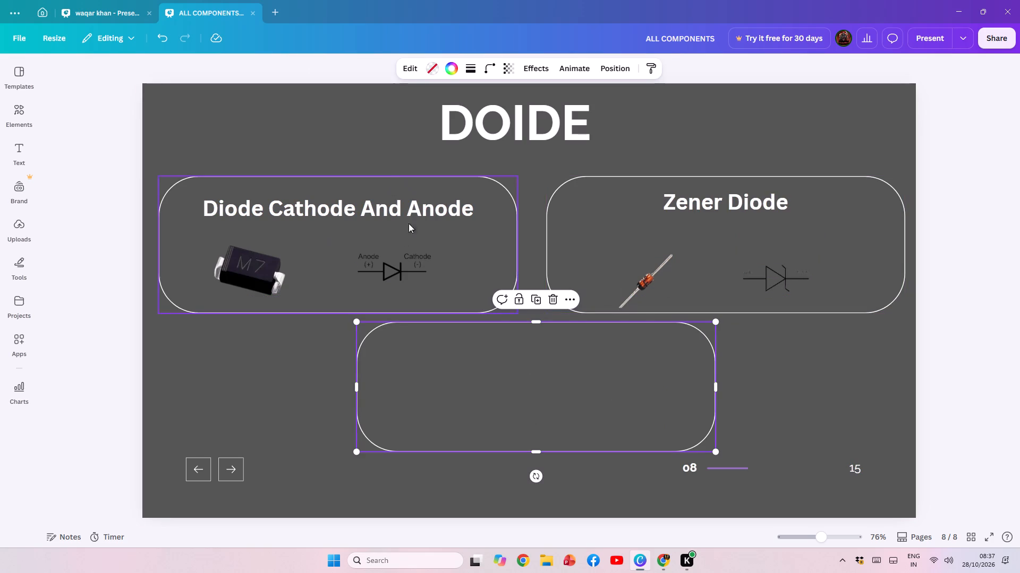
pyautogui.click(102, 11)
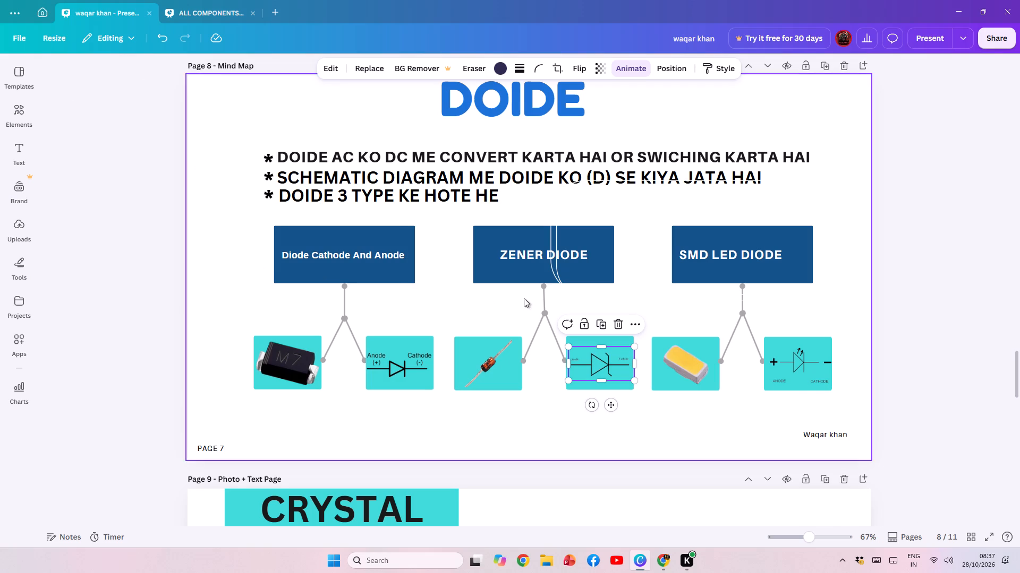
pyautogui.doubleClick(707, 255)
pyautogui.doubleClick(707, 255)
pyautogui.doubleClick(711, 255)
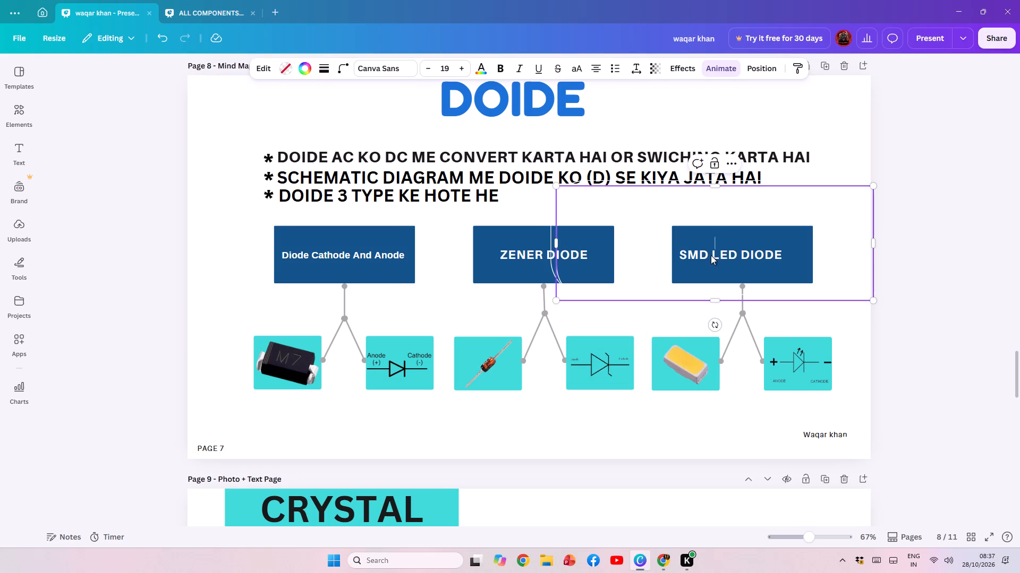
pyautogui.click(725, 261)
pyautogui.doubleClick(729, 253)
pyautogui.tripleClick(736, 256)
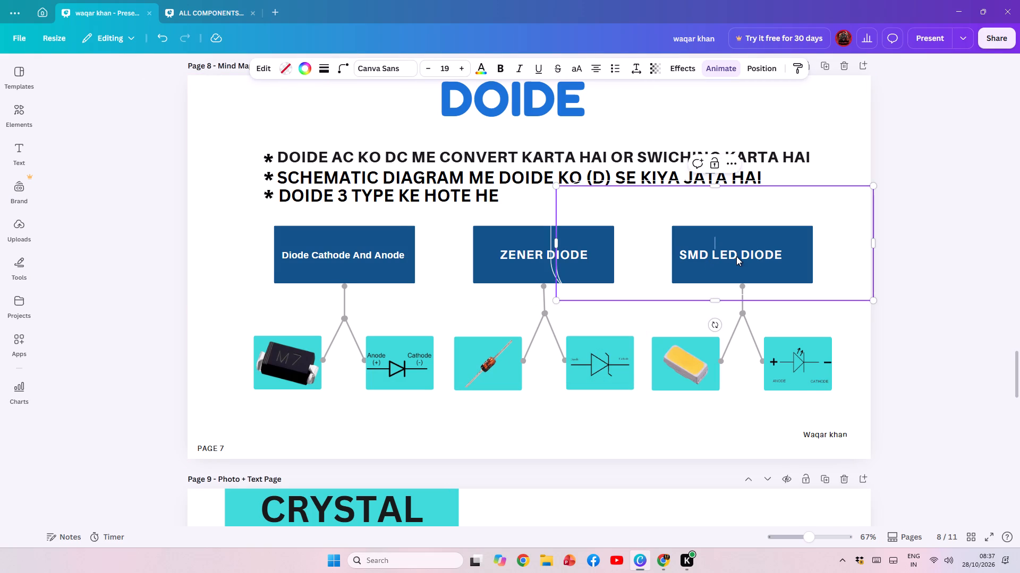
pyautogui.doubleClick(736, 256)
pyautogui.click(753, 255)
pyautogui.click(780, 254)
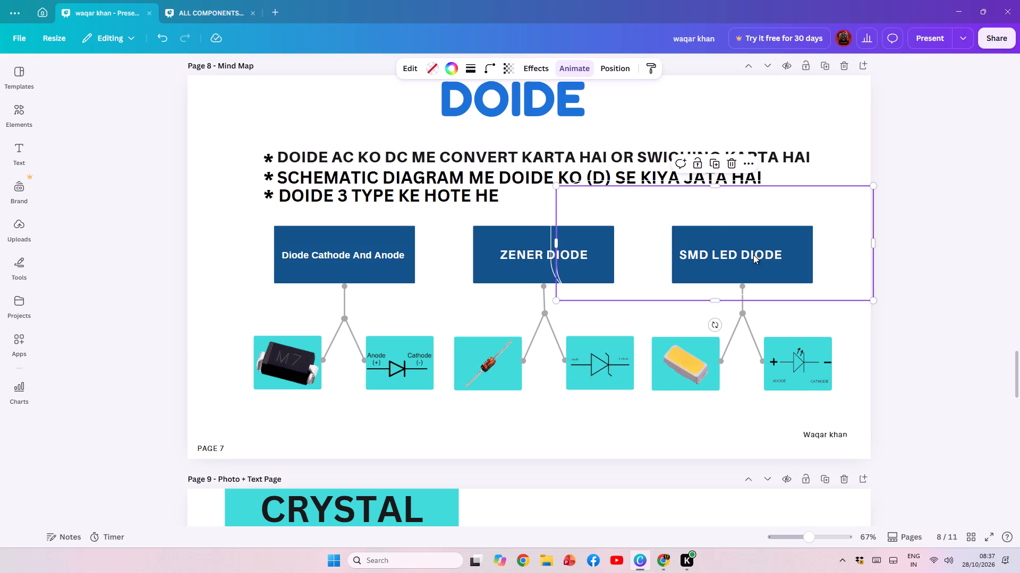
pyautogui.click(753, 255)
pyautogui.click(753, 255)
pyautogui.moveTo(622, 286); pyautogui.dragTo(604, 285)
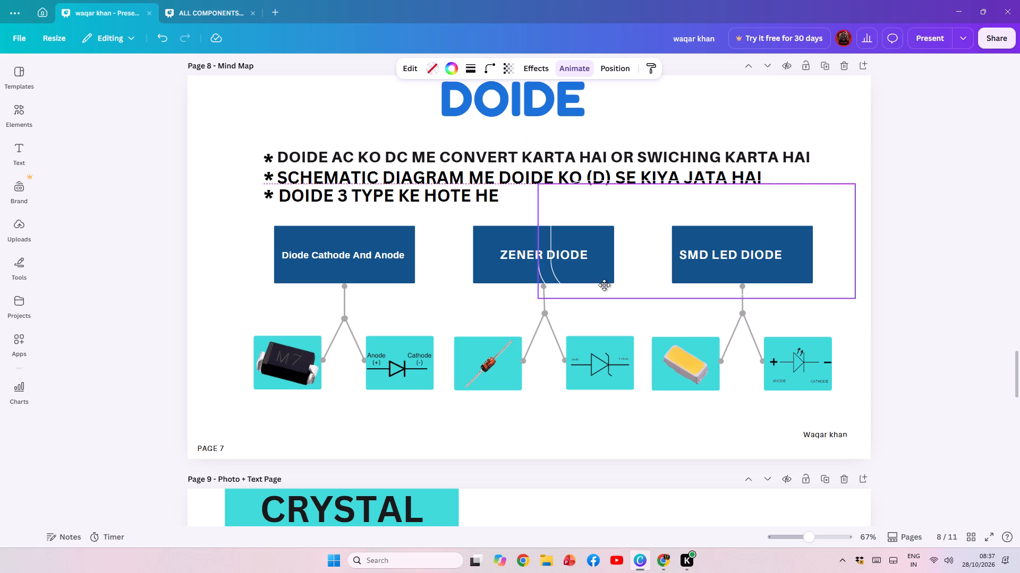
pyautogui.moveTo(604, 285); pyautogui.dragTo(608, 267)
pyautogui.moveTo(613, 256); pyautogui.dragTo(631, 195)
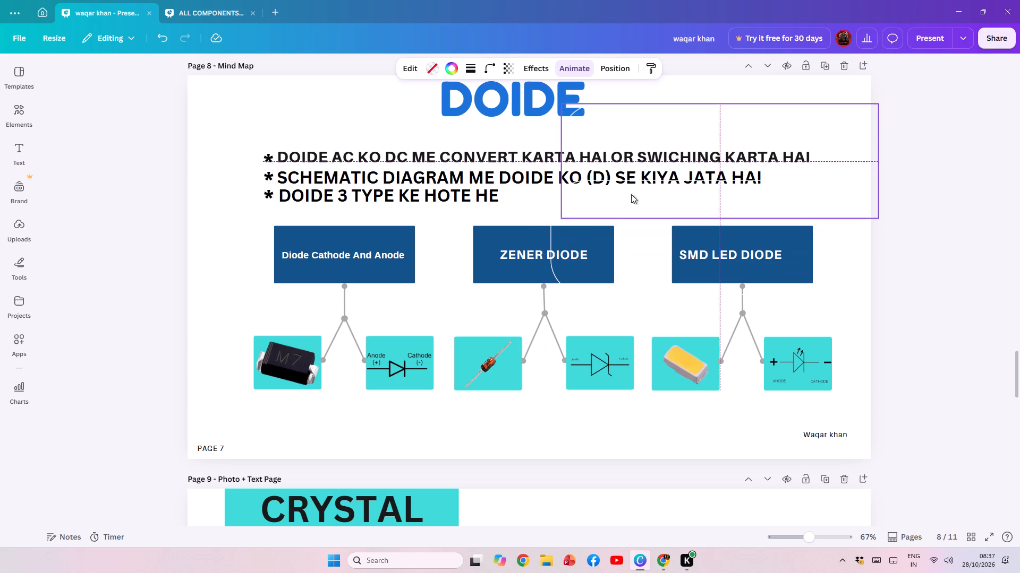
pyautogui.click(725, 257)
pyautogui.moveTo(725, 257); pyautogui.dragTo(677, 184)
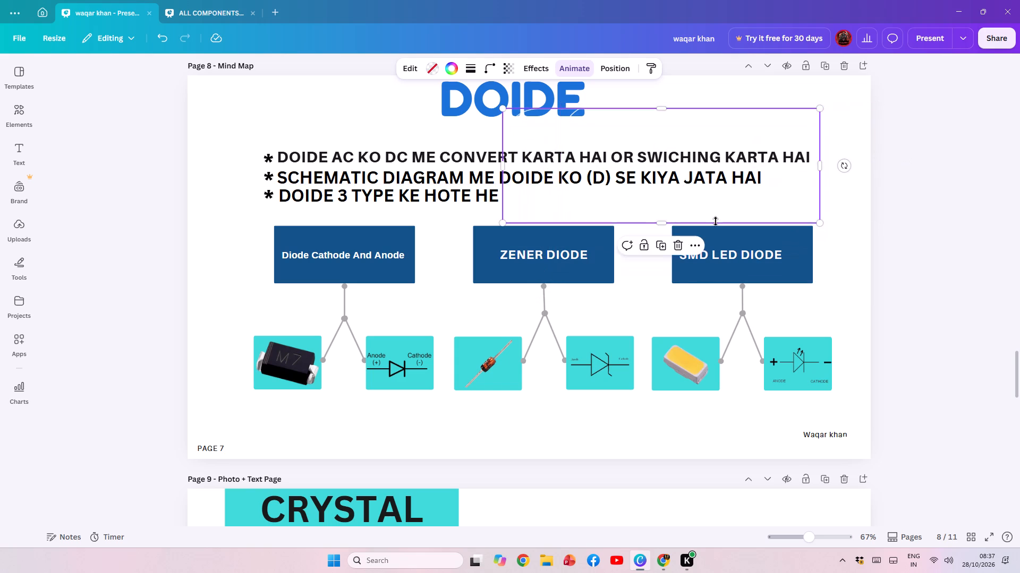
# Copy the full "SMD LED DIODE" label text from the earlier presentation into the empty third outline box on the new slide.
pyautogui.click(724, 259)
pyautogui.doubleClick(727, 254)
pyautogui.doubleClick(727, 254)
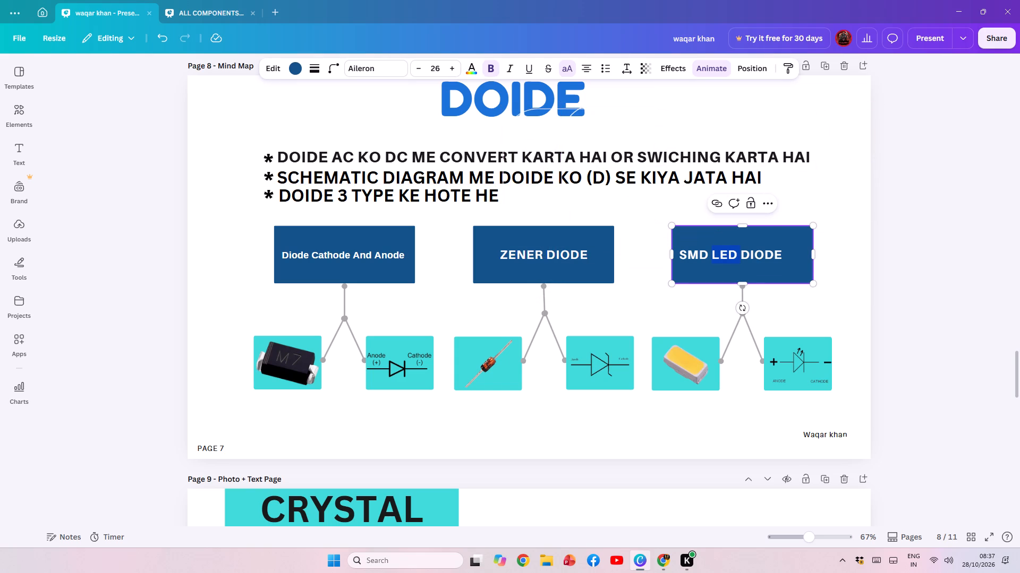
pyautogui.doubleClick(727, 254)
pyautogui.hotkey('ctrl', 'c')
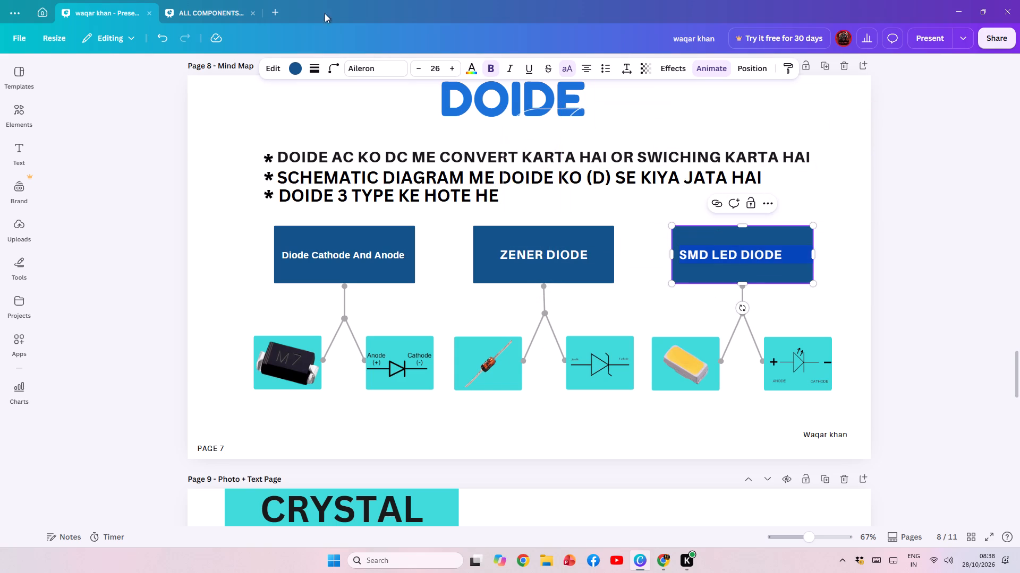
pyautogui.click(180, 7)
pyautogui.click(556, 382)
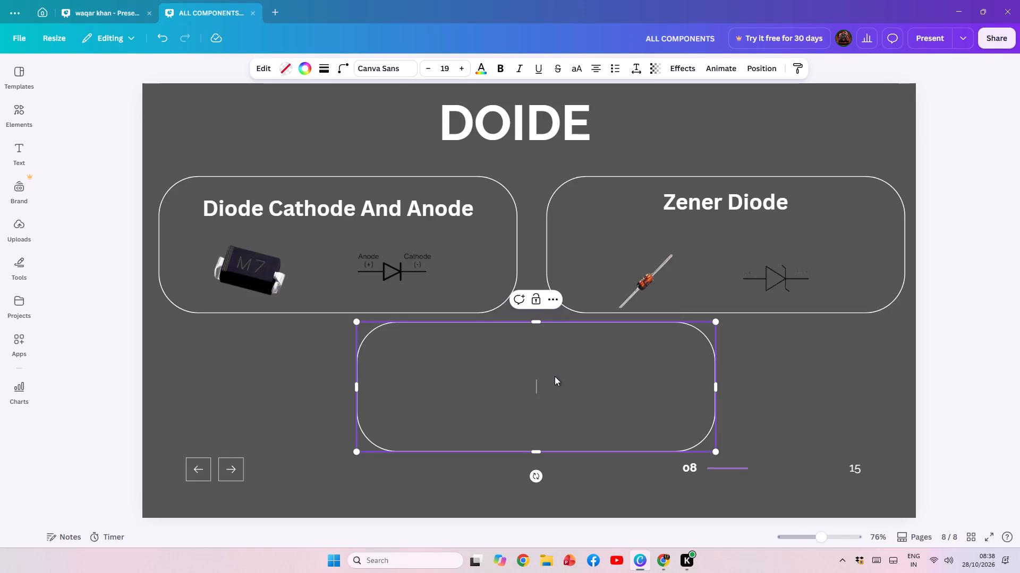
pyautogui.hotkey('ctrl', 'v')
# Increase the "SMD led diode" label's font size to 34.
pyautogui.tripleClick(461, 68)
pyautogui.tripleClick(461, 68)
pyautogui.tripleClick(461, 68)
pyautogui.tripleClick(461, 68)
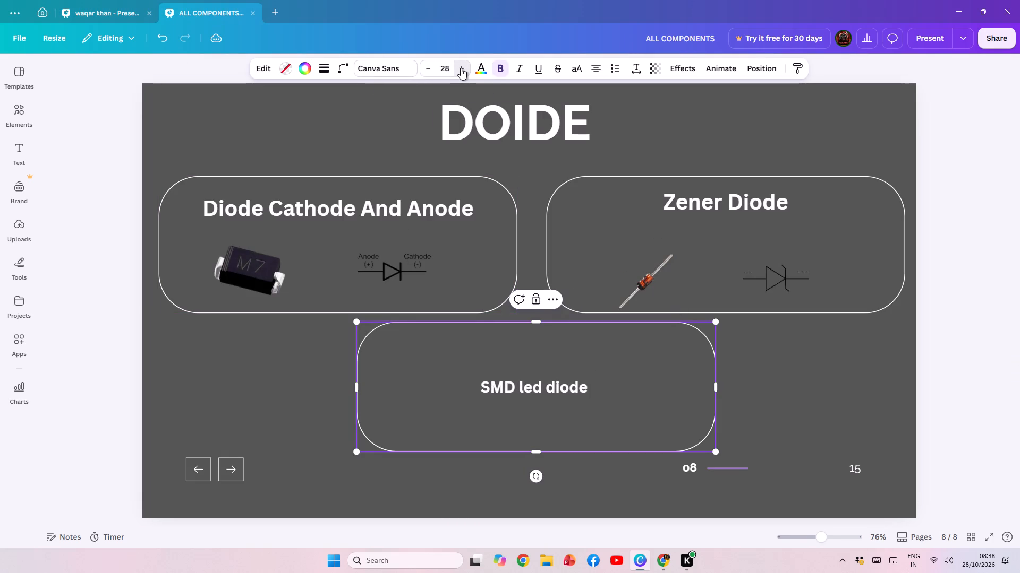
pyautogui.doubleClick(461, 68)
pyautogui.click(461, 68)
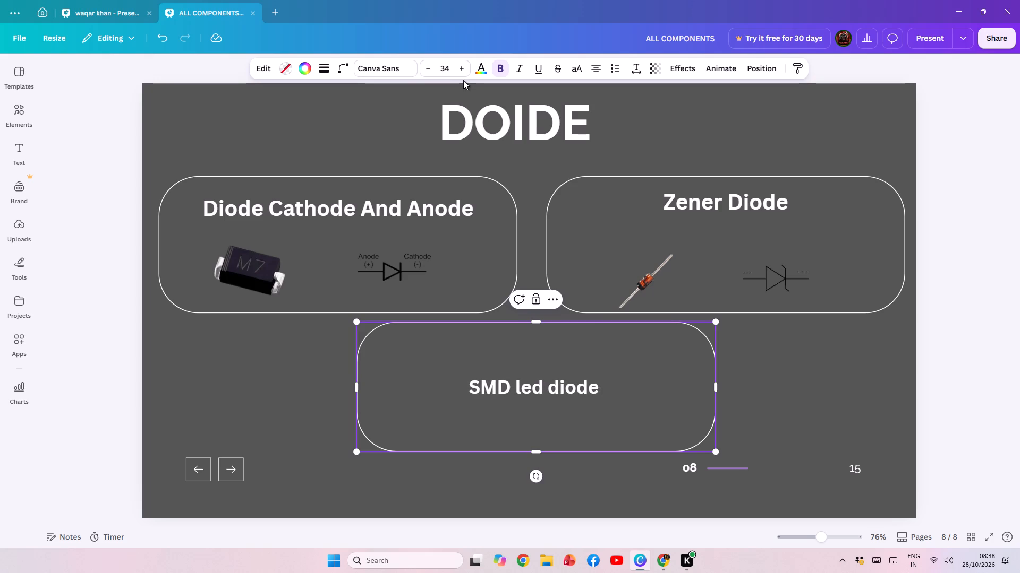
# Add three blank lines beneath "SMD led diode" to raise the label towards the top of its box.
pyautogui.press('Return')
pyautogui.press('Return')
pyautogui.press('Return')
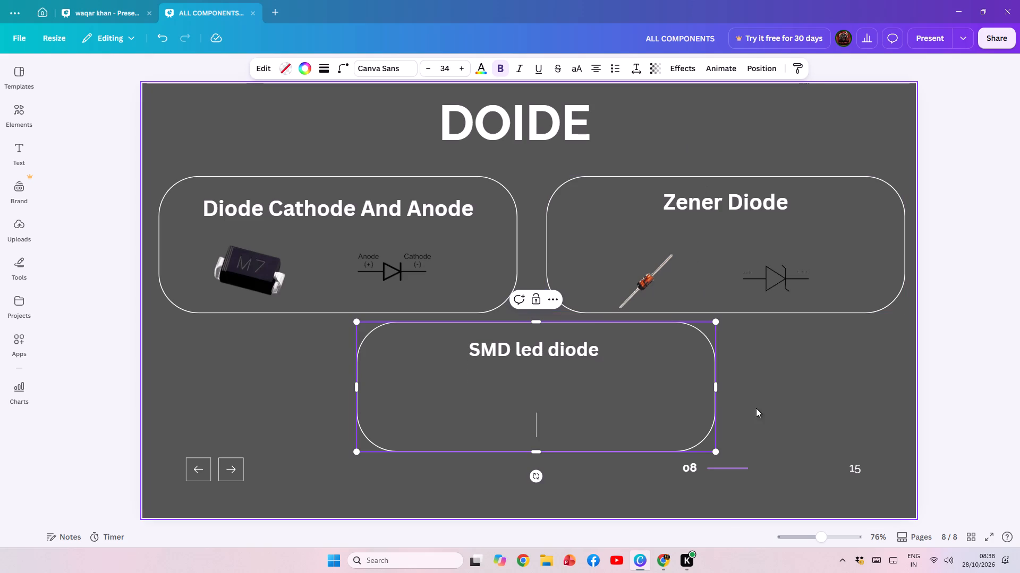
pyautogui.click(756, 409)
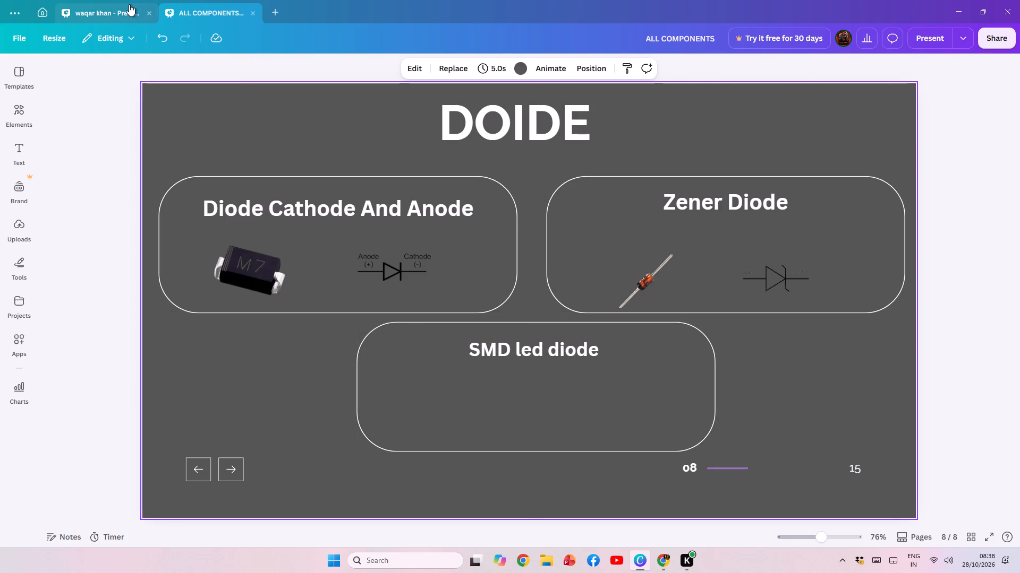
# Copy the yellow SMD LED photo from the earlier presentation and place it beneath the "SMD led diode" label, left of centre.
pyautogui.click(129, 4)
pyautogui.click(664, 362)
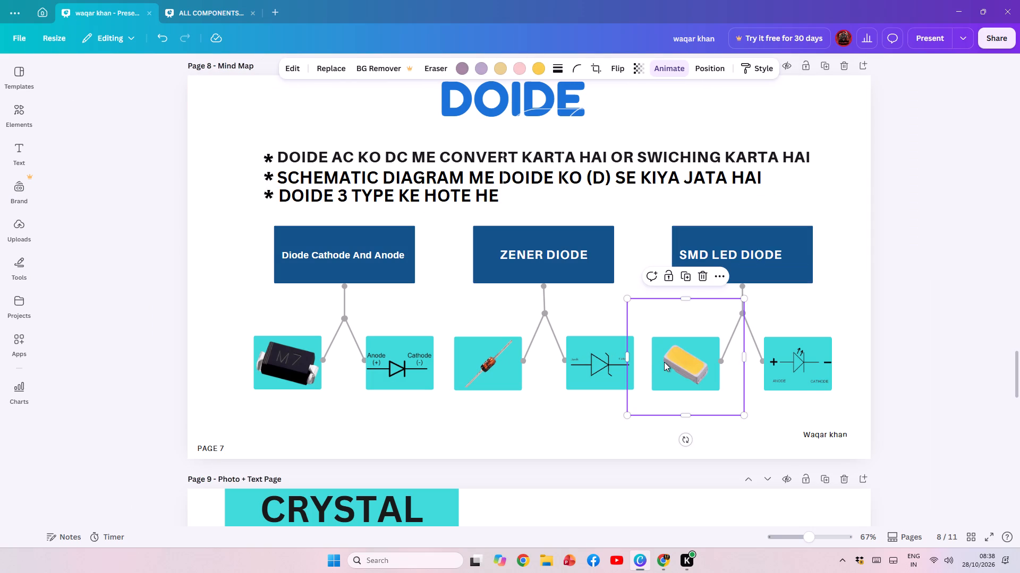
pyautogui.hotkey('ctrl', 'c')
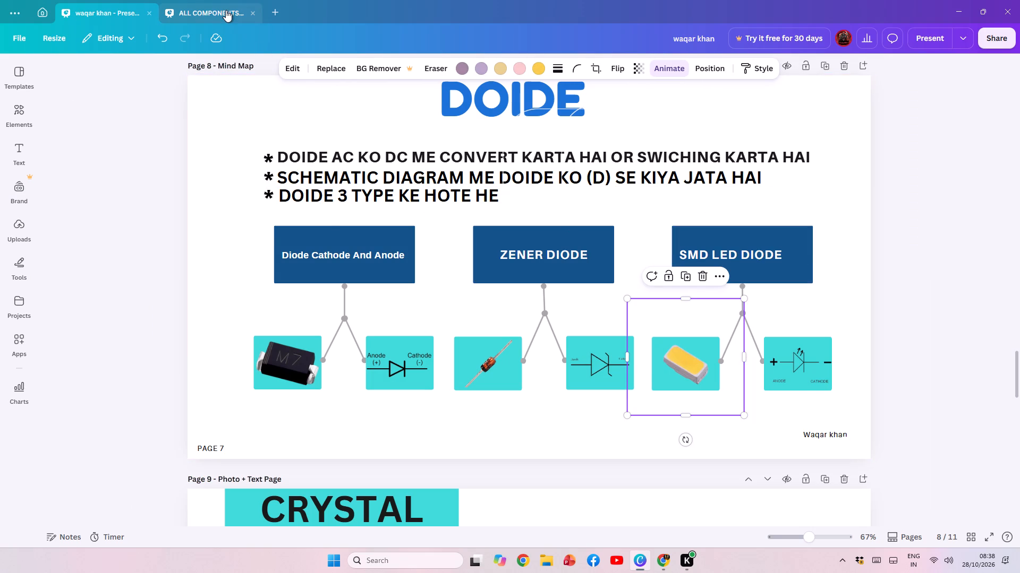
pyautogui.click(226, 10)
pyautogui.hotkey('ctrl', 'v')
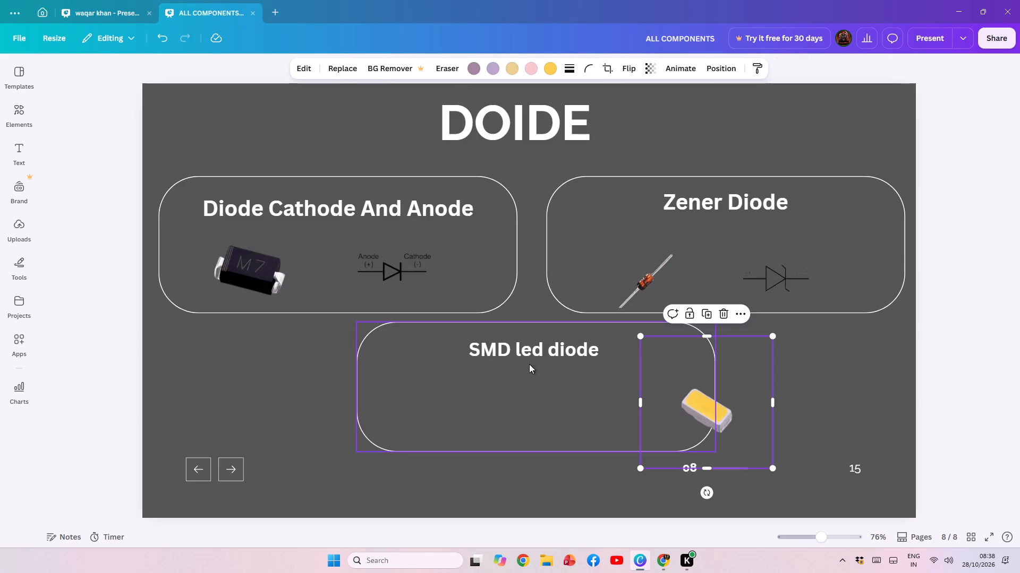
pyautogui.moveTo(710, 427); pyautogui.dragTo(481, 432)
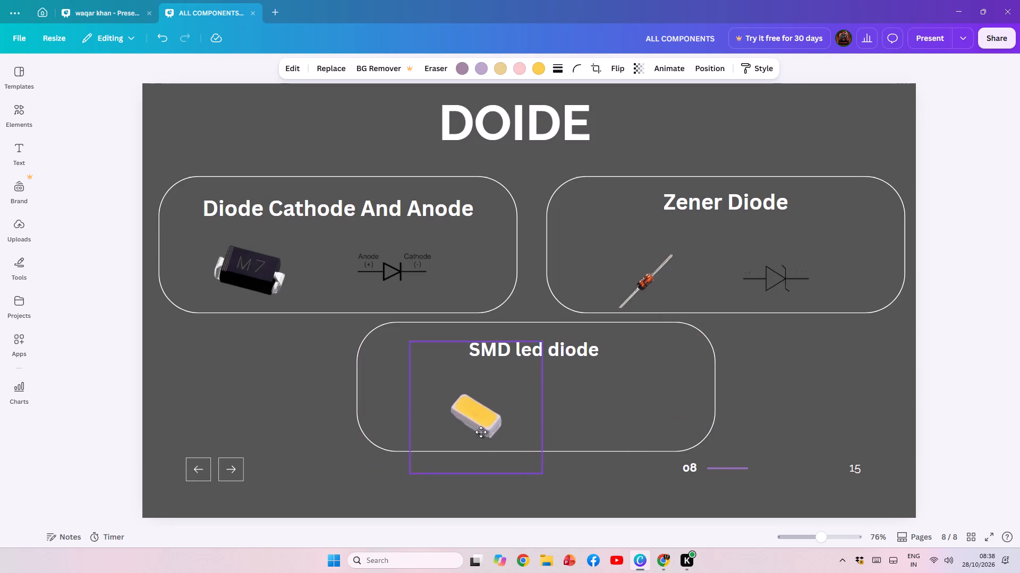
pyautogui.moveTo(481, 432); pyautogui.dragTo(482, 423)
# Copy the LED anode-cathode symbol from the earlier presentation and place it to the right of the LED photo in the "SMD led diode" box.
pyautogui.click(118, 6)
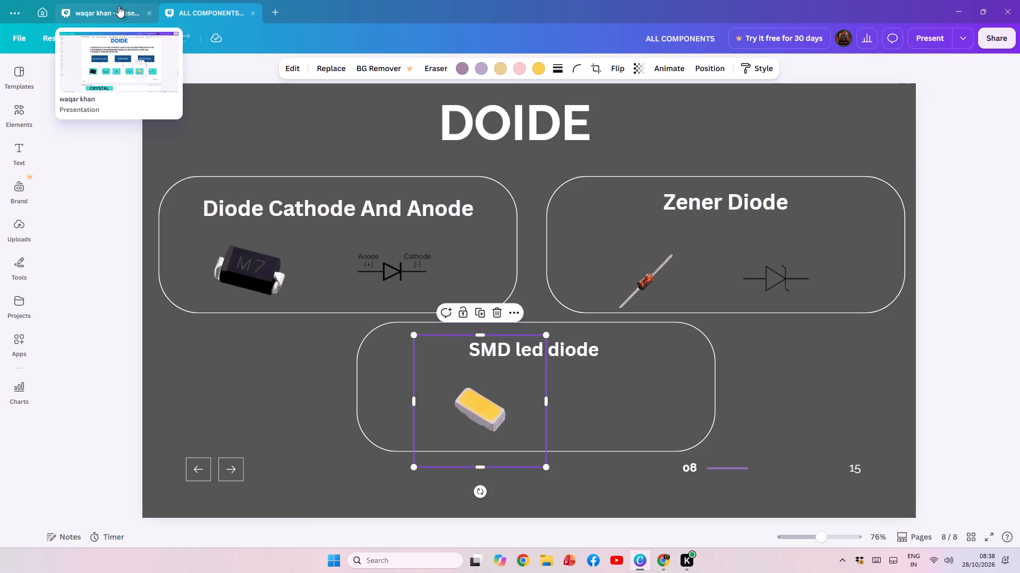
pyautogui.click(777, 369)
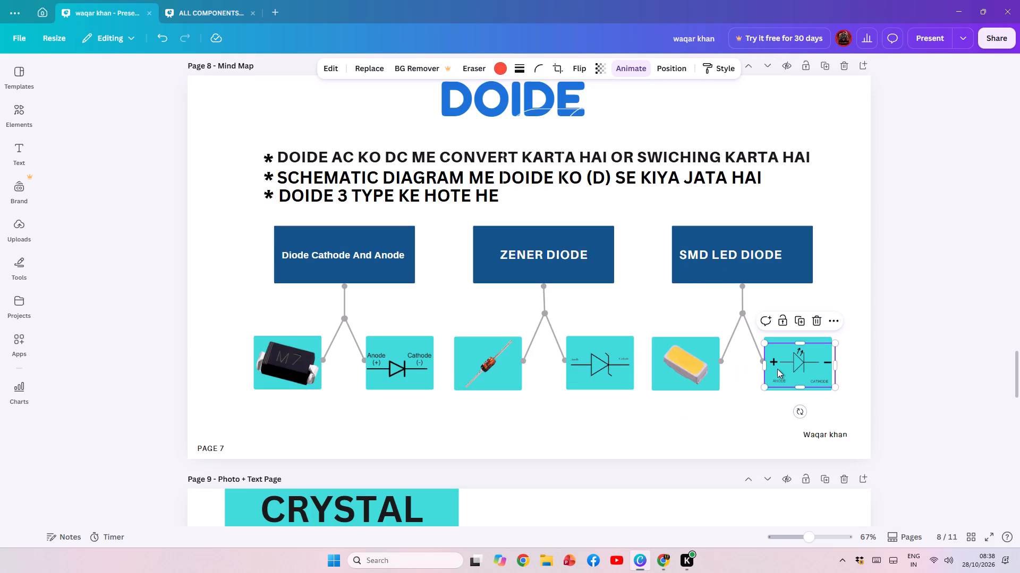
pyautogui.hotkey('ctrl', 'c')
pyautogui.click(233, 15)
pyautogui.hotkey('ctrl', 'v')
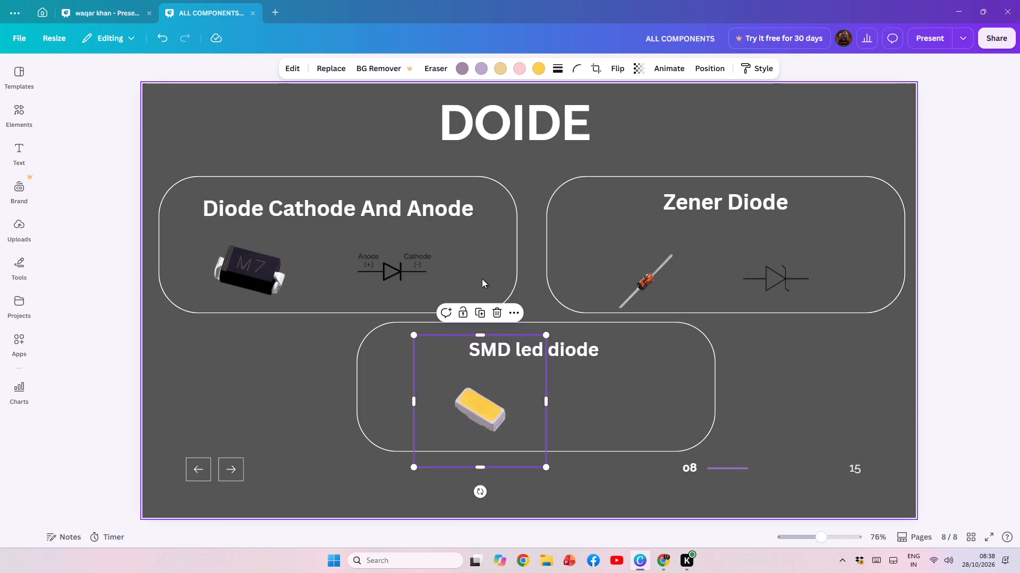
pyautogui.moveTo(814, 422); pyautogui.dragTo(548, 416)
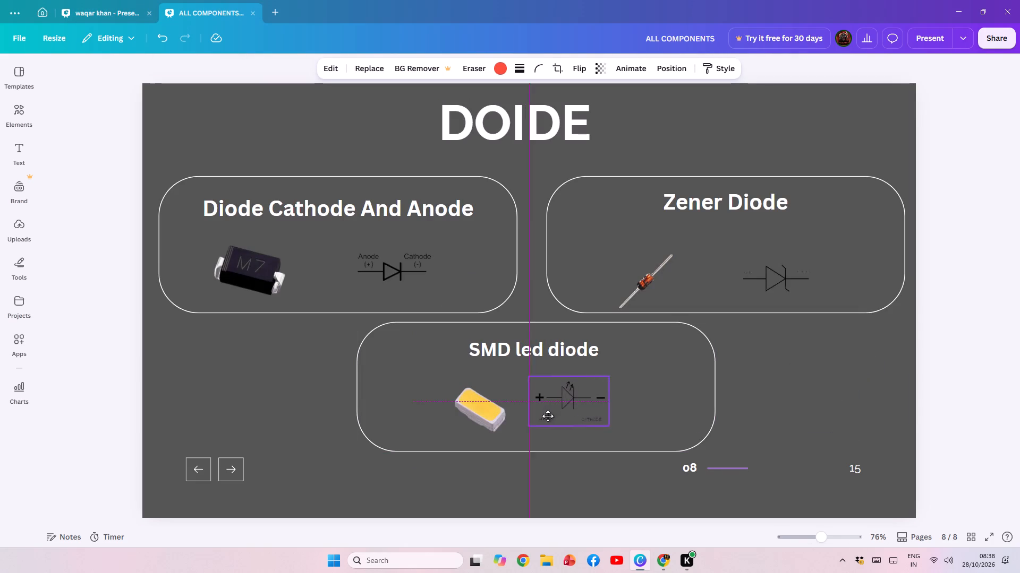
pyautogui.moveTo(548, 416); pyautogui.dragTo(566, 424)
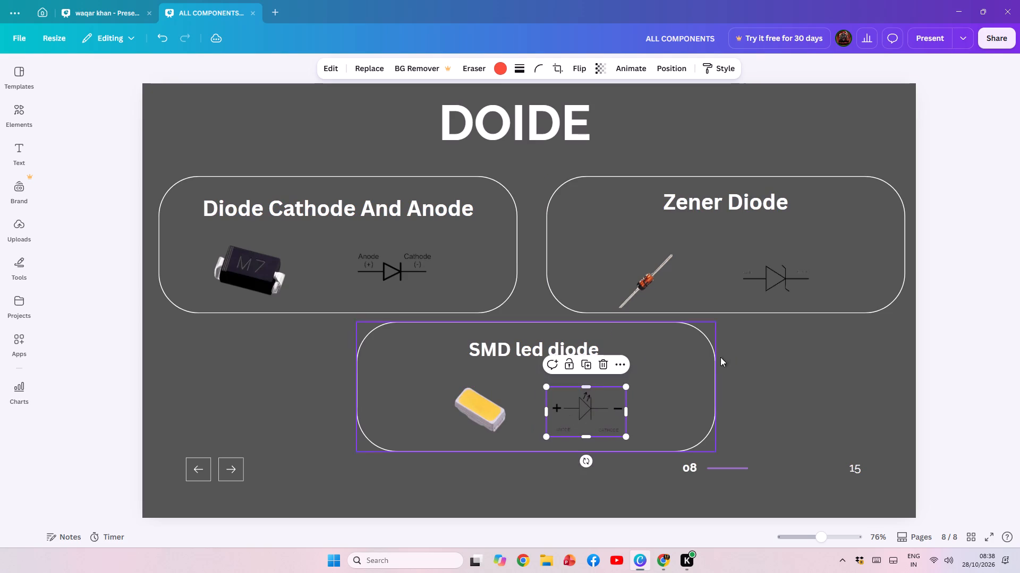
# Copy the three asterisked DOIDE description lines from the earlier presentation and paste them onto the dark grey DOIDE slide.
pyautogui.click(778, 387)
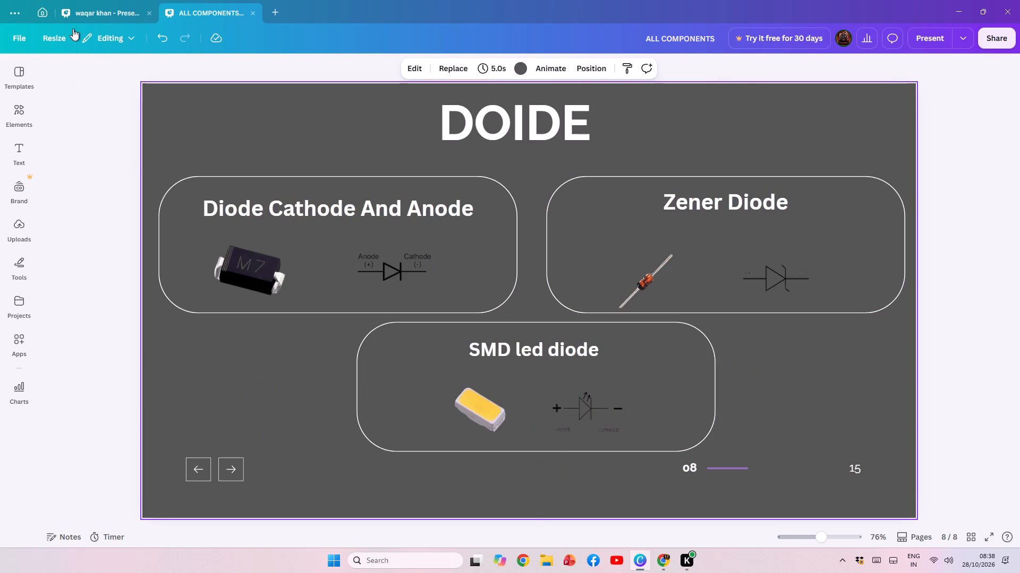
pyautogui.click(78, 11)
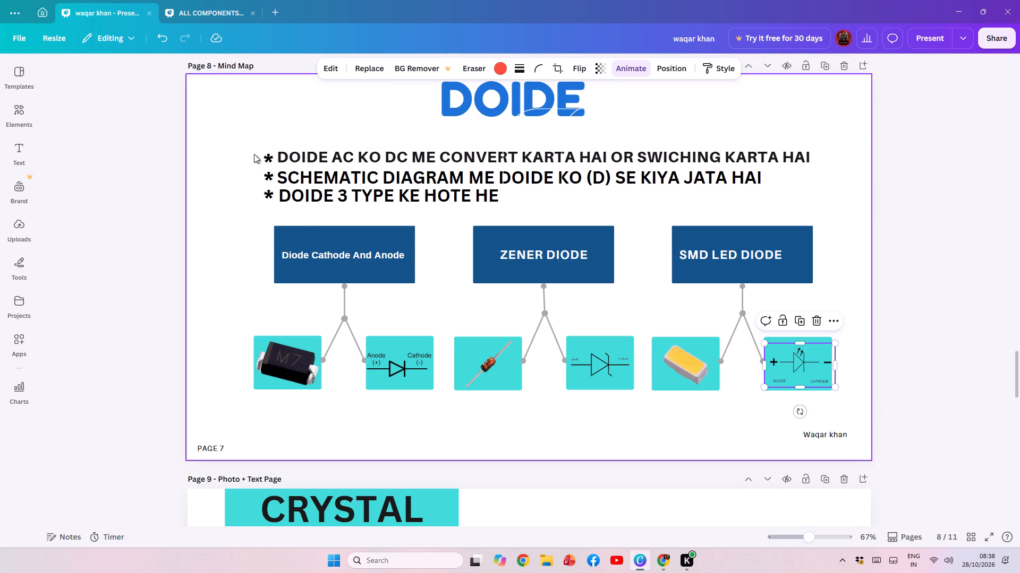
pyautogui.moveTo(254, 154); pyautogui.dragTo(518, 192)
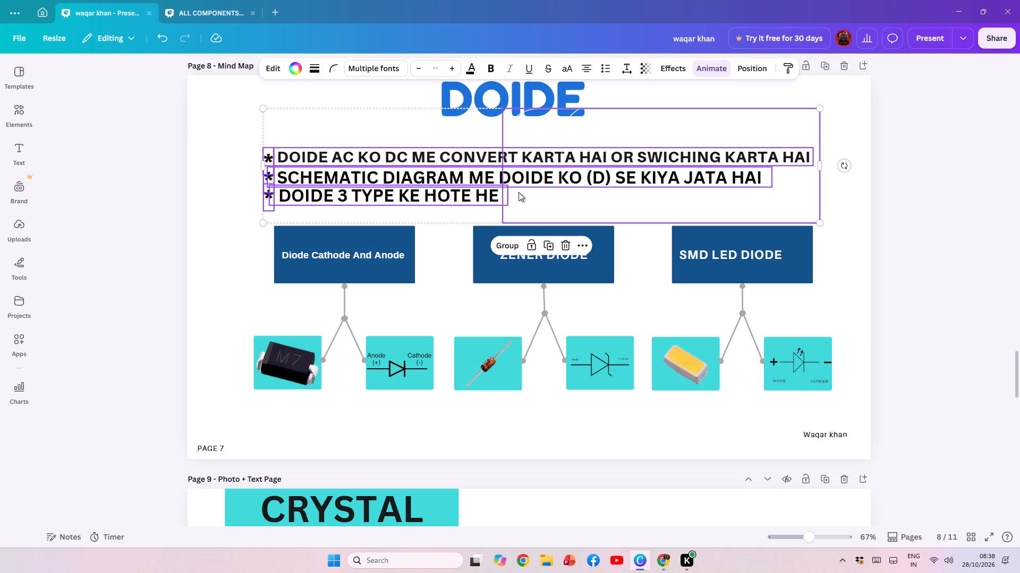
pyautogui.click(227, 139)
pyautogui.moveTo(266, 132); pyautogui.dragTo(267, 149)
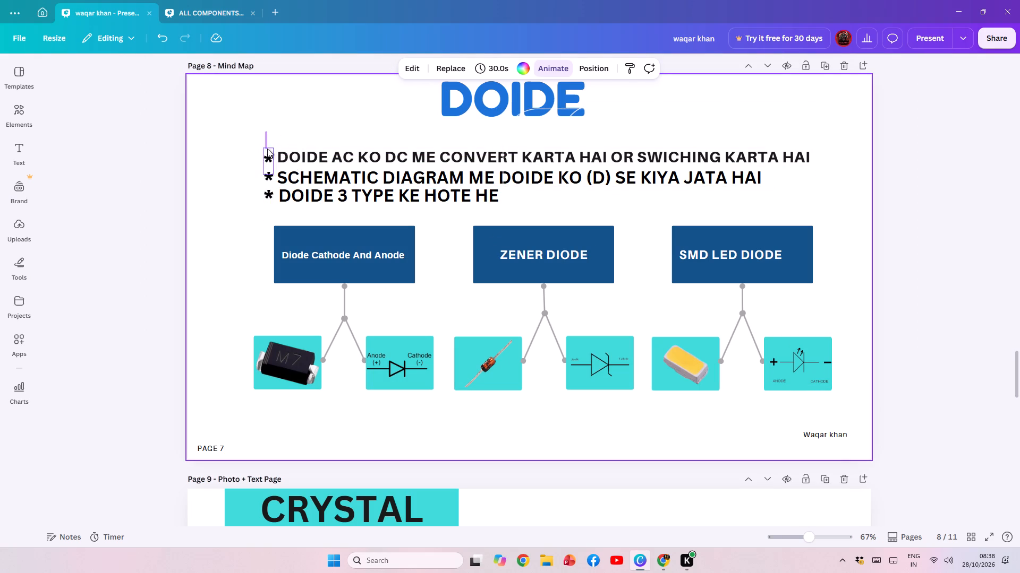
pyautogui.moveTo(267, 149); pyautogui.dragTo(305, 198)
pyautogui.hotkey('ctrl', 'c')
pyautogui.hotkey('ctrl', 'c')
pyautogui.hotkey('ctrl', 'c')
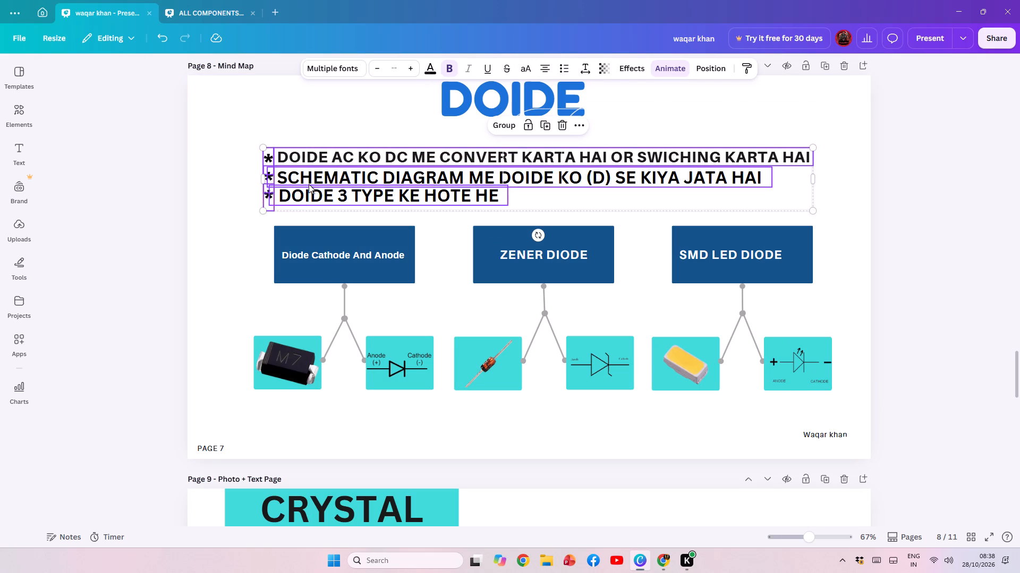
pyautogui.click(193, 5)
pyautogui.hotkey('ctrl', 'v')
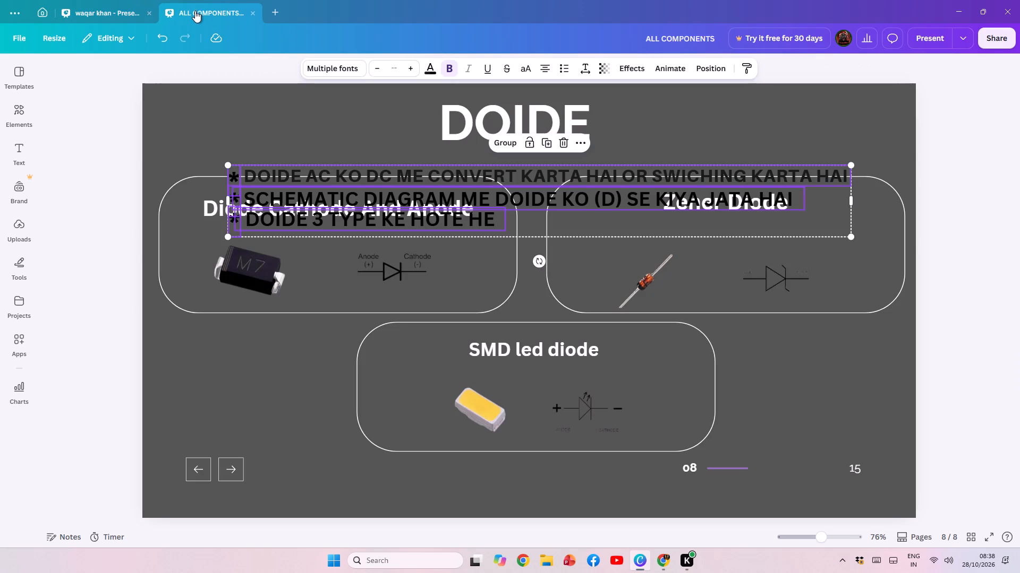
pyautogui.click(263, 349)
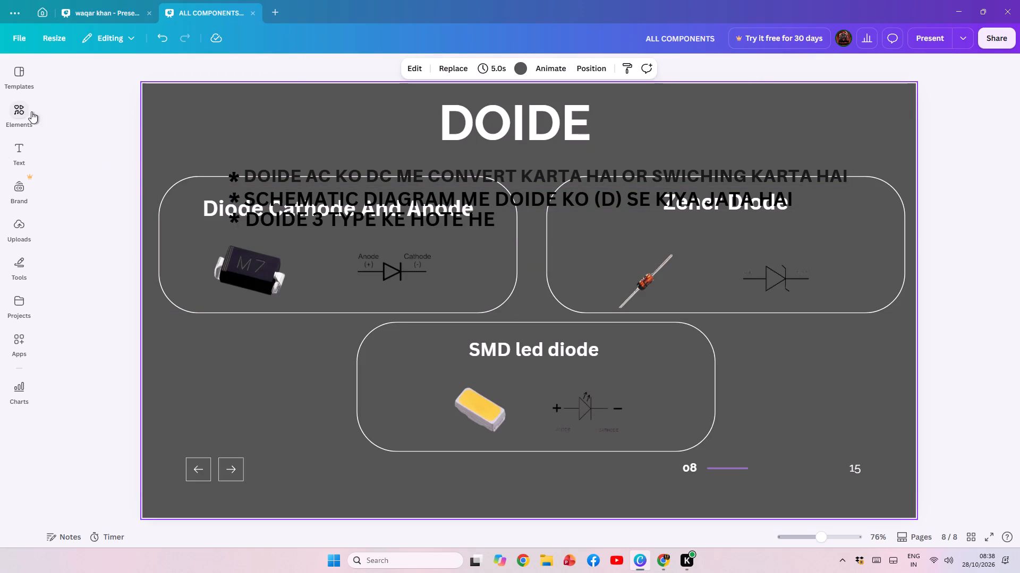
pyautogui.click(163, 35)
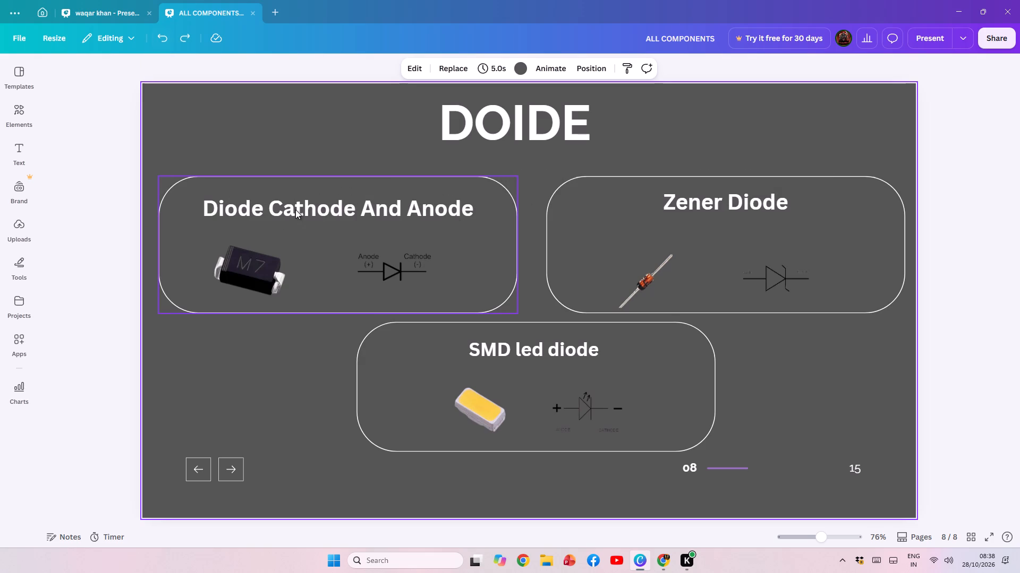
pyautogui.hotkey('ctrl', 'v')
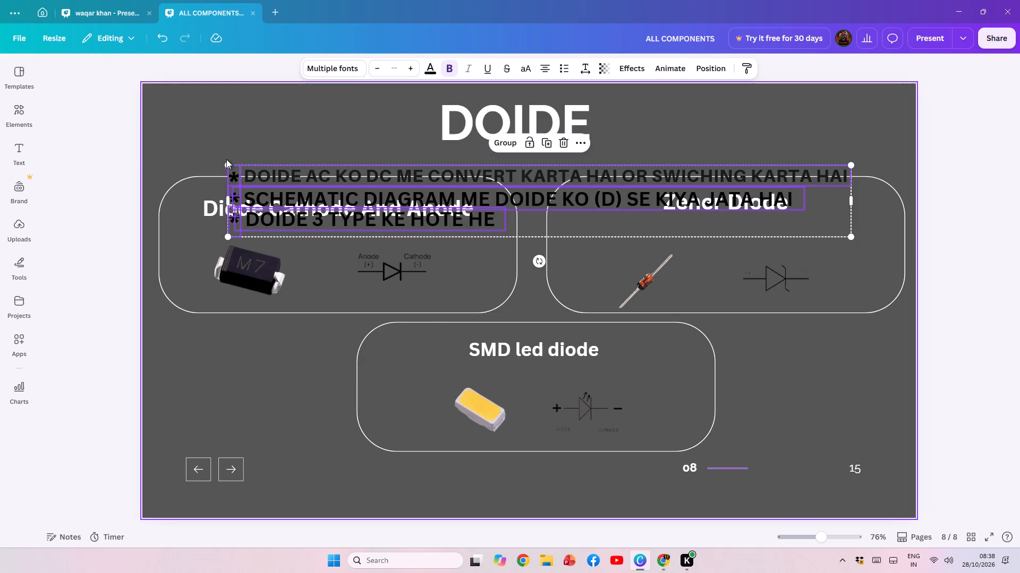
# Shrink the pasted description lines together and place them between the DOIDE title and the two upper boxes.
pyautogui.moveTo(228, 164); pyautogui.dragTo(350, 204)
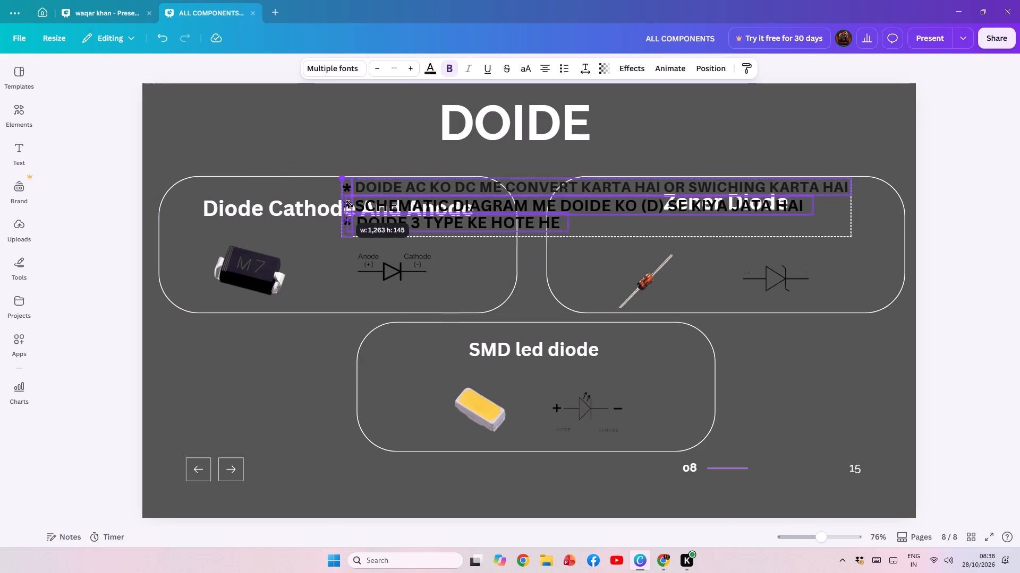
pyautogui.moveTo(350, 204); pyautogui.dragTo(362, 204)
pyautogui.moveTo(570, 202); pyautogui.dragTo(504, 160)
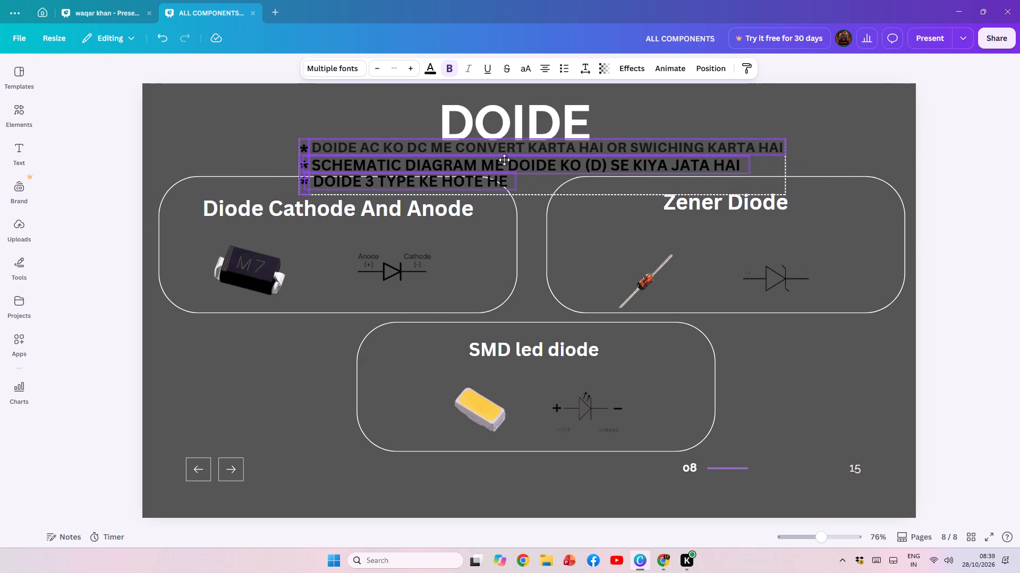
pyautogui.moveTo(504, 160); pyautogui.dragTo(518, 161)
pyautogui.click(518, 161)
# Raise the DOIDE title slightly and move the first two description lines with their asterisks up directly beneath it.
pyautogui.moveTo(486, 120); pyautogui.dragTo(490, 106)
pyautogui.moveTo(305, 128); pyautogui.dragTo(380, 179)
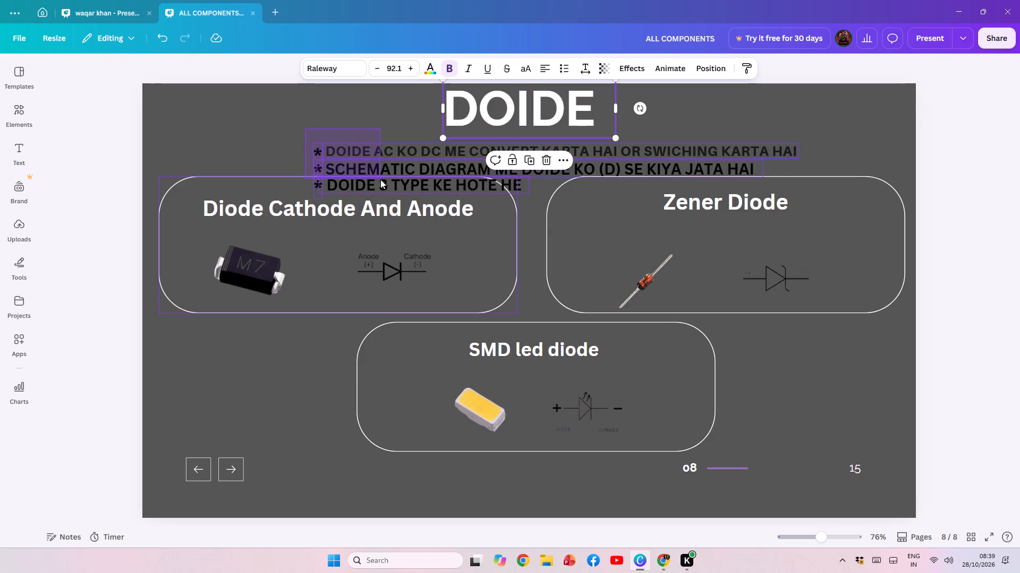
pyautogui.moveTo(380, 179); pyautogui.dragTo(378, 173)
pyautogui.moveTo(483, 167); pyautogui.dragTo(483, 153)
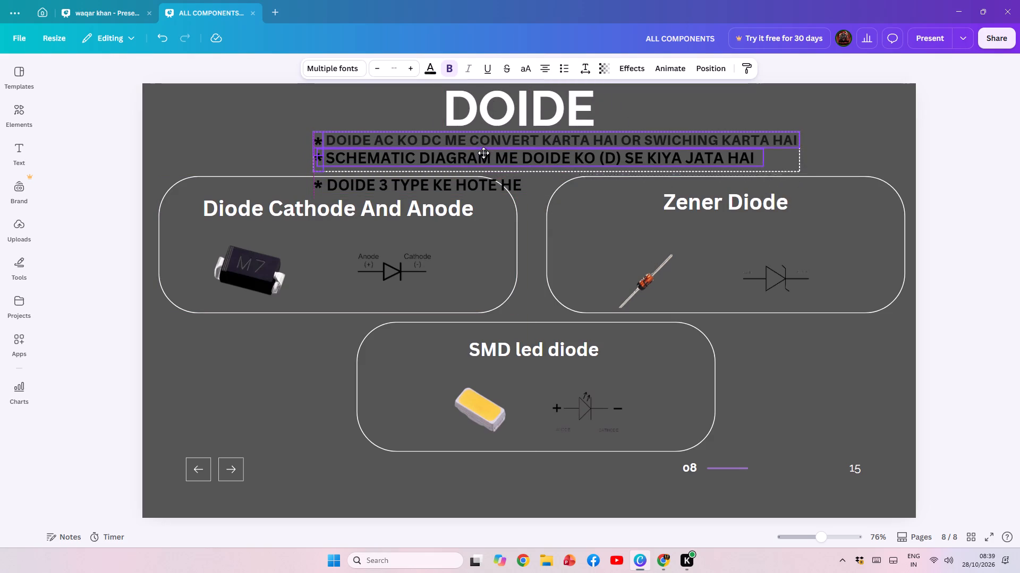
pyautogui.moveTo(483, 153); pyautogui.dragTo(483, 152)
# Move "DOIDE 3 TYPE KE HOTE HE" up, roughly centred beneath the second description line, and place its asterisk just before it.
pyautogui.click(450, 184)
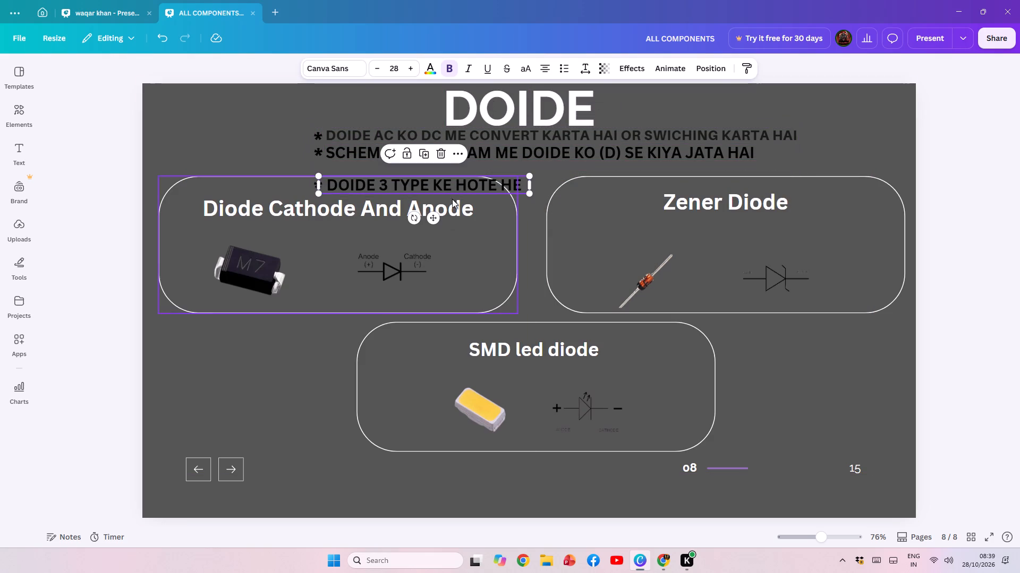
pyautogui.moveTo(459, 183); pyautogui.dragTo(462, 166)
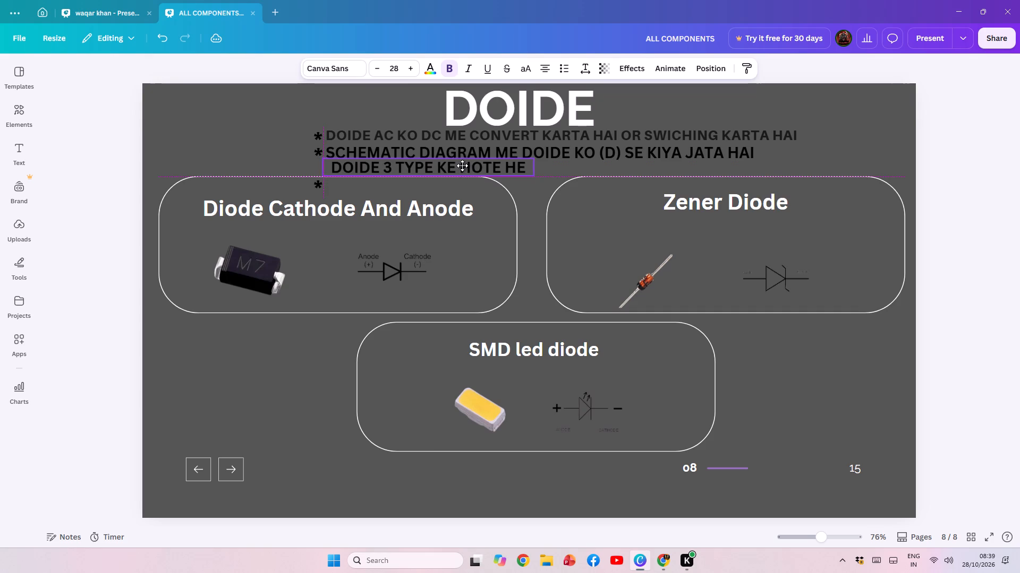
pyautogui.moveTo(462, 166); pyautogui.dragTo(458, 166)
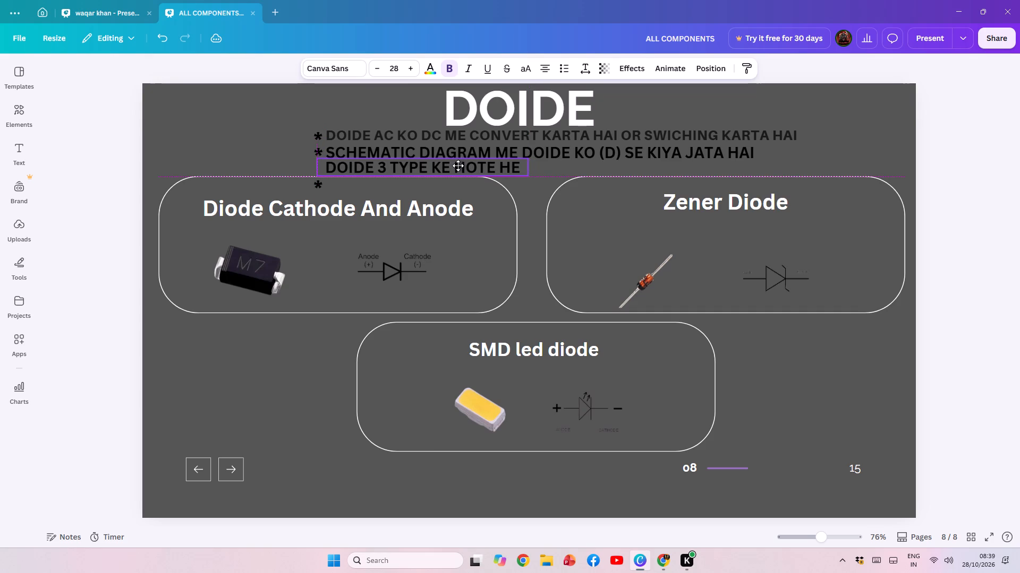
pyautogui.moveTo(458, 166); pyautogui.dragTo(545, 163)
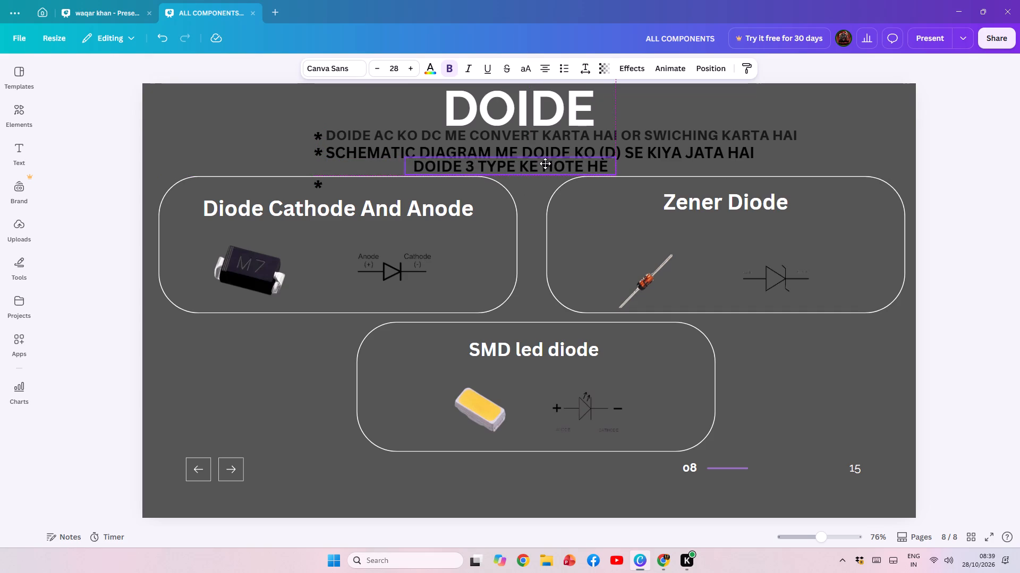
pyautogui.moveTo(545, 163); pyautogui.dragTo(547, 163)
pyautogui.click(314, 187)
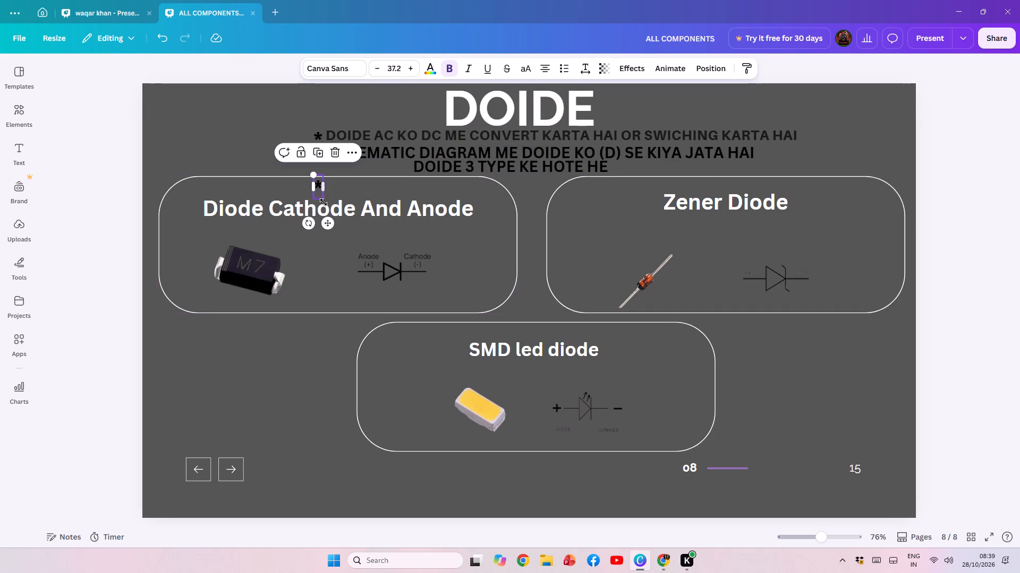
pyautogui.moveTo(327, 221); pyautogui.dragTo(415, 204)
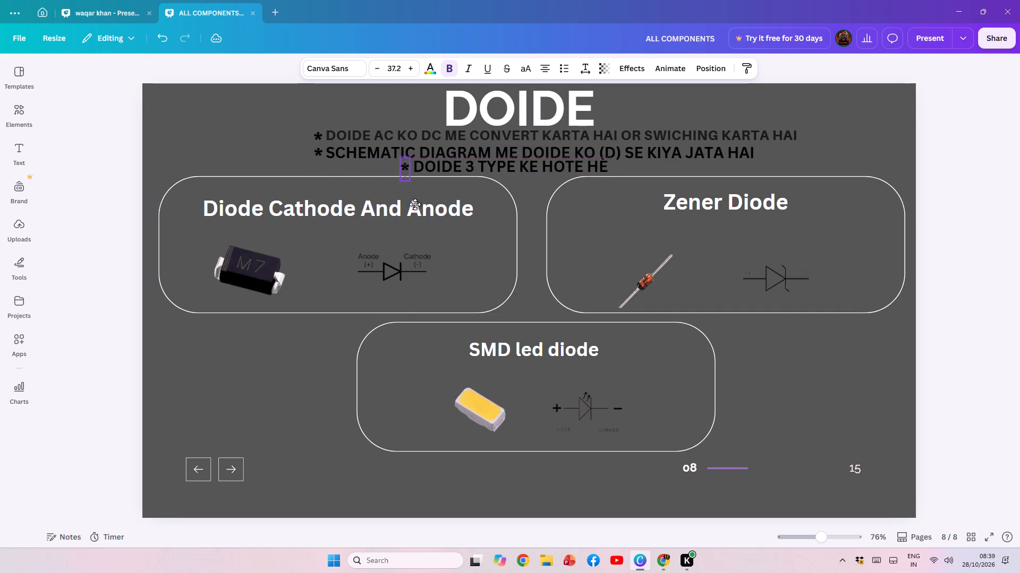
pyautogui.moveTo(415, 204); pyautogui.dragTo(413, 204)
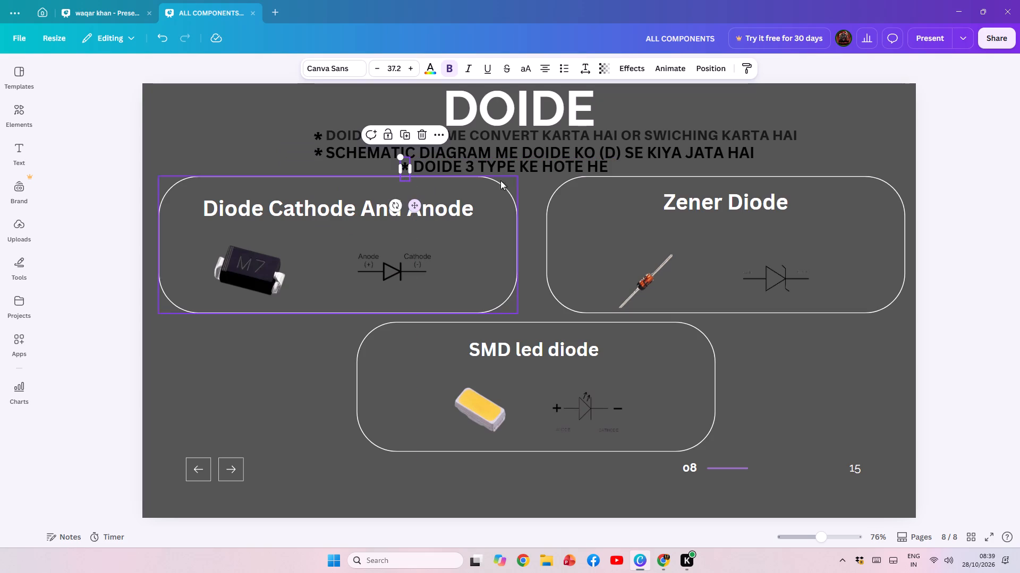
pyautogui.click(674, 159)
pyautogui.click(815, 151)
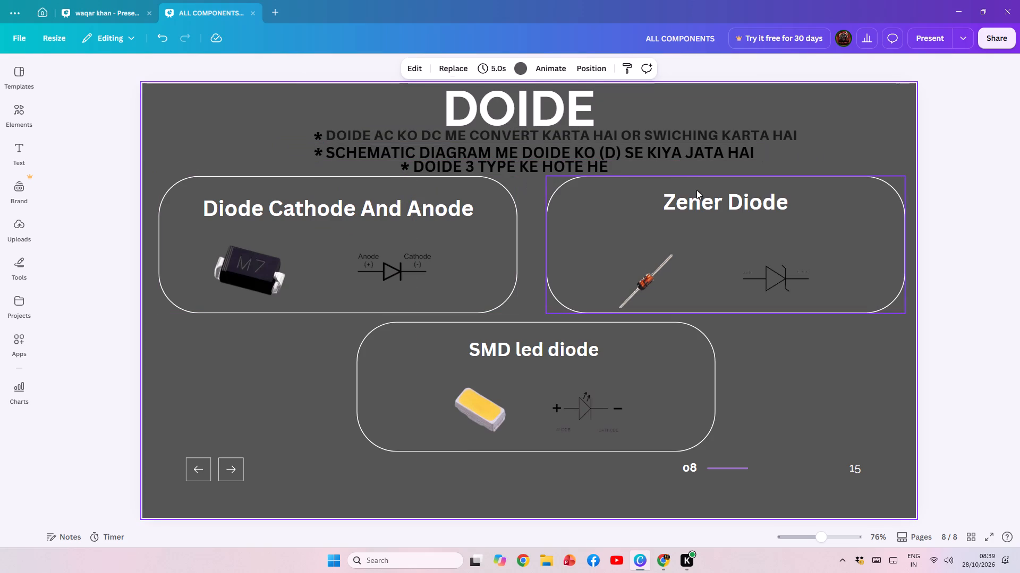
# Nudge the DOIDE title up towards the slide's top edge, clear of the first description line.
pyautogui.click(516, 118)
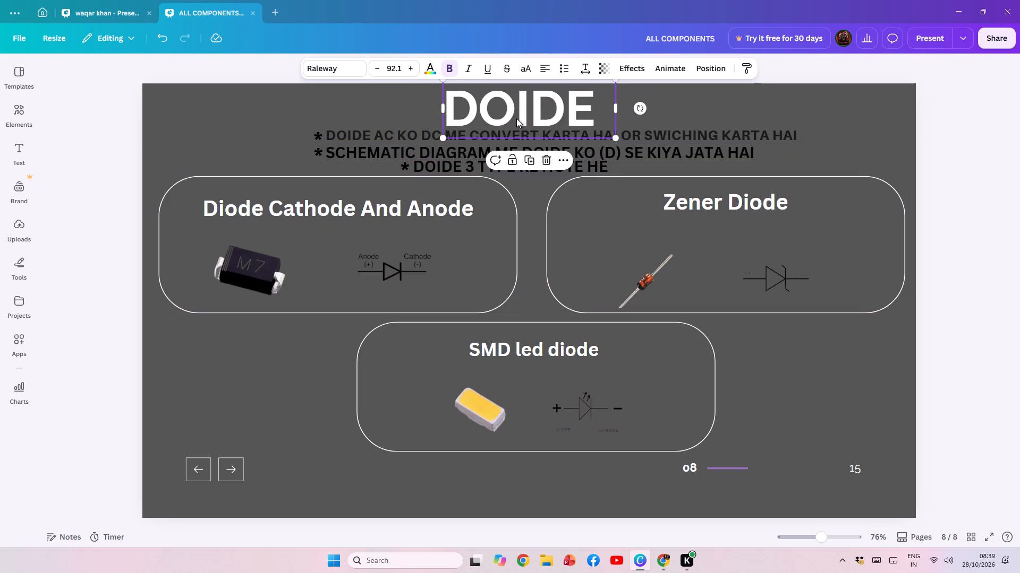
pyautogui.press('Up')
pyautogui.press('Up')
pyautogui.press('Up')
pyautogui.press('Up')
pyautogui.press('Up')
pyautogui.press('Up')
pyautogui.press('Up')
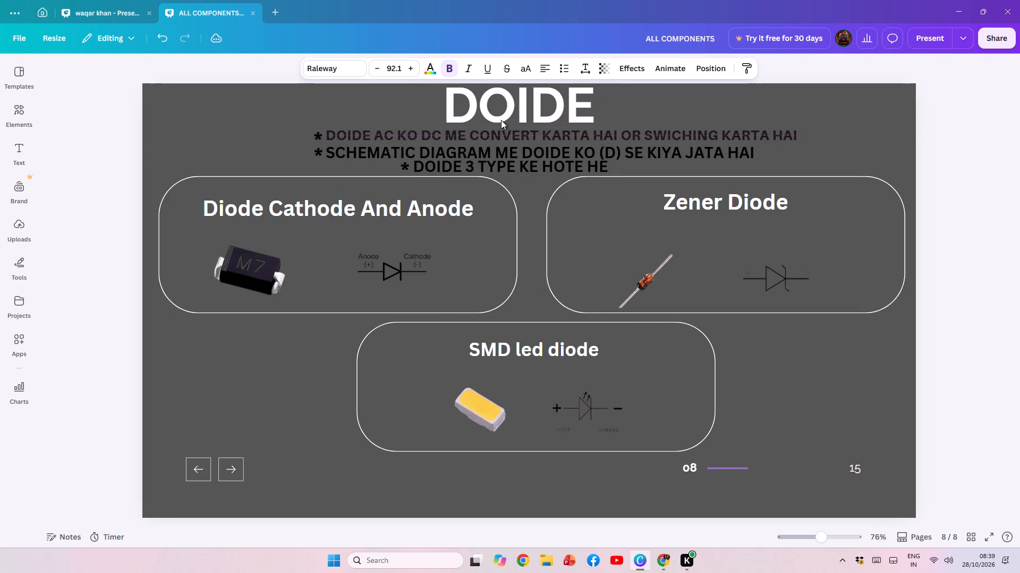
pyautogui.press('Up')
pyautogui.click(822, 153)
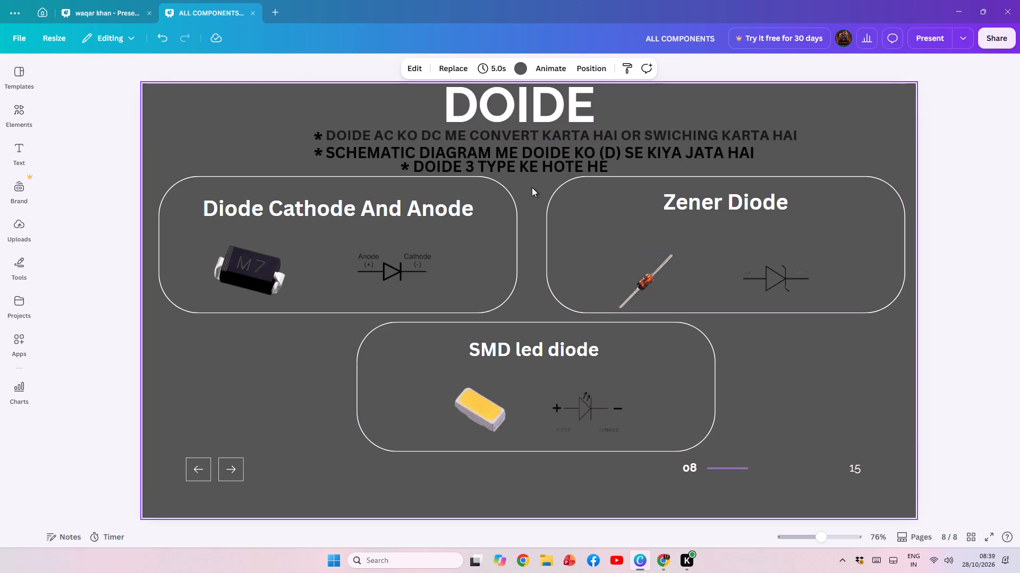
# Move the "Zener Diode" box down slightly together with its photo and symbol, away from the description lines.
pyautogui.moveTo(532, 187); pyautogui.dragTo(802, 292)
pyautogui.click(794, 275)
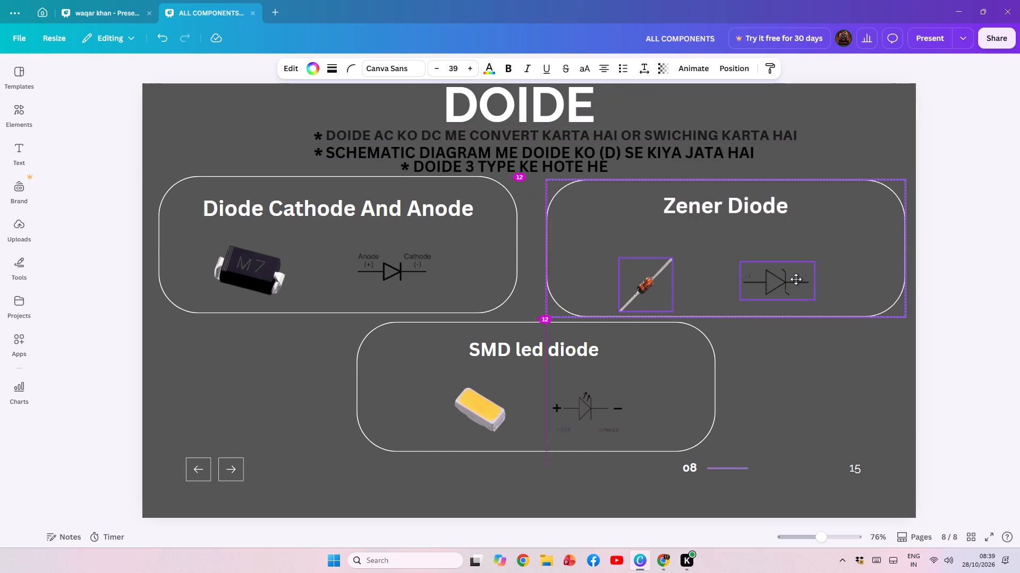
# Move the "Diode Cathode And Anode" box and its M7 diode photo down slightly, about level with the "Zener Diode" box.
pyautogui.moveTo(215, 157); pyautogui.dragTo(311, 249)
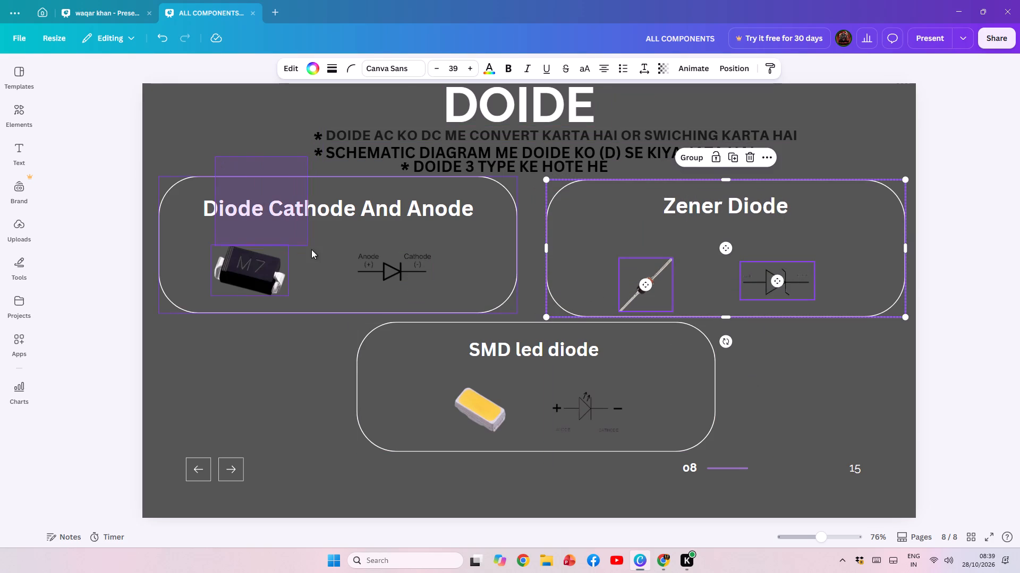
pyautogui.moveTo(311, 249); pyautogui.dragTo(388, 289)
pyautogui.click(198, 121)
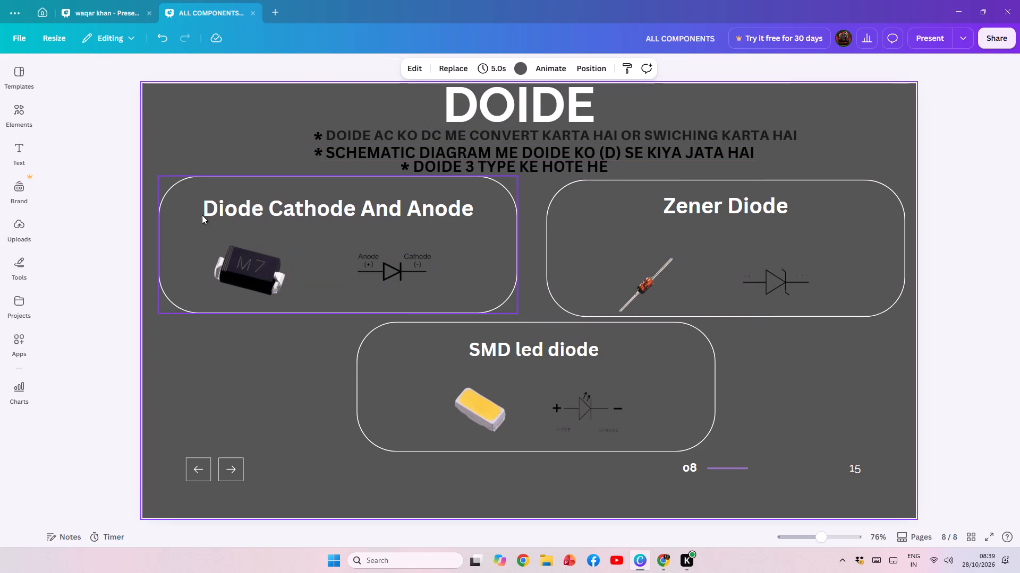
pyautogui.moveTo(253, 390); pyautogui.dragTo(344, 205)
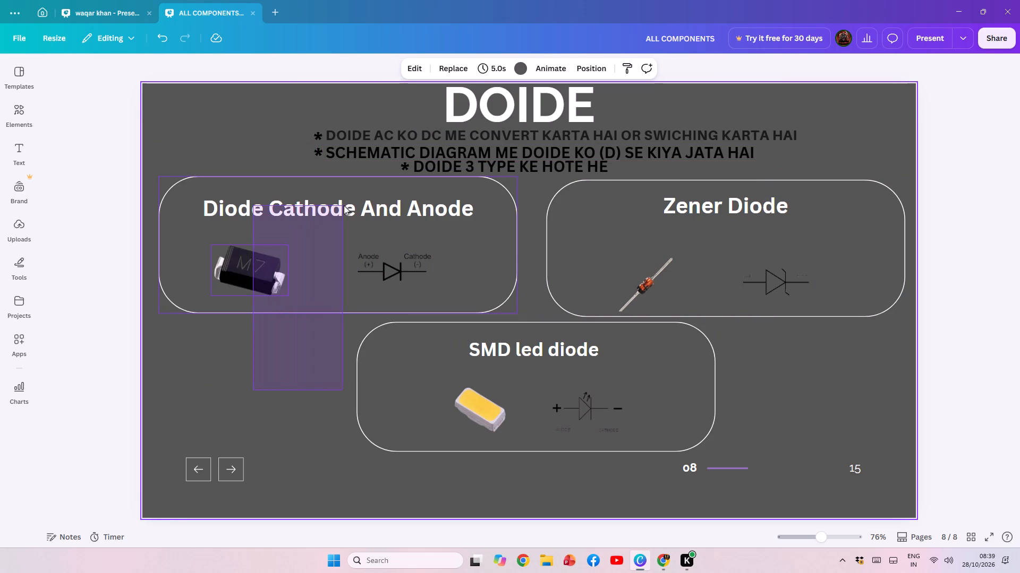
pyautogui.moveTo(344, 205); pyautogui.dragTo(349, 214)
pyautogui.click(352, 214)
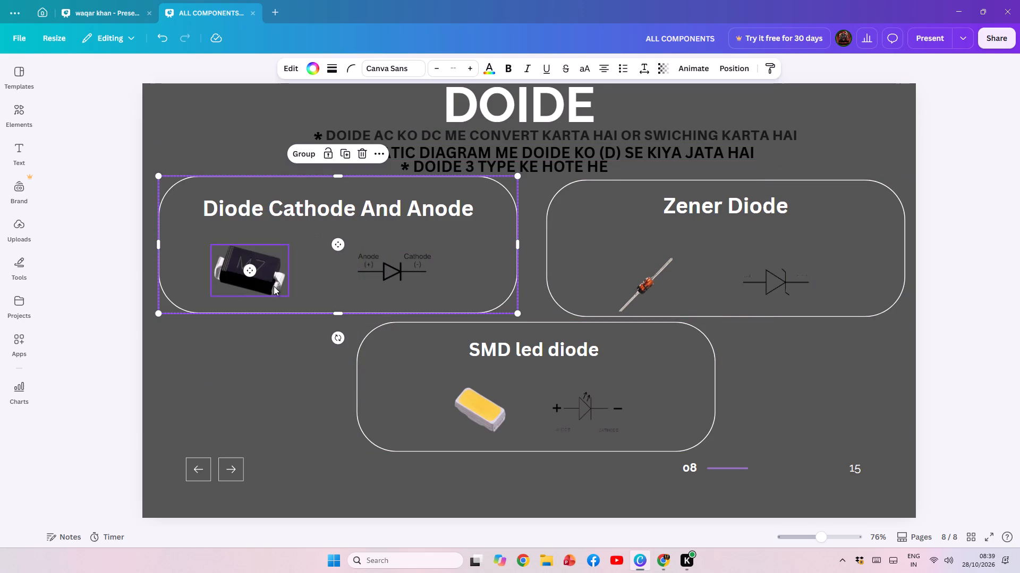
pyautogui.click(265, 334)
pyautogui.moveTo(246, 342); pyautogui.dragTo(357, 237)
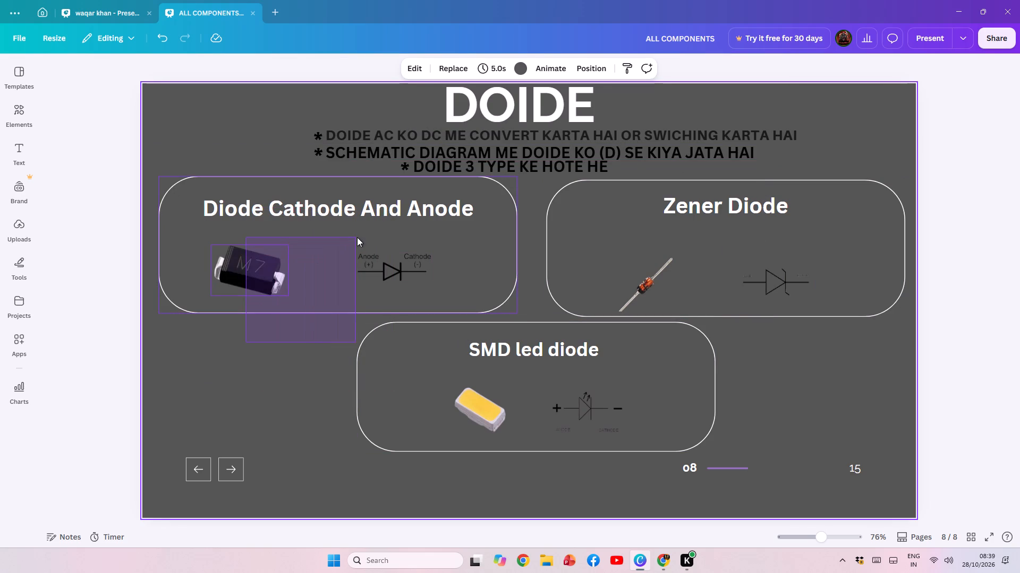
pyautogui.moveTo(357, 237); pyautogui.dragTo(354, 233)
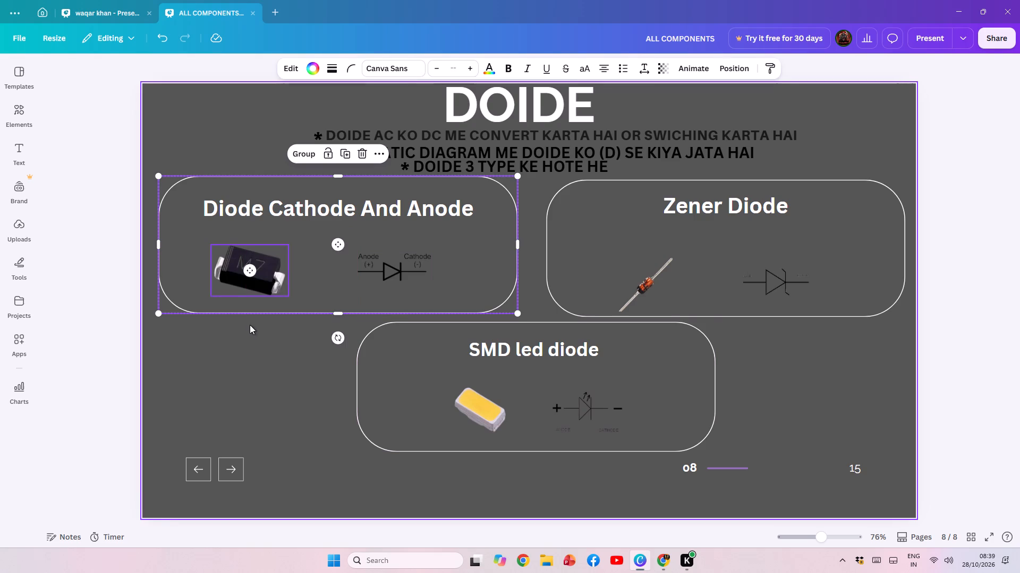
pyautogui.click(255, 335)
pyautogui.moveTo(228, 152); pyautogui.dragTo(277, 274)
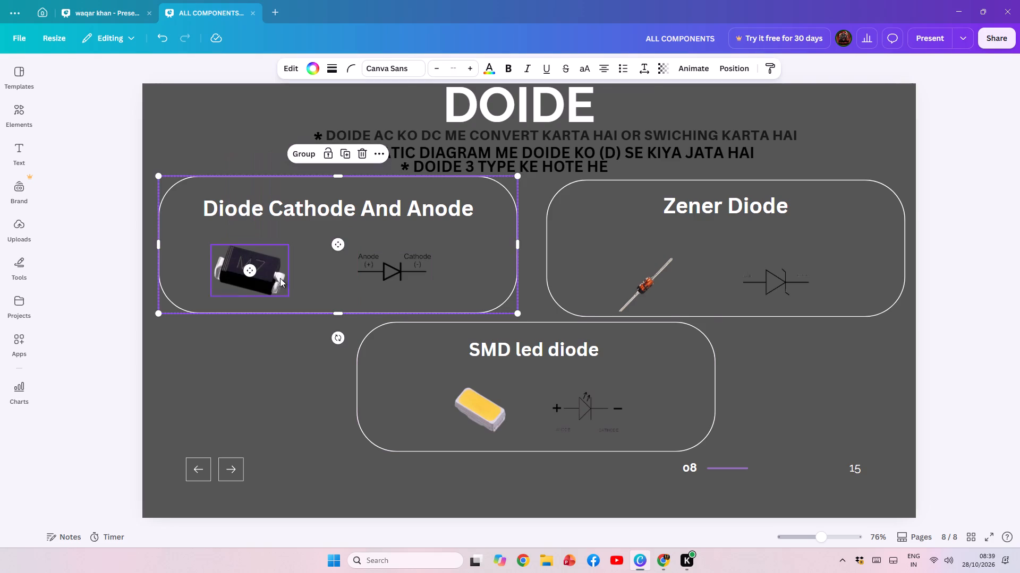
pyautogui.moveTo(310, 277); pyautogui.dragTo(346, 274)
pyautogui.moveTo(320, 244); pyautogui.dragTo(284, 267)
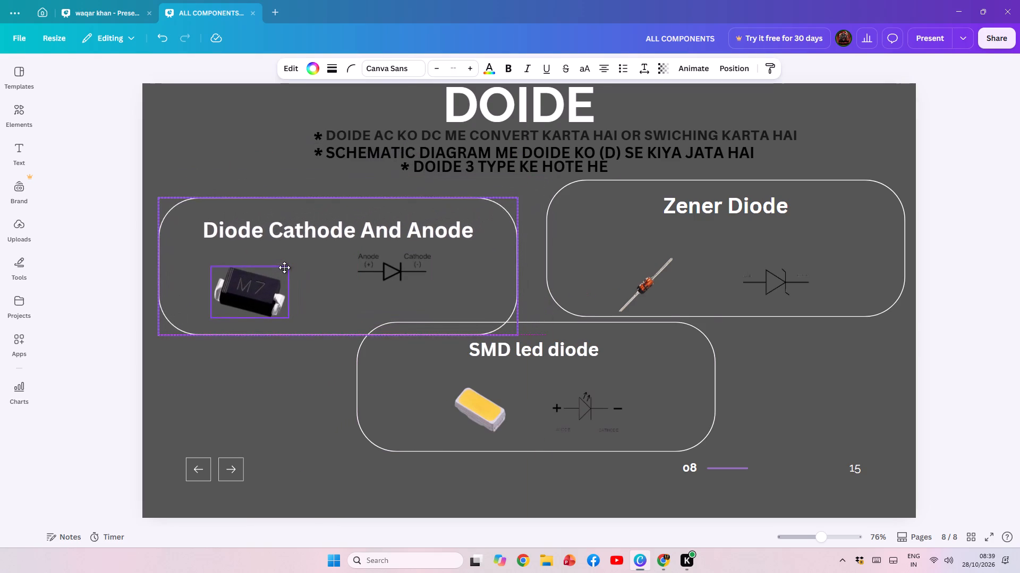
pyautogui.moveTo(284, 267); pyautogui.dragTo(284, 252)
# Move the anode-cathode symbol in the "Diode Cathode And Anode" box down slightly to line up with the M7 photo.
pyautogui.click(398, 262)
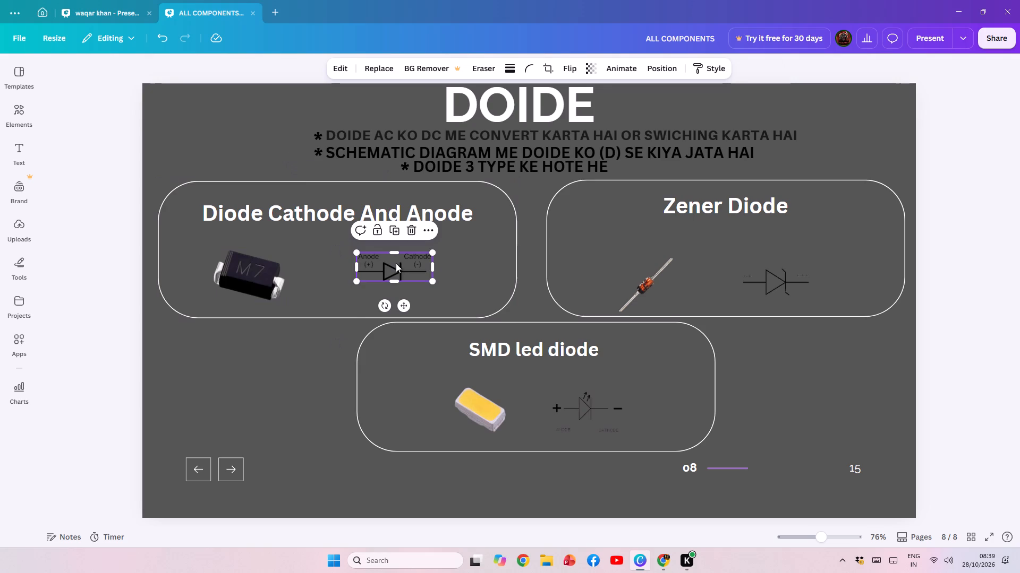
pyautogui.moveTo(396, 263); pyautogui.dragTo(396, 272)
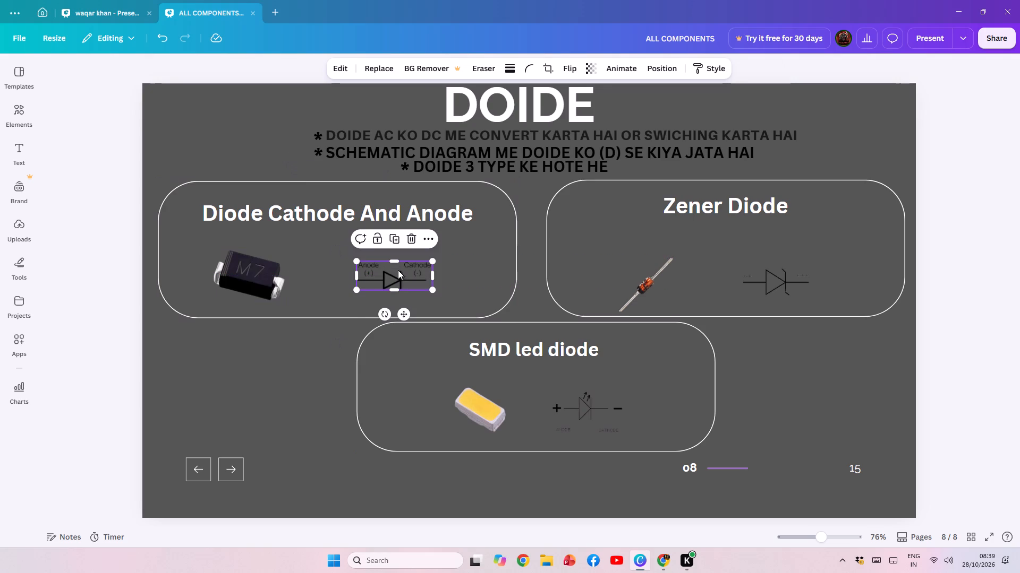
# Compare the DOIDE slide with its counterpart in the earlier presentation and examine the component slide that follows it there.
pyautogui.click(271, 153)
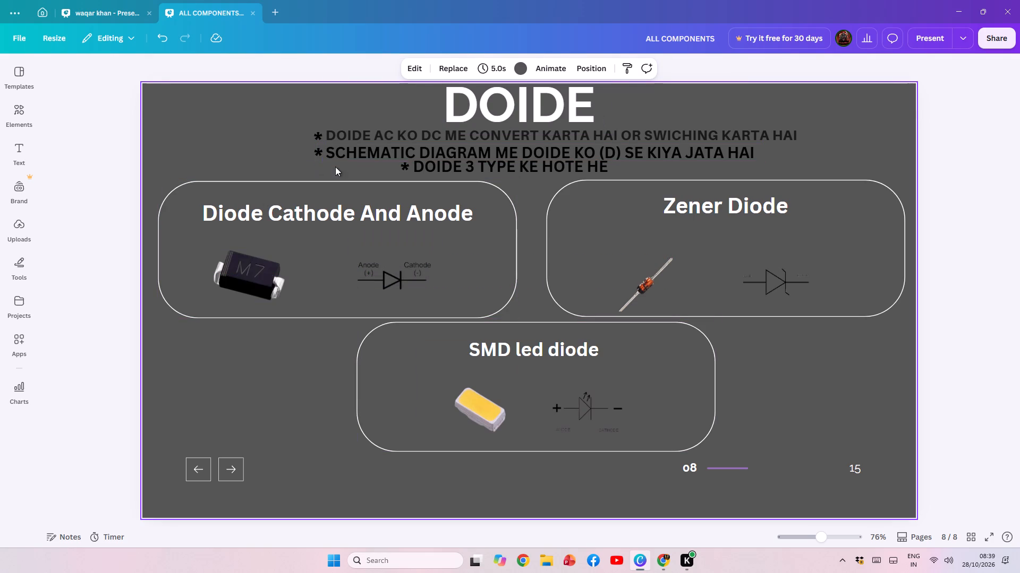
pyautogui.click(118, 7)
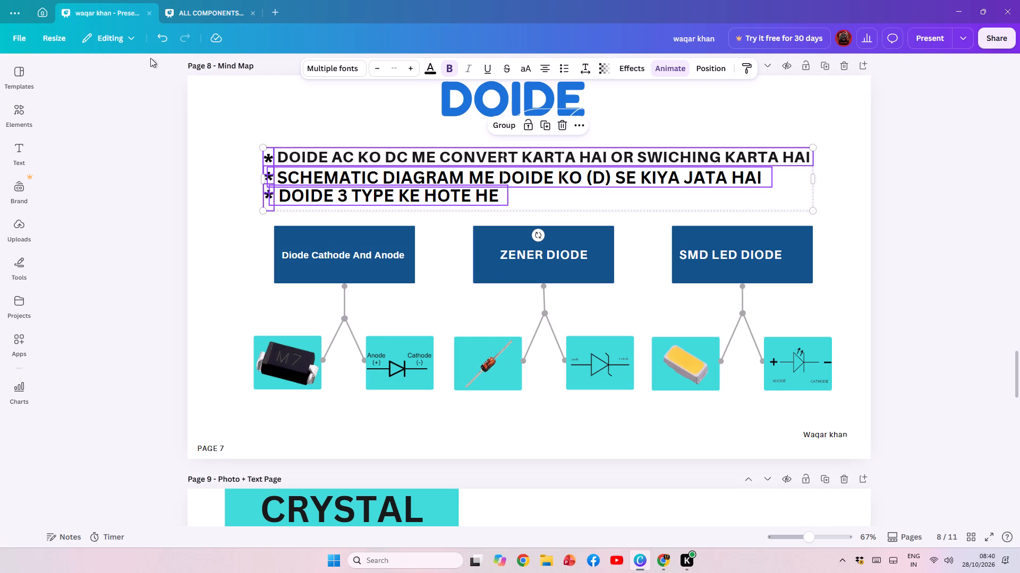
pyautogui.click(193, 13)
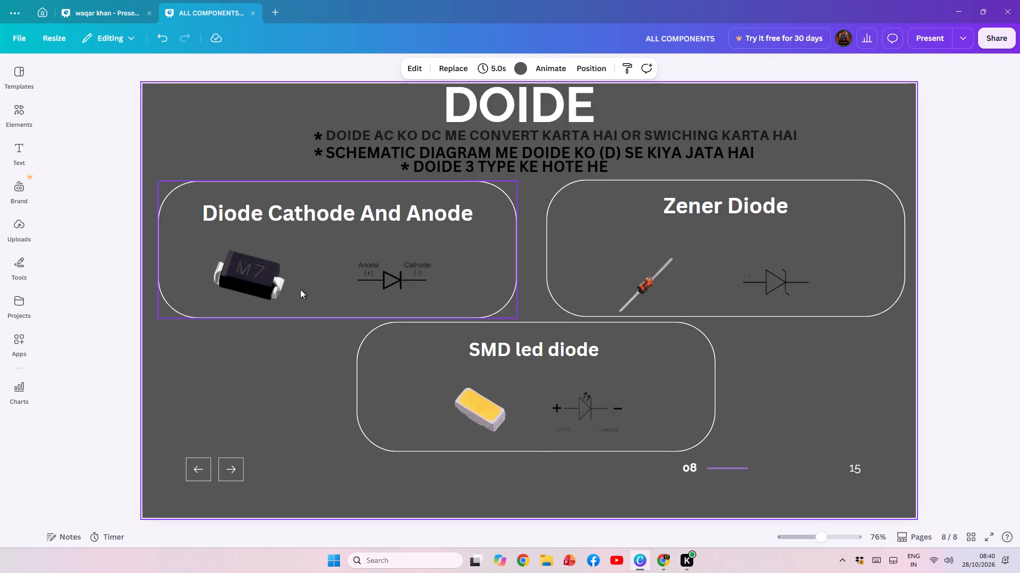
pyautogui.scroll(6, 392, 349)
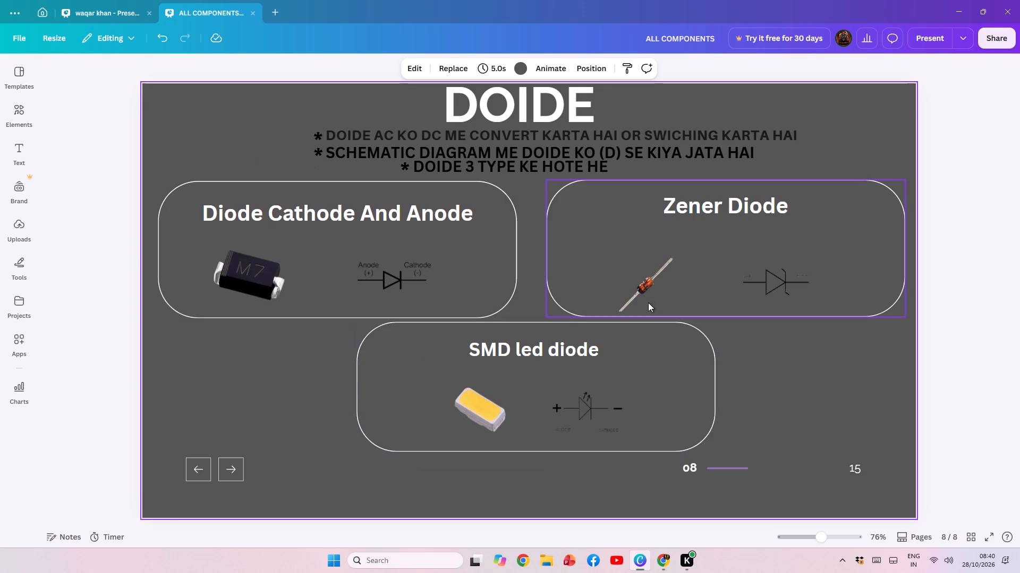
pyautogui.click(975, 345)
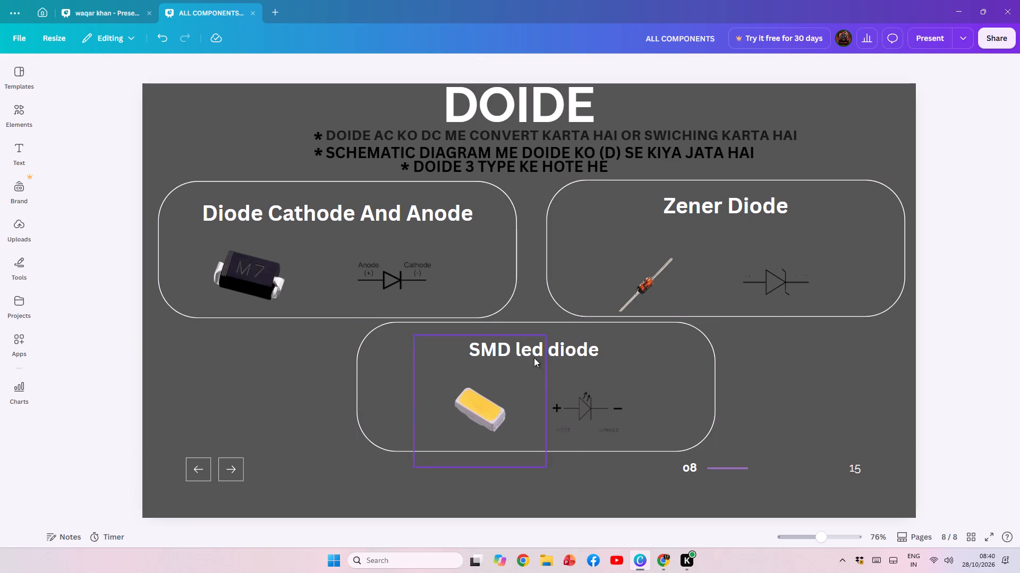
pyautogui.click(82, 0)
pyautogui.click(88, 18)
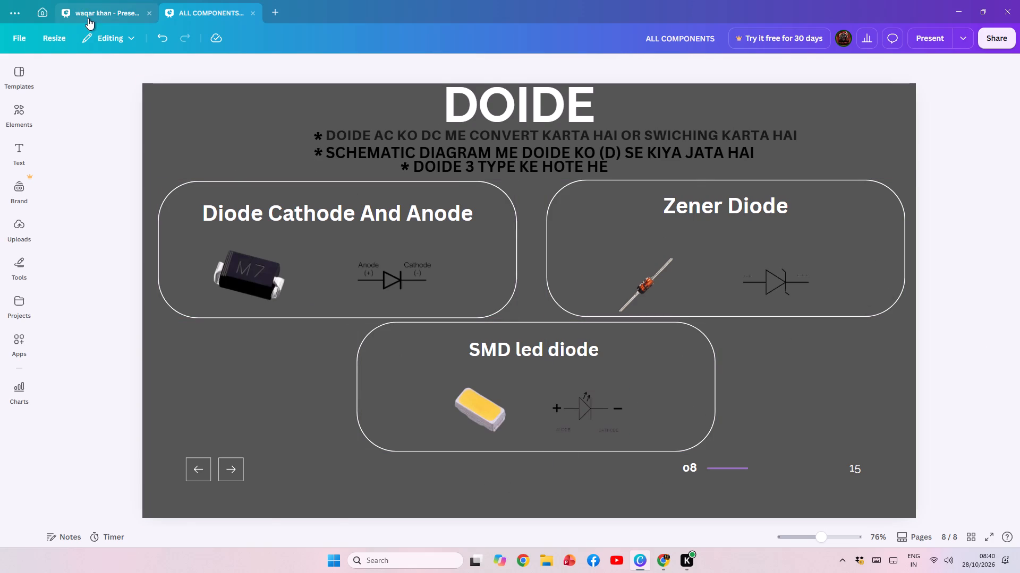
pyautogui.scroll(-9, 449, 327)
pyautogui.scroll(3, 447, 324)
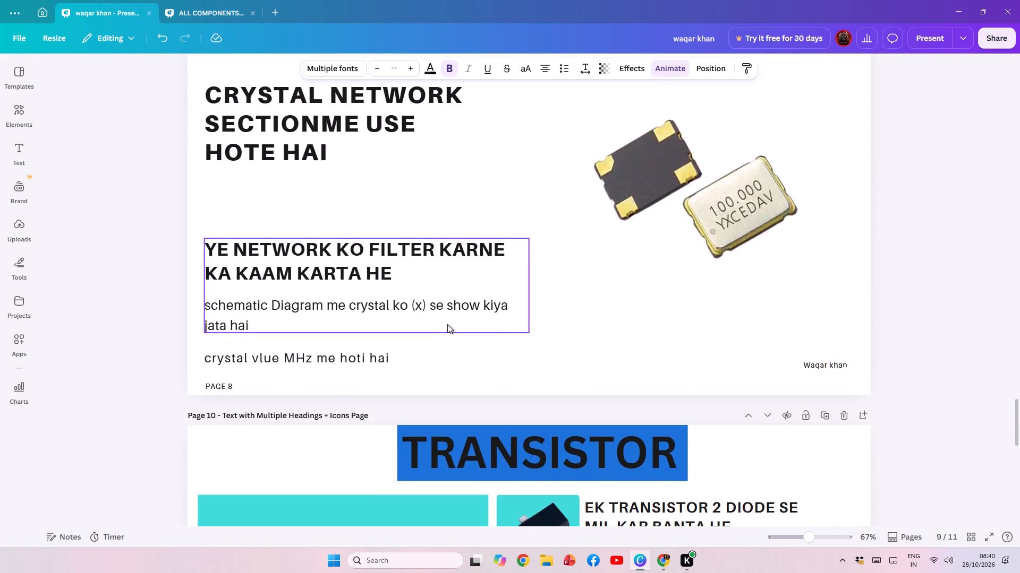
pyautogui.click(217, 16)
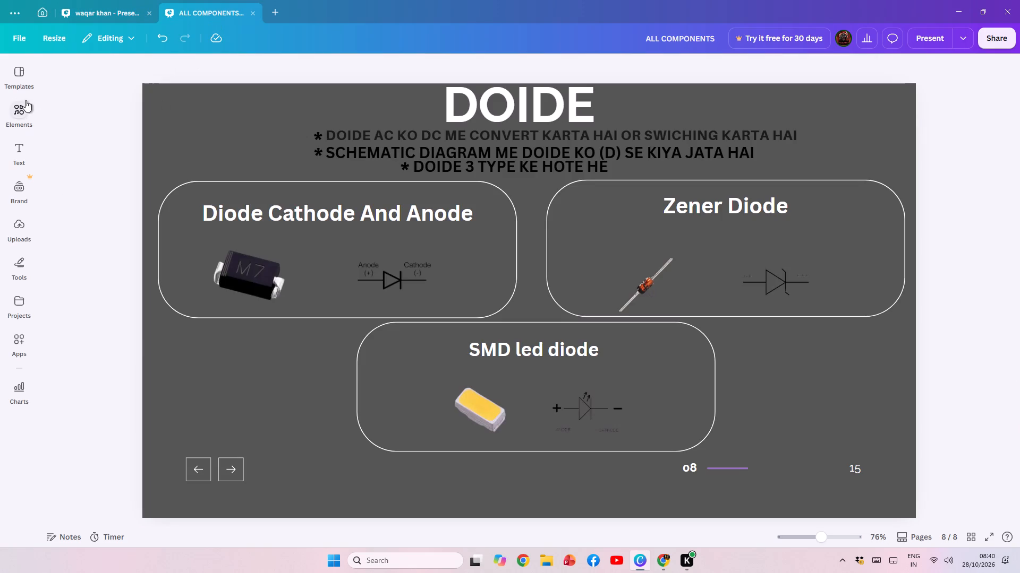
# Add the "Visual Brilliance" page of the Black and Purple Modern Smartphone Presentation template as a new page.
pyautogui.click(25, 89)
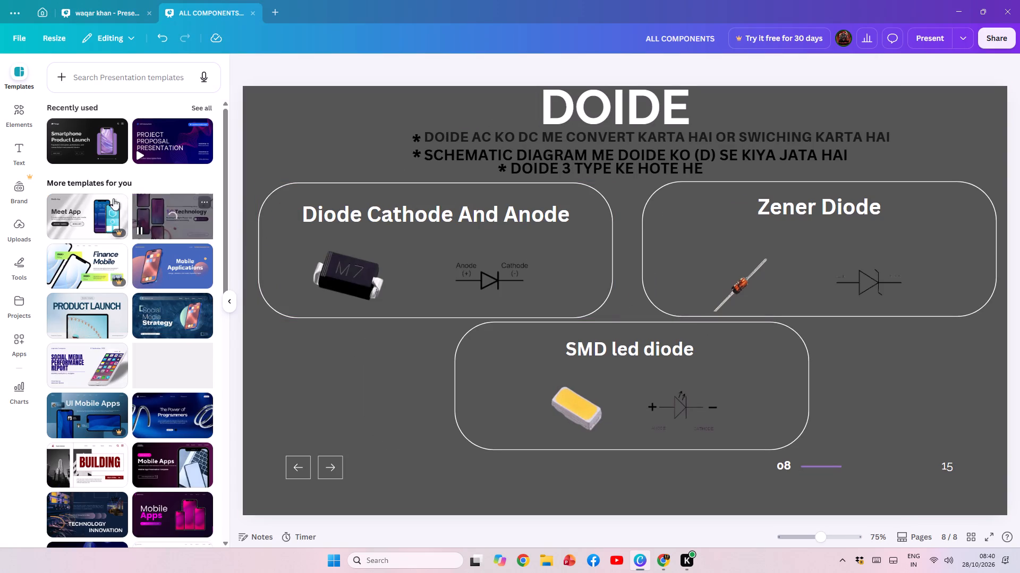
pyautogui.click(29, 112)
pyautogui.click(24, 77)
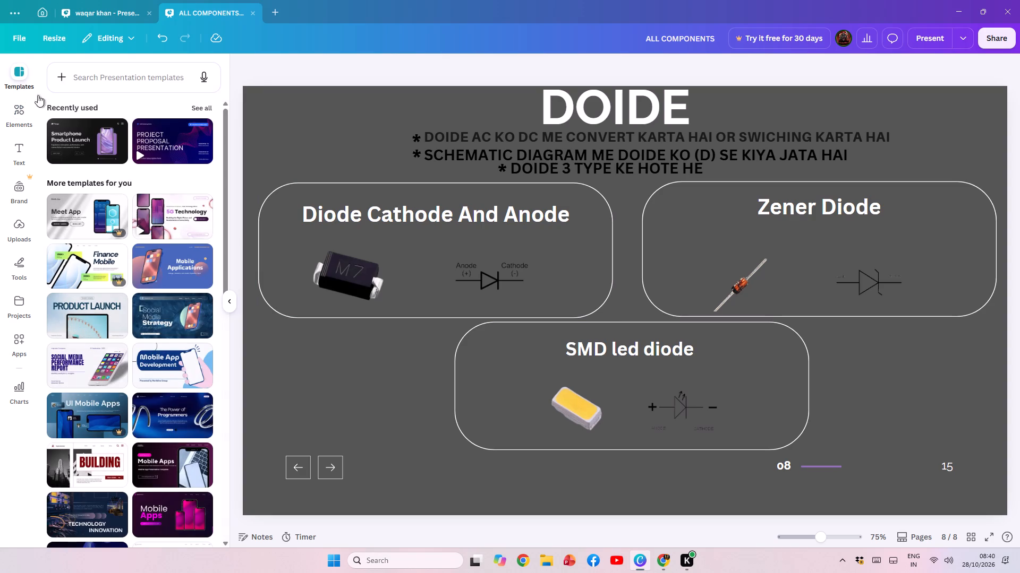
pyautogui.click(92, 146)
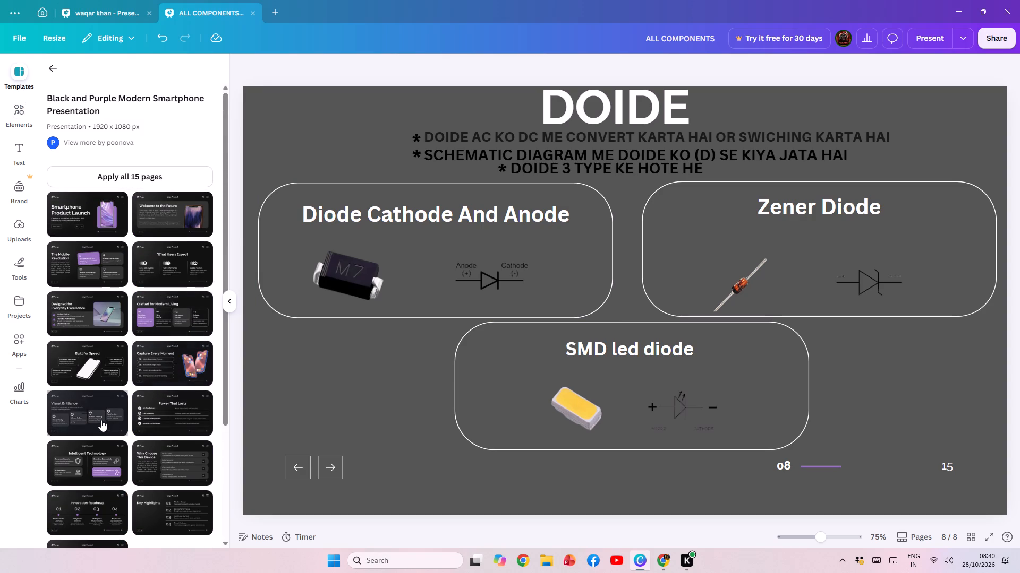
pyautogui.click(99, 419)
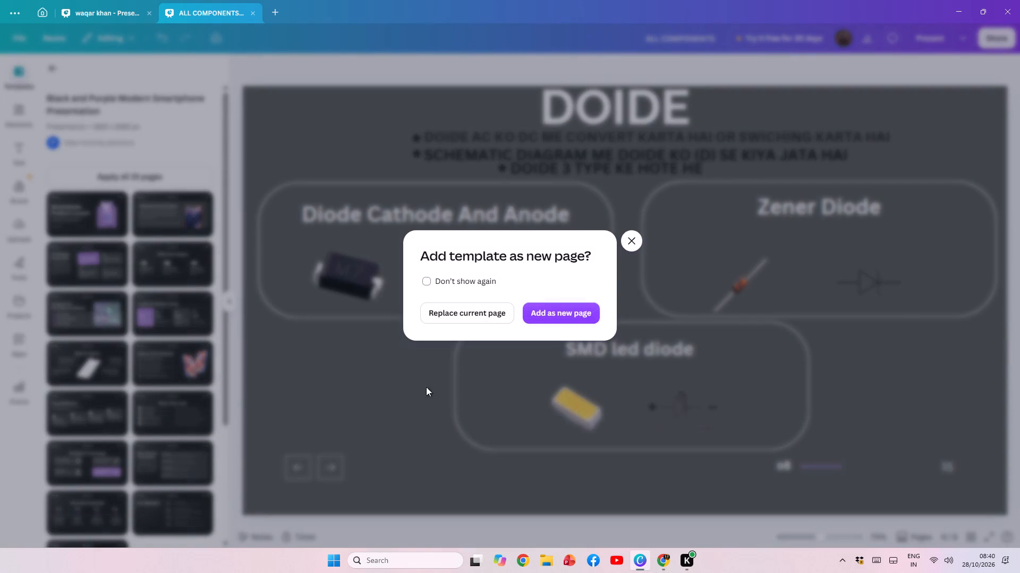
pyautogui.click(543, 317)
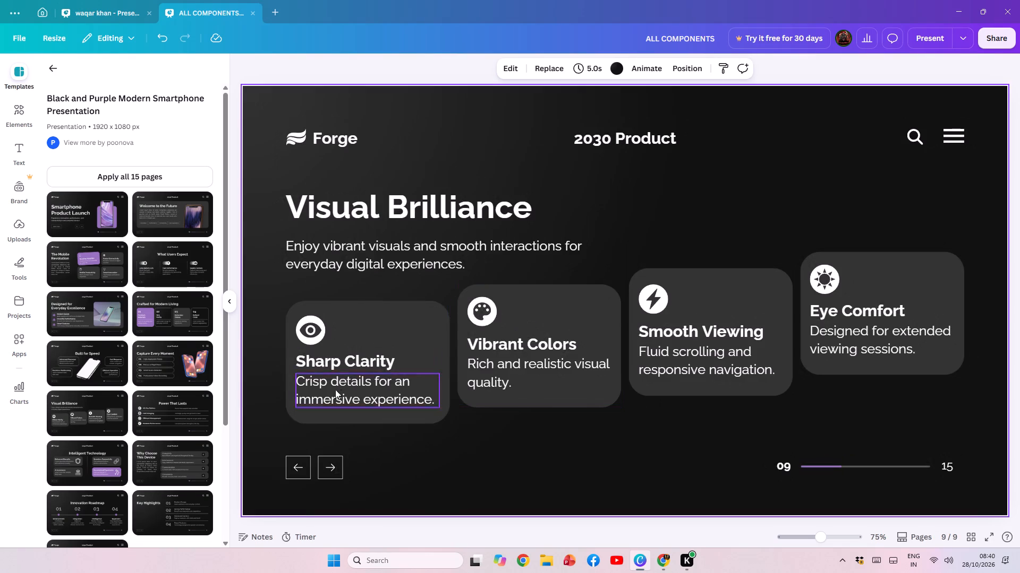
# Examine the CRYSTAL slide in the earlier presentation for its title, text lines and photos.
pyautogui.click(107, 15)
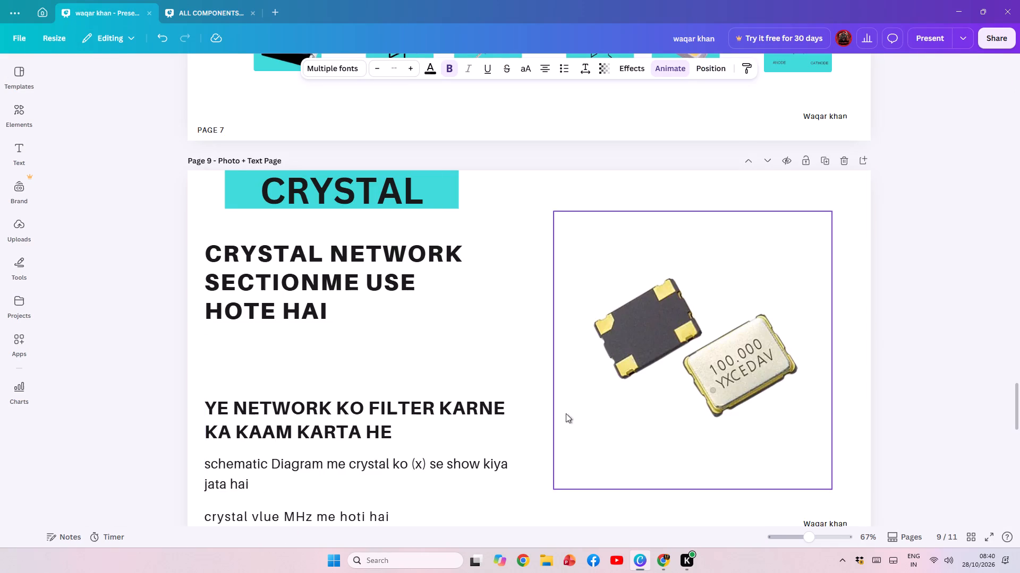
pyautogui.click(224, 21)
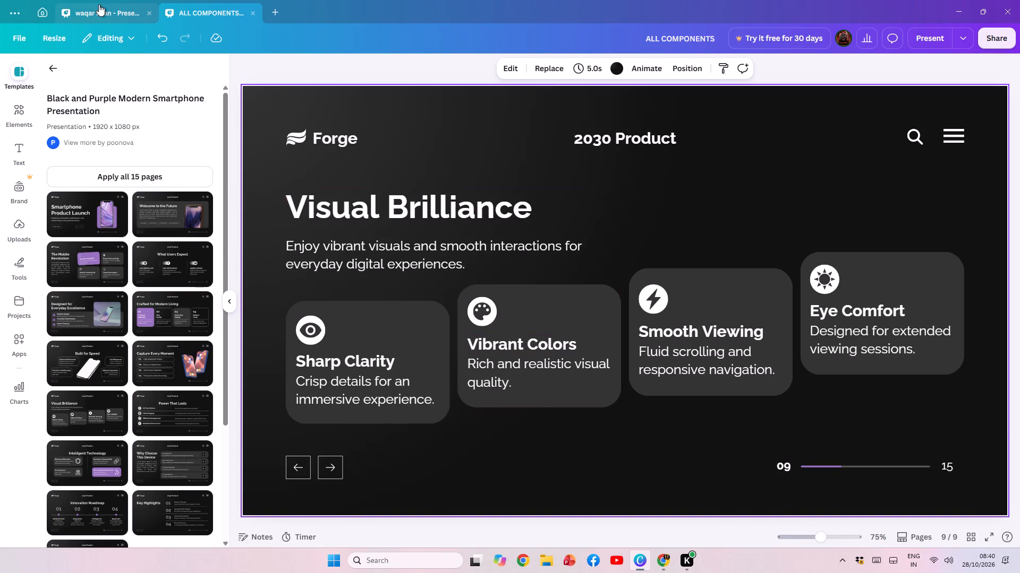
pyautogui.click(99, 4)
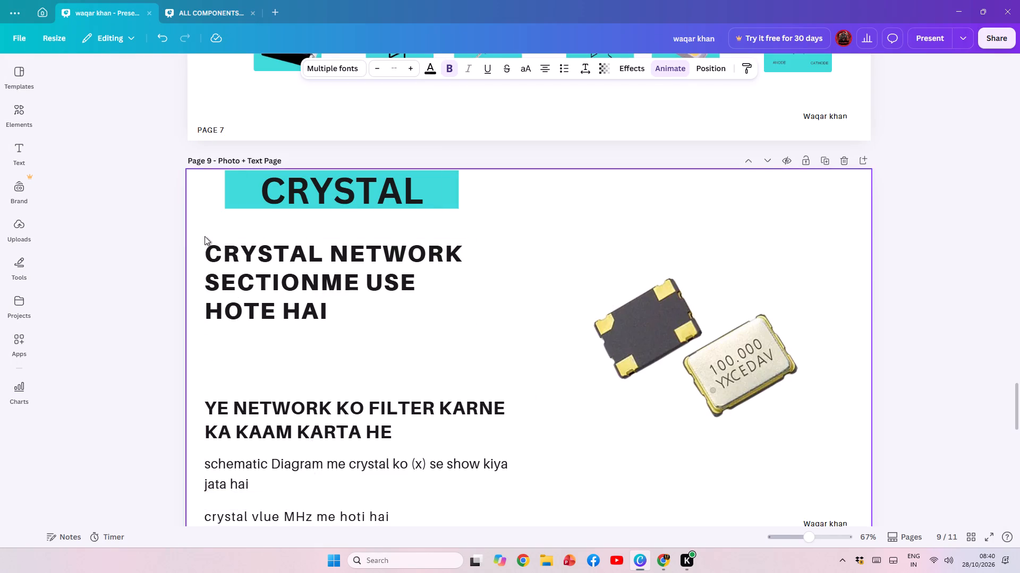
pyautogui.scroll(-2, 538, 418)
pyautogui.scroll(3, 535, 415)
pyautogui.scroll(-4, 535, 415)
pyautogui.scroll(3, 535, 415)
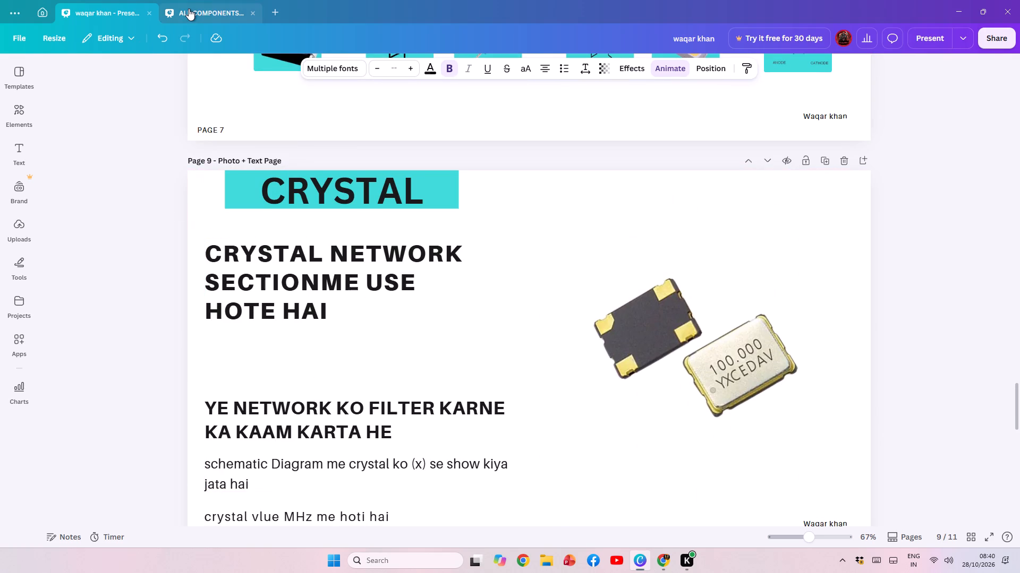
# Remove the "2030 Product" header text from the new slide in the ALL COMPONENTS presentation.
pyautogui.click(189, 8)
pyautogui.doubleClick(603, 145)
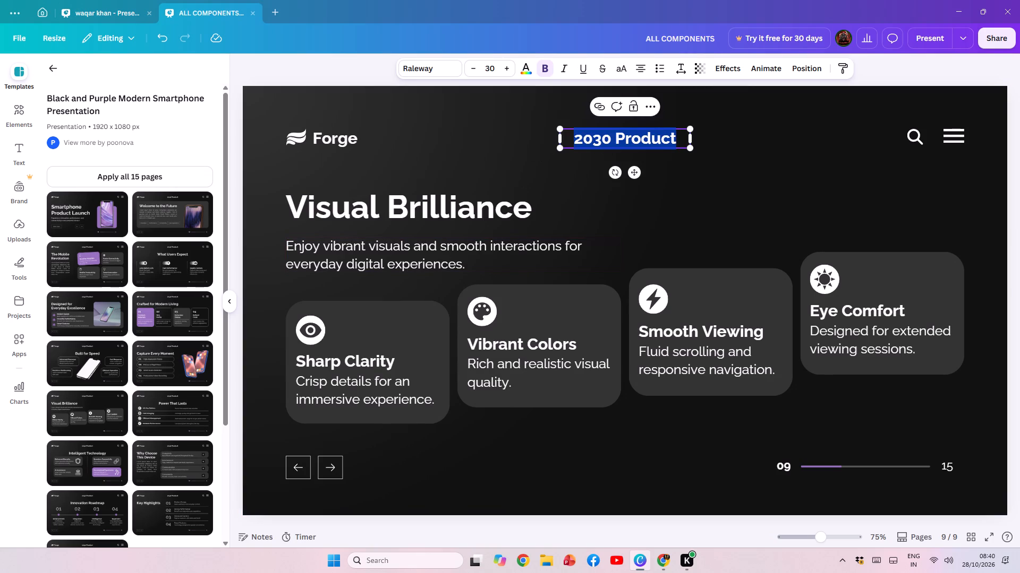
pyautogui.press('BackSpace')
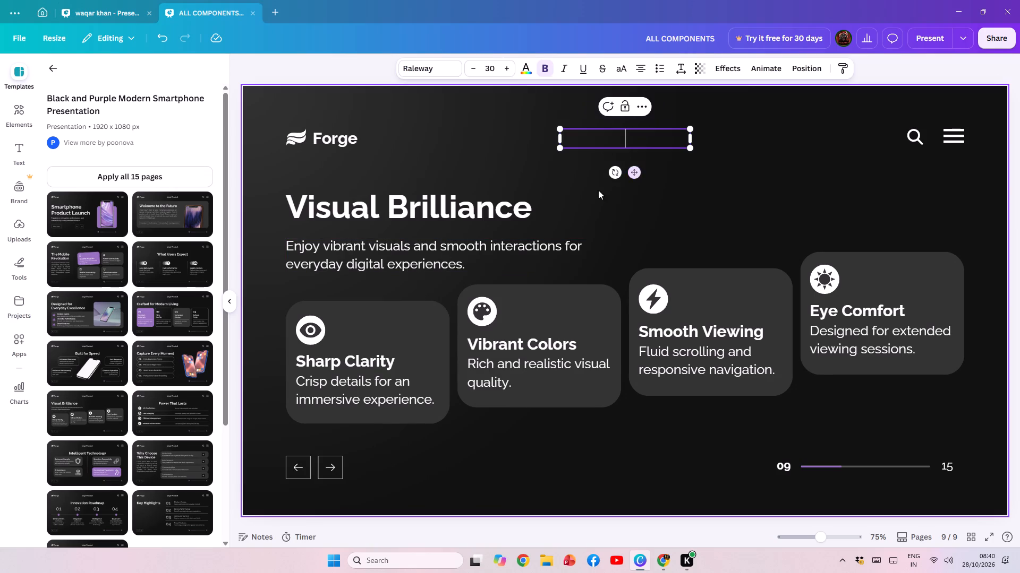
pyautogui.click(598, 190)
pyautogui.click(601, 125)
pyautogui.click(605, 138)
pyautogui.moveTo(585, 121); pyautogui.dragTo(638, 172)
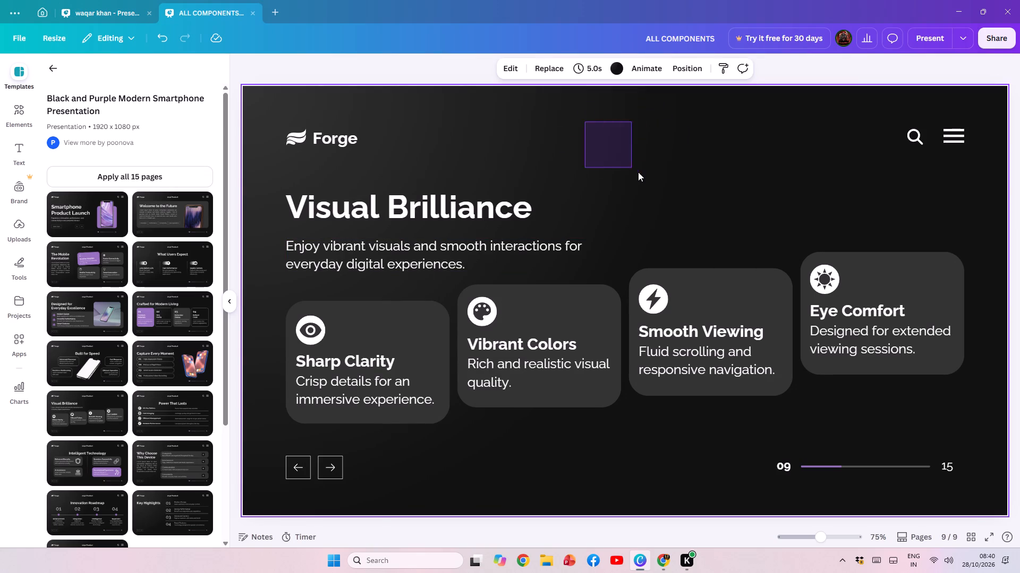
pyautogui.moveTo(638, 172); pyautogui.dragTo(639, 172)
# Move the "Visual Brilliance" title up to the centre of the slide's header area.
pyautogui.moveTo(457, 211); pyautogui.dragTo(662, 152)
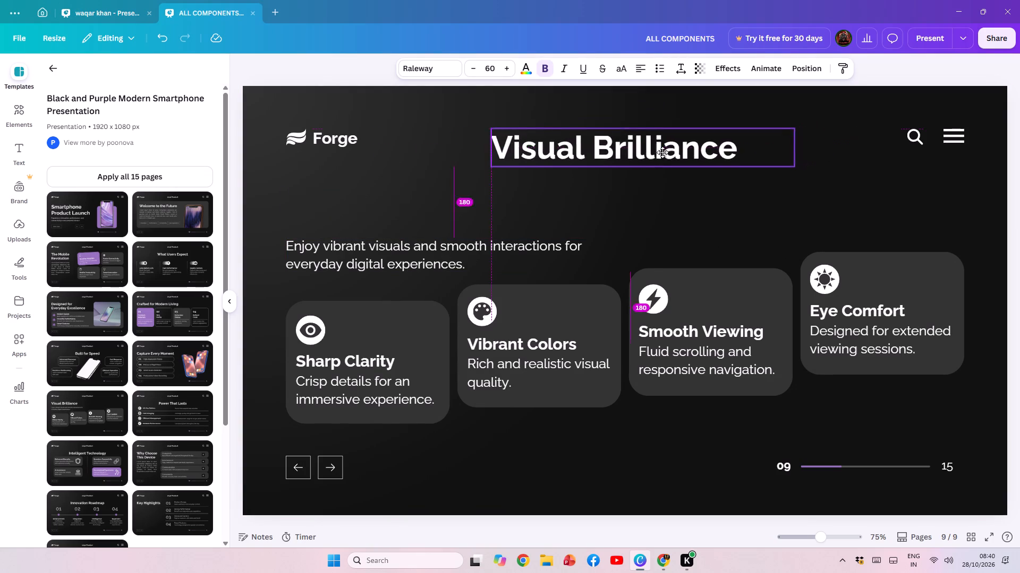
pyautogui.moveTo(662, 152); pyautogui.dragTo(648, 159)
# Replace the "Visual Brilliance" title text with CRYSTAL, copied from the earlier presentation's slide title.
pyautogui.click(125, 17)
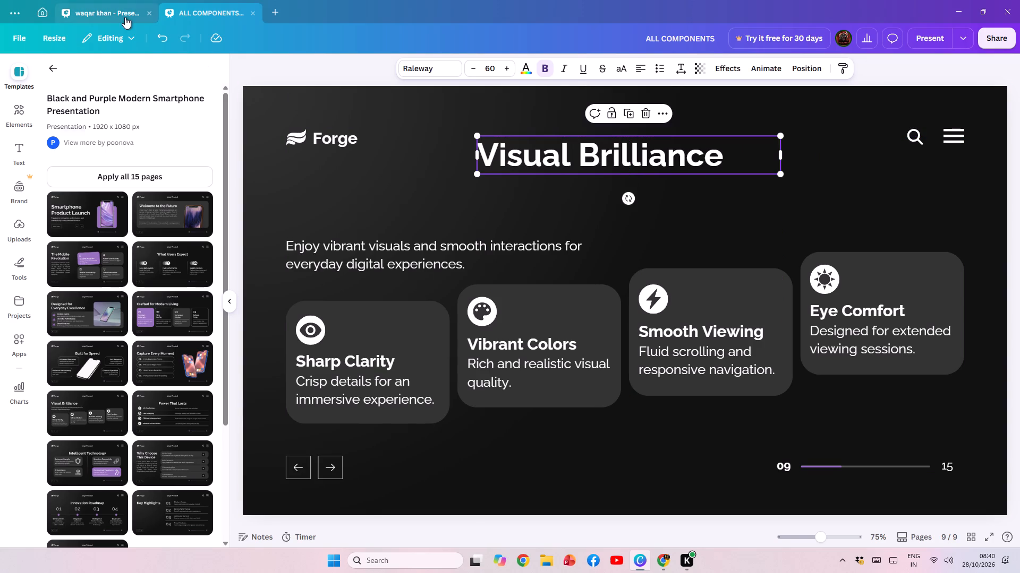
pyautogui.doubleClick(373, 181)
pyautogui.doubleClick(373, 181)
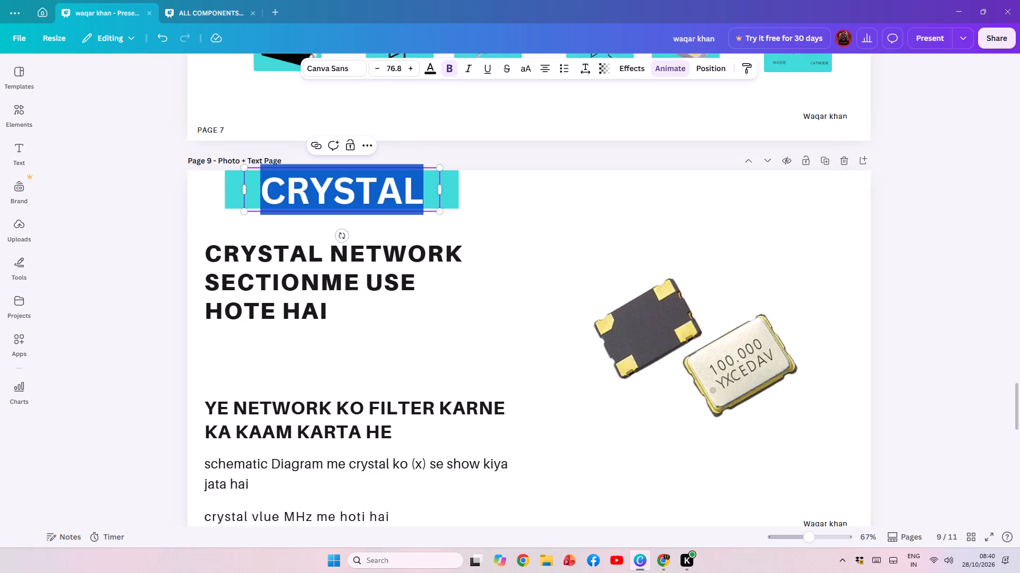
pyautogui.hotkey('ctrl', 'c')
pyautogui.click(198, 15)
pyautogui.doubleClick(637, 155)
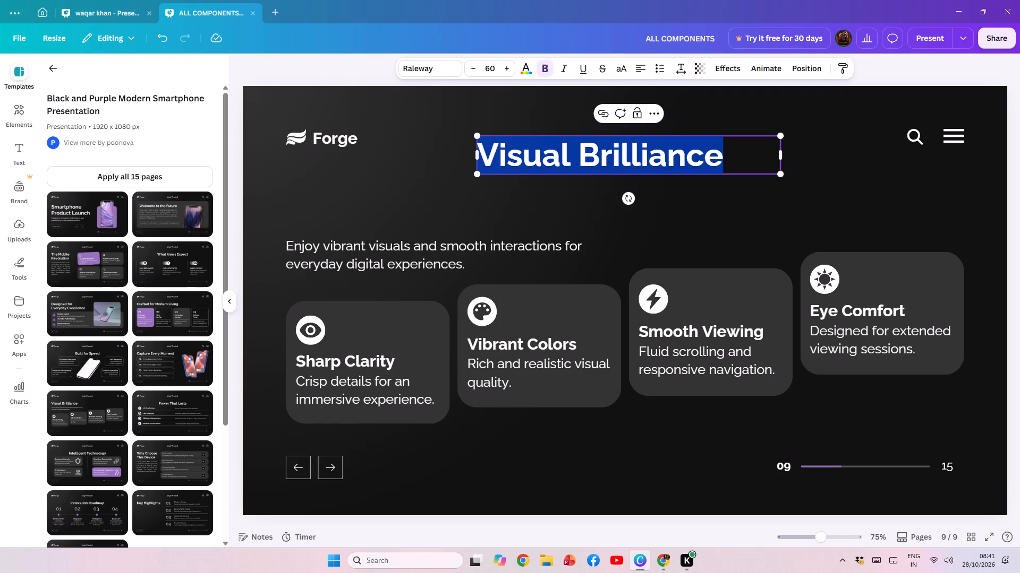
pyautogui.hotkey('ctrl', 'v')
# Narrow the CRYSTAL title's text box to fit the word, enlarge it to size 72 and centre it near the slide's top.
pyautogui.moveTo(781, 162); pyautogui.dragTo(777, 162)
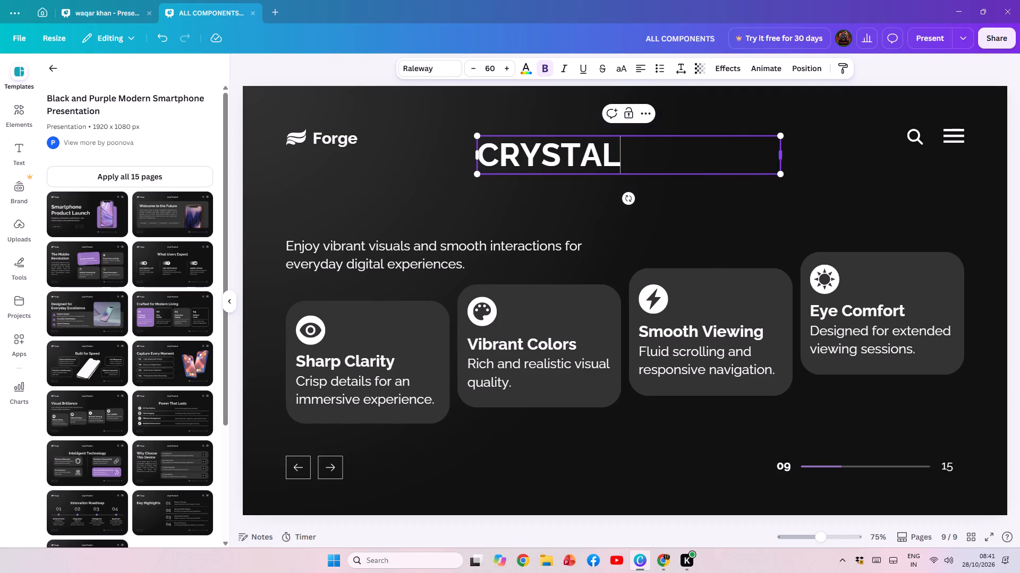
pyautogui.moveTo(777, 162); pyautogui.dragTo(630, 159)
pyautogui.click(545, 205)
pyautogui.moveTo(516, 158); pyautogui.dragTo(591, 144)
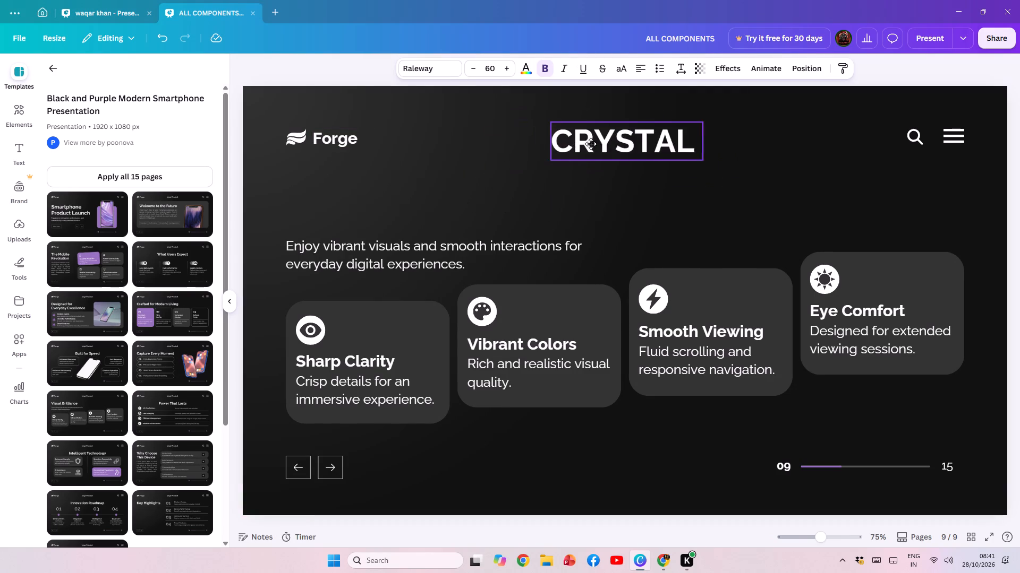
pyautogui.moveTo(591, 144); pyautogui.dragTo(585, 121)
pyautogui.moveTo(698, 143); pyautogui.dragTo(726, 159)
pyautogui.click(726, 159)
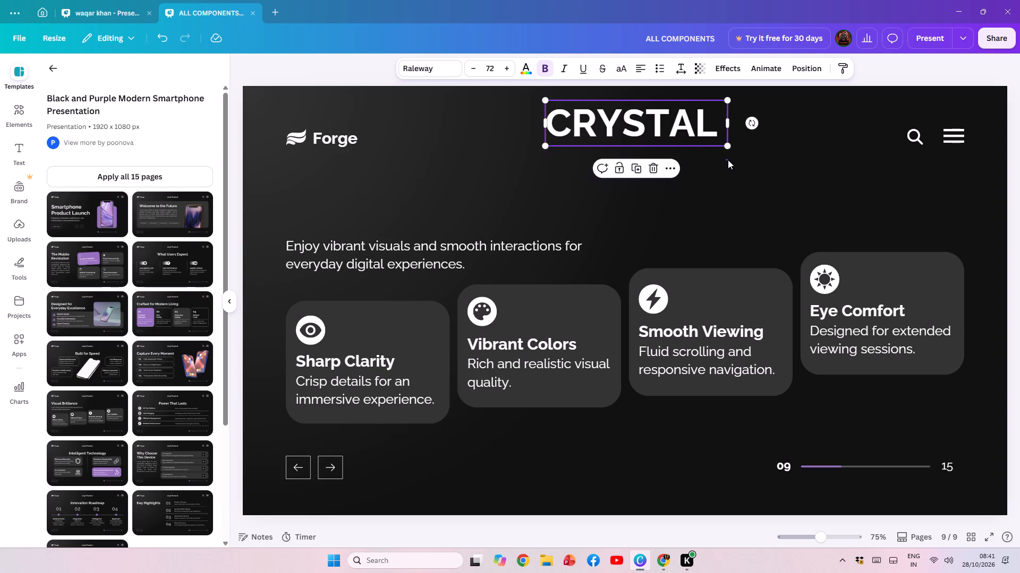
pyautogui.moveTo(651, 116); pyautogui.dragTo(635, 120)
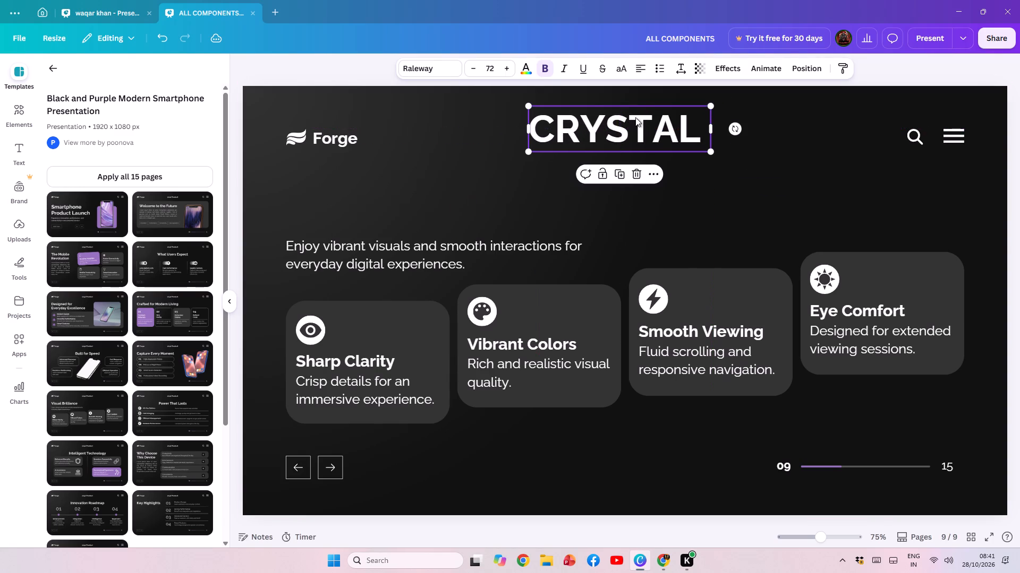
# Delete the "Forge" text and its logo mark from the slide's header.
pyautogui.click(340, 142)
pyautogui.press('Delete')
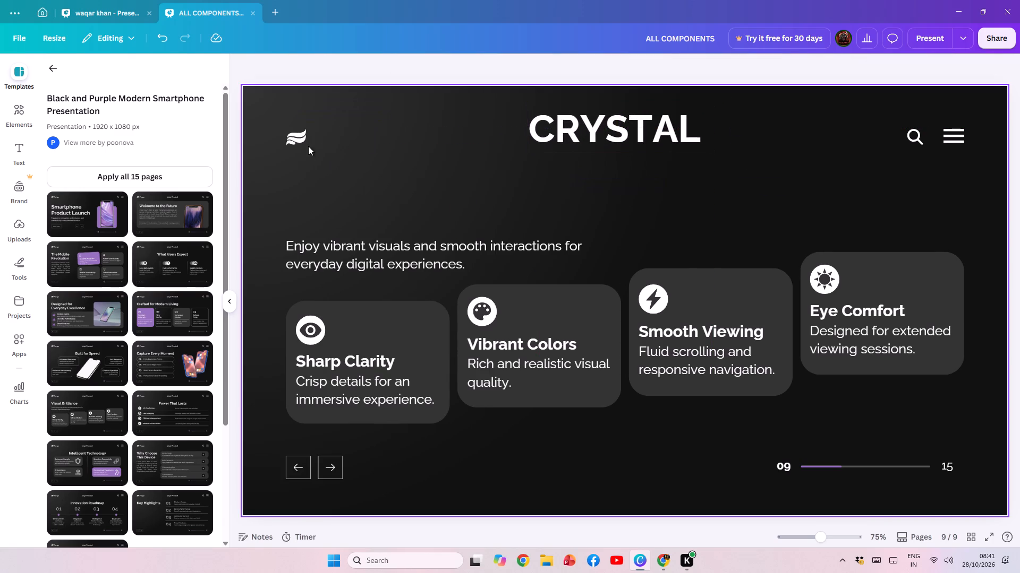
pyautogui.click(302, 143)
pyautogui.press('Delete')
# Remove the "Enjoy vibrant visuals and smooth interactions" description text below the CRYSTAL title.
pyautogui.moveTo(329, 253); pyautogui.dragTo(330, 252)
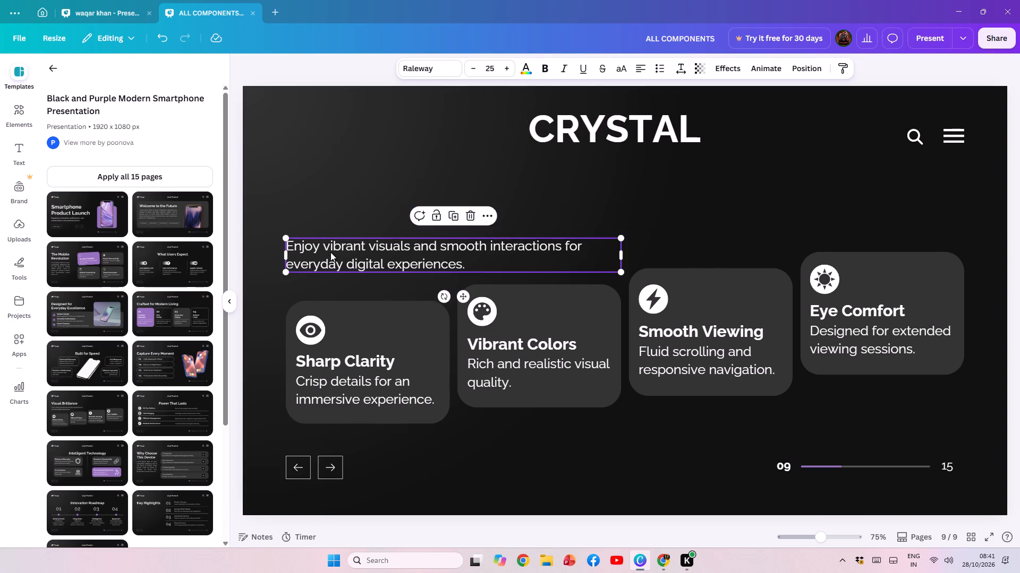
pyautogui.moveTo(330, 252); pyautogui.dragTo(327, 241)
pyautogui.moveTo(338, 238); pyautogui.dragTo(337, 190)
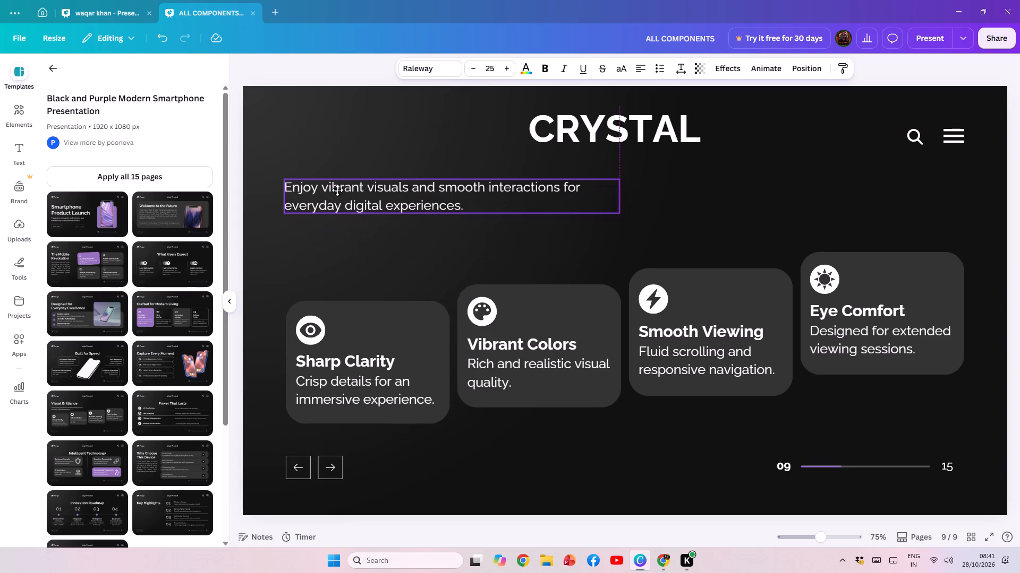
pyautogui.moveTo(337, 190); pyautogui.dragTo(333, 189)
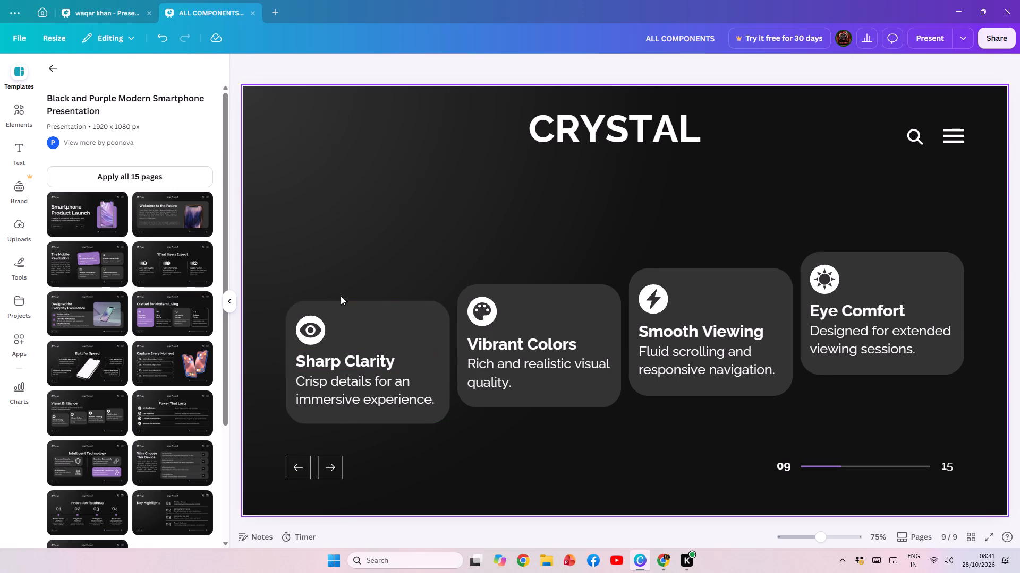
# Move the whole "Sharp Clarity" card, with its icon and text, up and slightly outwards into the freed space.
pyautogui.moveTo(316, 274); pyautogui.dragTo(368, 389)
pyautogui.moveTo(368, 389); pyautogui.dragTo(372, 403)
pyautogui.moveTo(388, 394); pyautogui.dragTo(371, 303)
# Move the "Vibrant Colors" card background with its heading and description up, level with the "Sharp Clarity" card.
pyautogui.moveTo(523, 243); pyautogui.dragTo(534, 369)
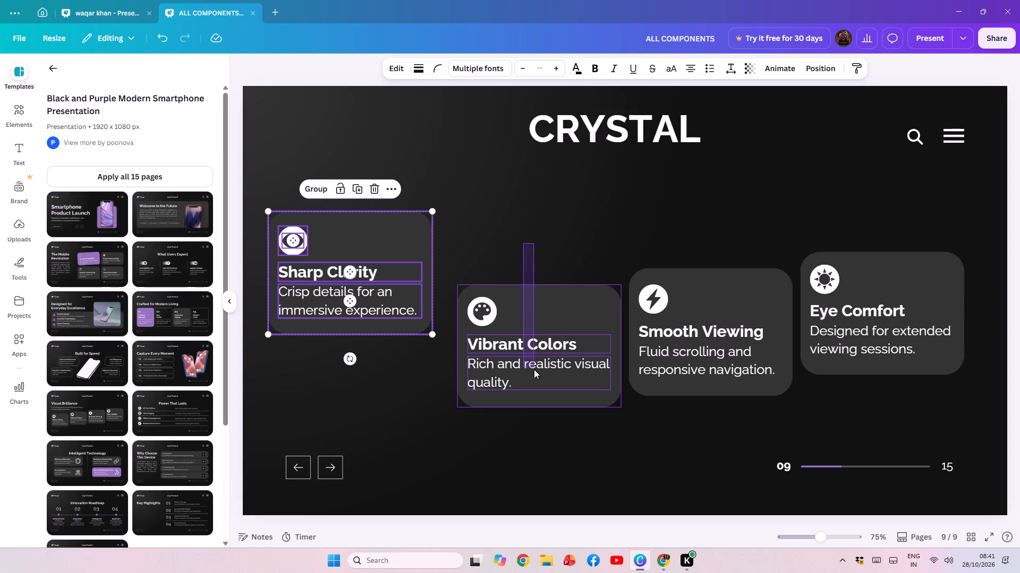
pyautogui.moveTo(534, 369); pyautogui.dragTo(552, 405)
pyautogui.moveTo(558, 389); pyautogui.dragTo(555, 328)
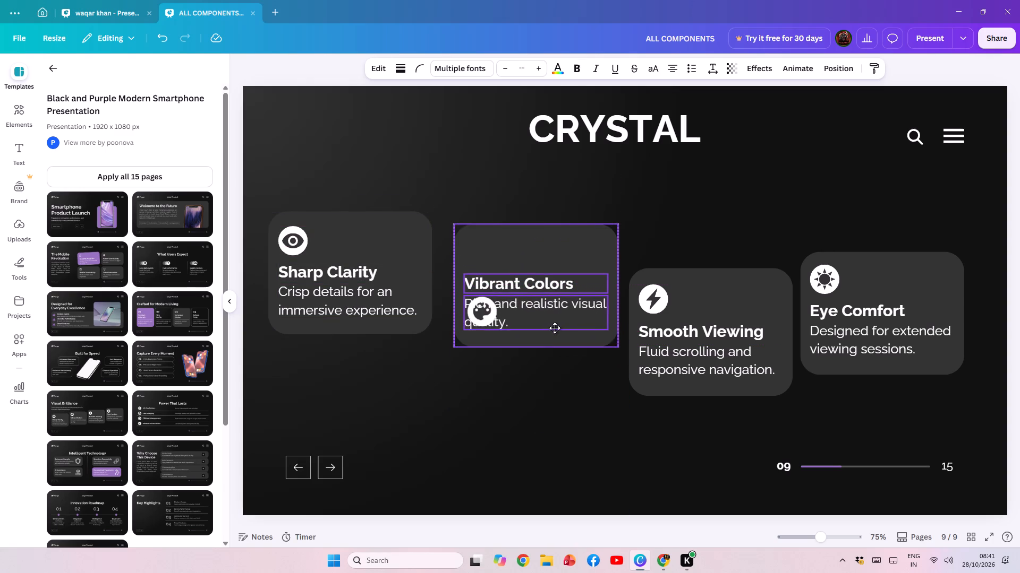
pyautogui.moveTo(555, 328); pyautogui.dragTo(552, 317)
# Delete the palette icon and its white circle from the "Vibrant Colors" card.
pyautogui.click(486, 317)
pyautogui.click(486, 320)
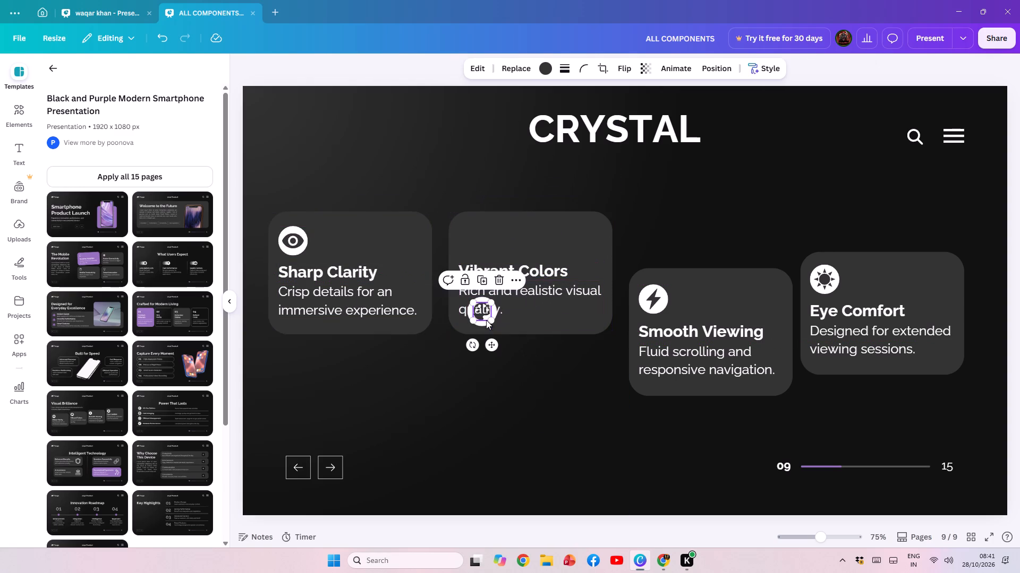
pyautogui.press('Delete')
pyautogui.click(486, 320)
pyautogui.press('Delete')
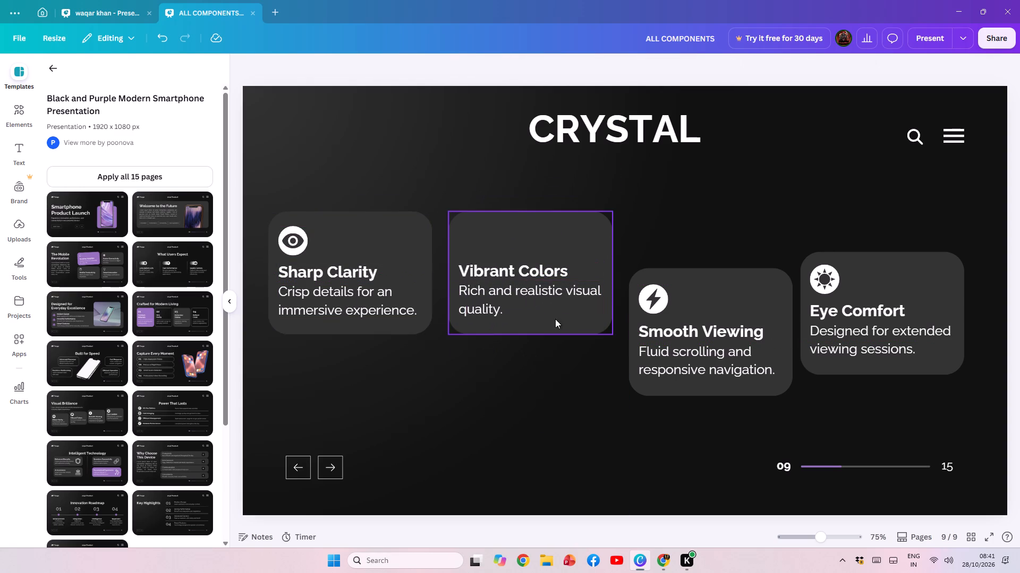
# Align the "Smooth Viewing" card background and text with the first two cards and shorten its lower edge to their height.
pyautogui.moveTo(681, 262); pyautogui.dragTo(691, 427)
pyautogui.click(696, 346)
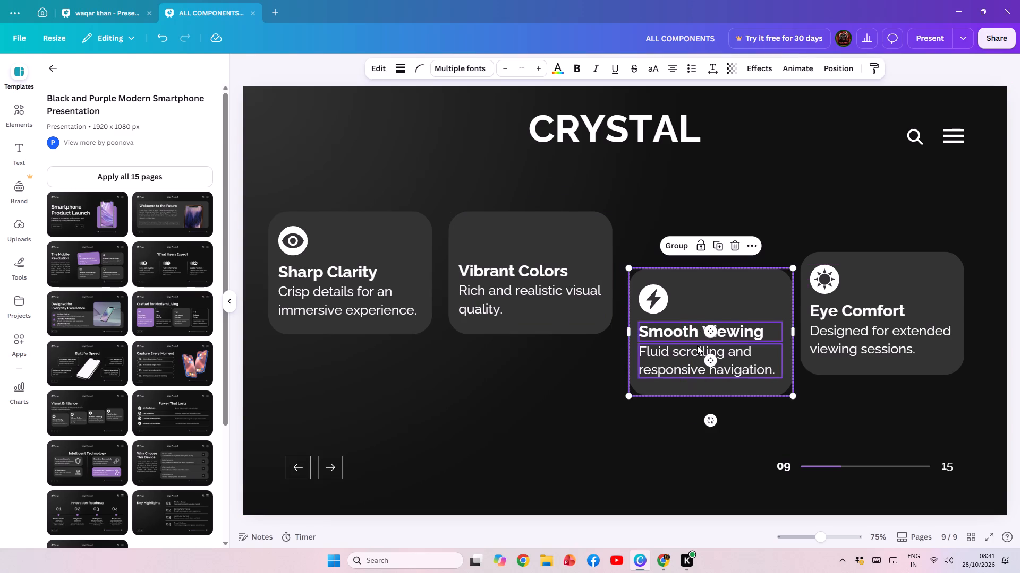
pyautogui.moveTo(722, 299); pyautogui.dragTo(719, 281)
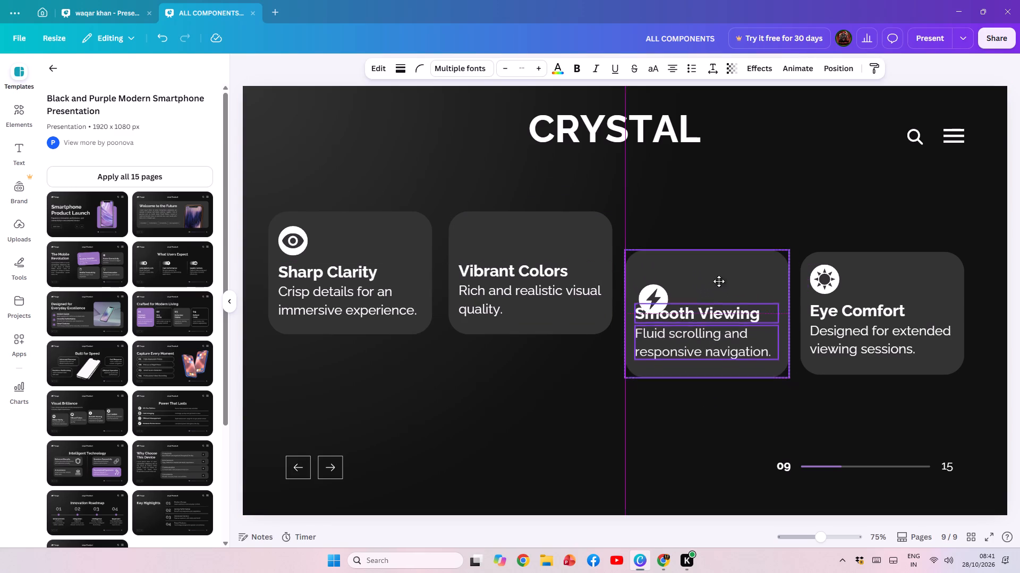
pyautogui.moveTo(719, 281); pyautogui.dragTo(720, 247)
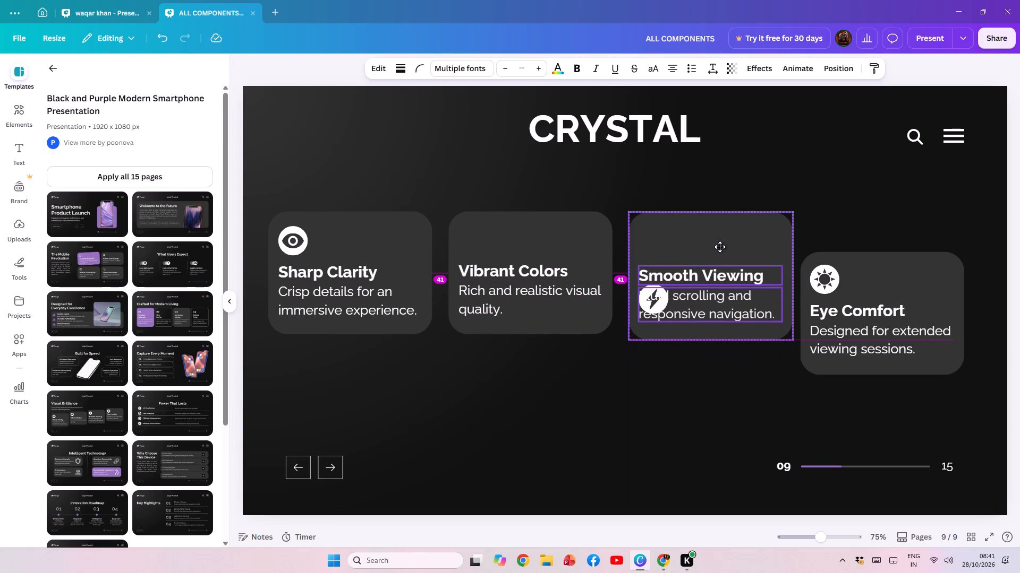
pyautogui.moveTo(720, 247); pyautogui.dragTo(717, 246)
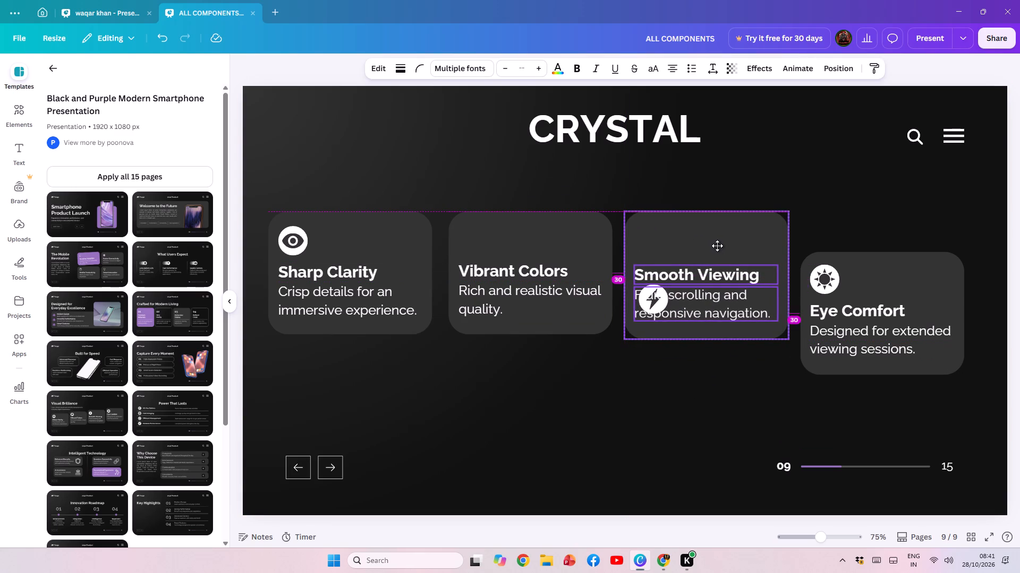
pyautogui.moveTo(717, 246); pyautogui.dragTo(716, 246)
pyautogui.click(618, 395)
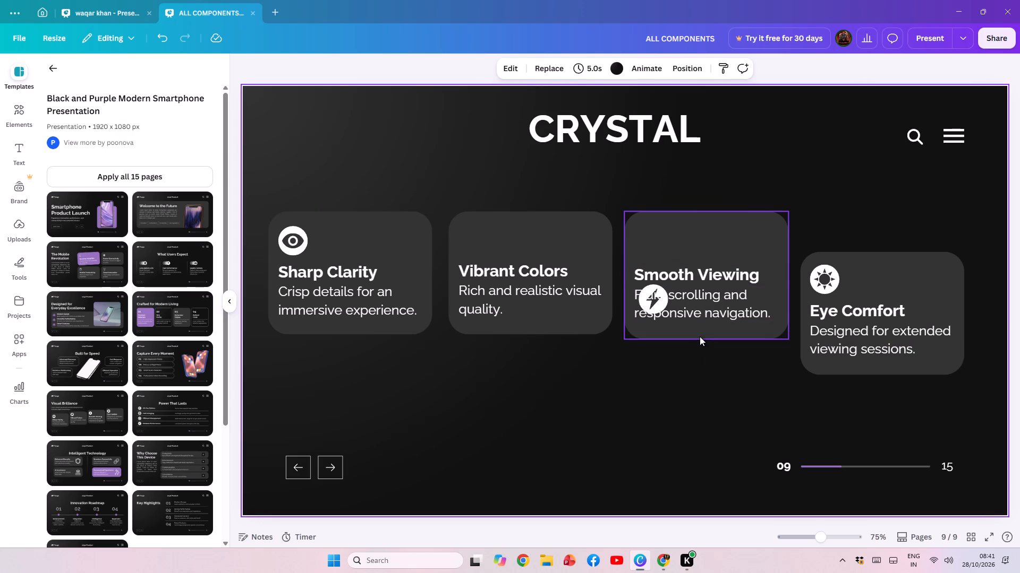
pyautogui.click(700, 336)
pyautogui.moveTo(707, 339); pyautogui.dragTo(707, 333)
# Move the "Eye Comfort" card background with its heading and description up into the row of the other three cards.
pyautogui.moveTo(826, 223); pyautogui.dragTo(832, 230)
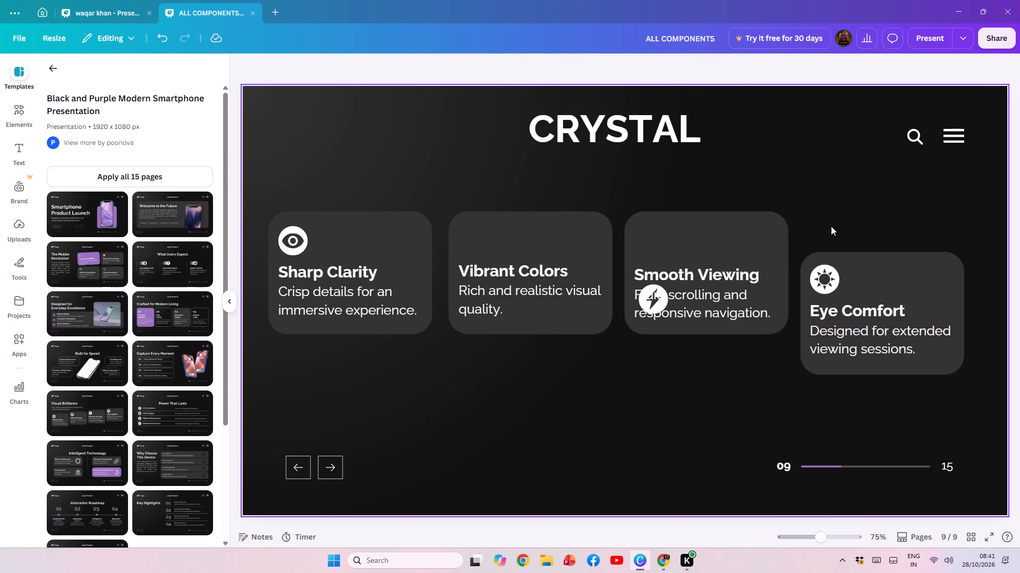
pyautogui.moveTo(864, 228); pyautogui.dragTo(898, 381)
pyautogui.moveTo(908, 361); pyautogui.dragTo(905, 313)
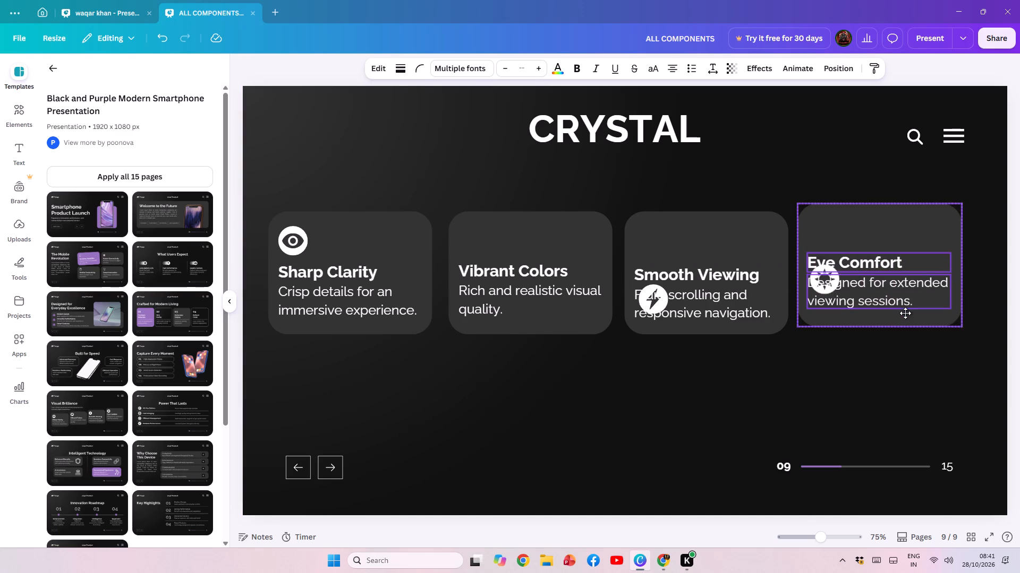
pyautogui.moveTo(905, 313); pyautogui.dragTo(906, 317)
pyautogui.click(906, 323)
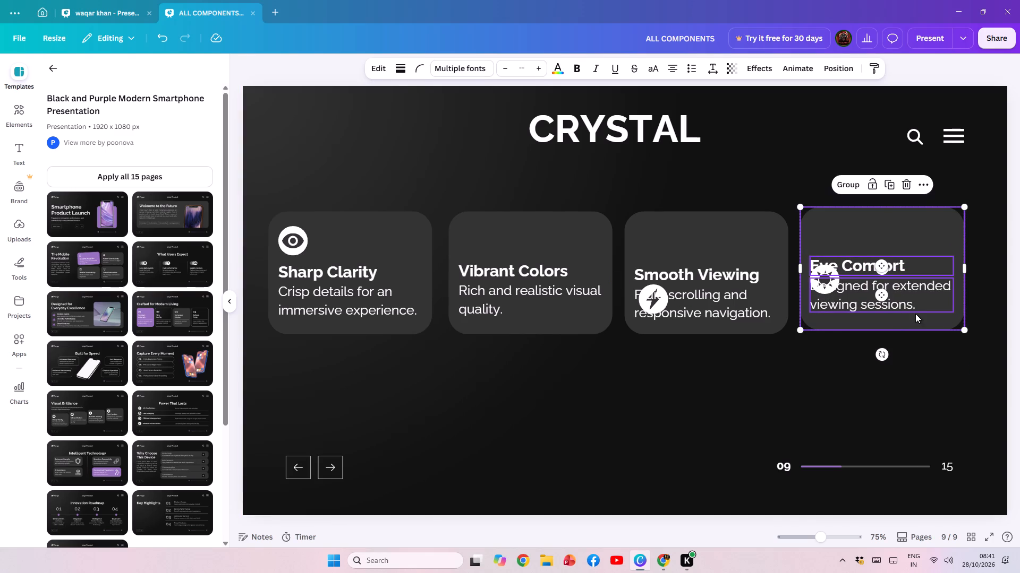
# Adjust the upper and lower edges of the "Eye Comfort" card background to line up with the neighbouring cards.
pyautogui.click(882, 208)
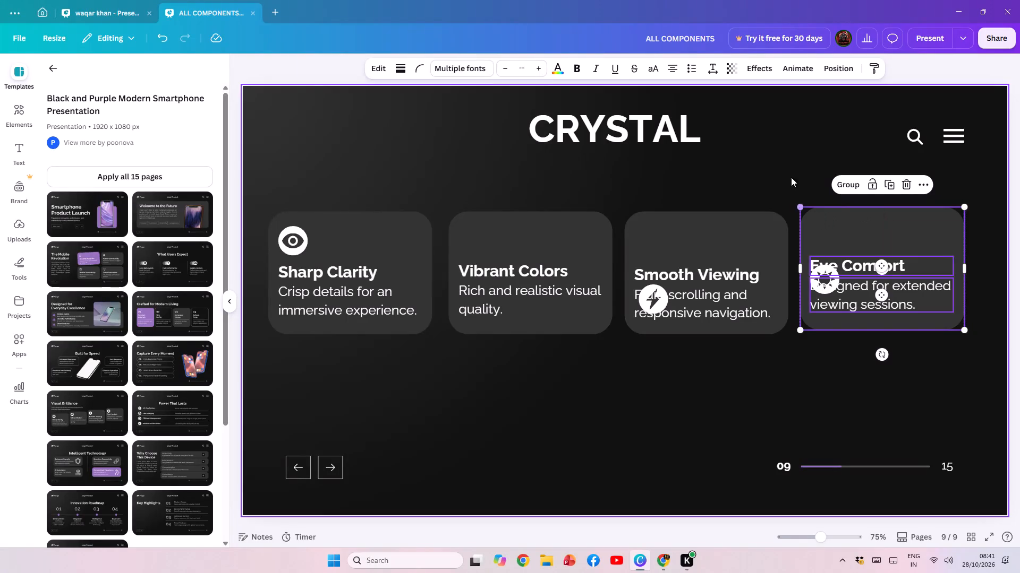
pyautogui.click(791, 177)
pyautogui.click(876, 221)
pyautogui.click(877, 207)
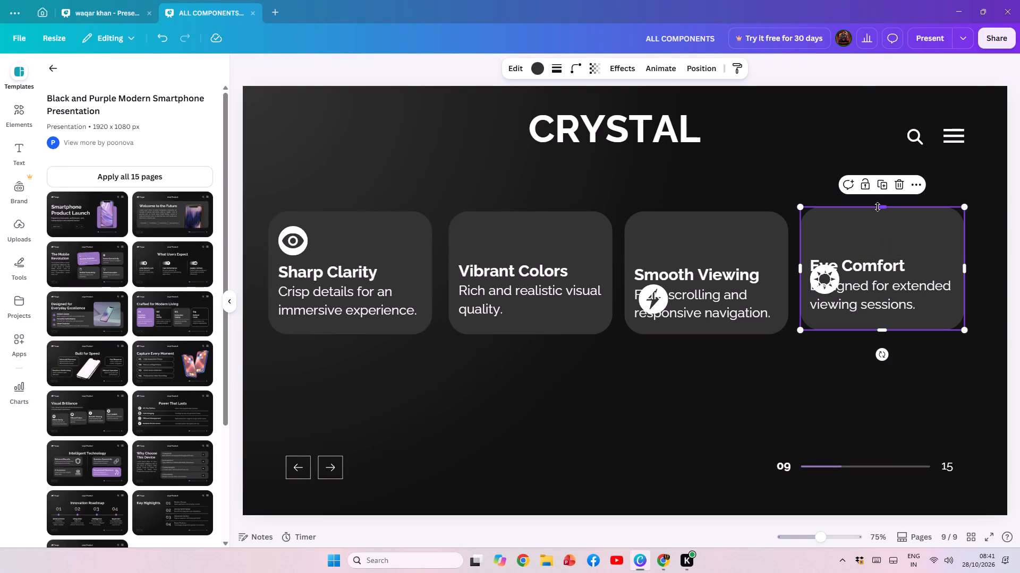
pyautogui.click(808, 372)
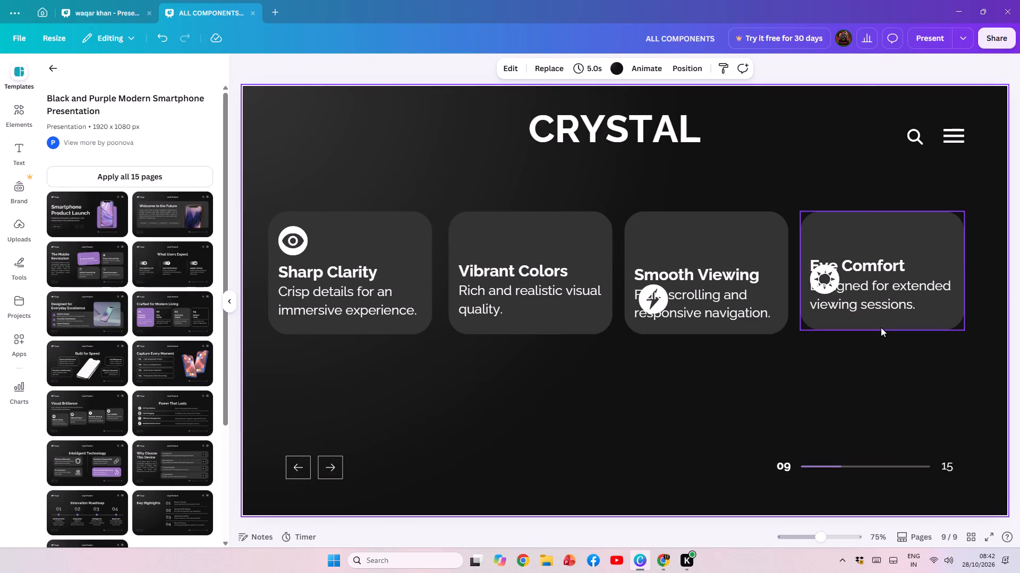
pyautogui.click(881, 327)
pyautogui.click(883, 333)
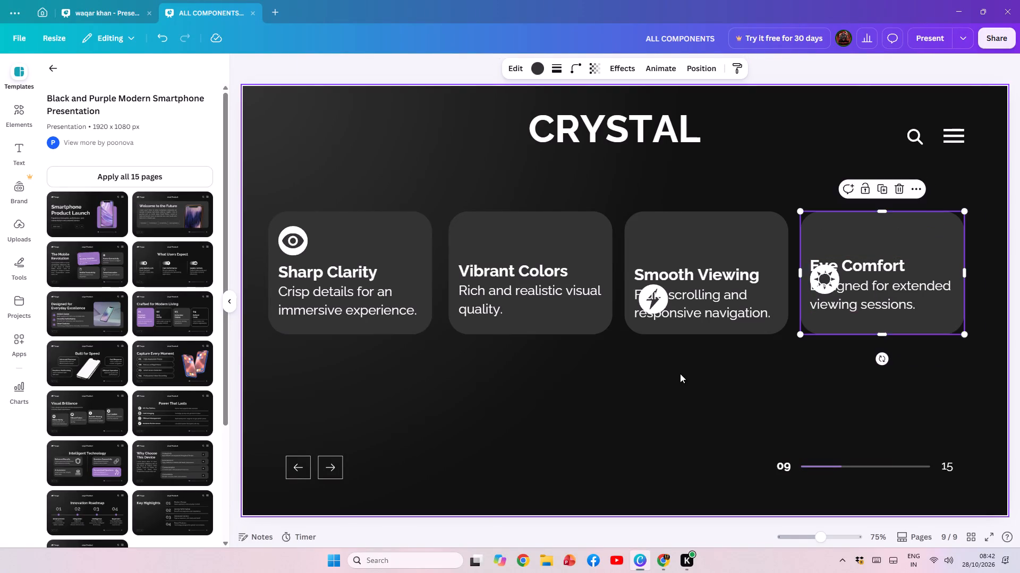
pyautogui.click(680, 374)
# Delete the "Eye Comfort" heading, its description and the sun symbol from the fourth card.
pyautogui.click(826, 275)
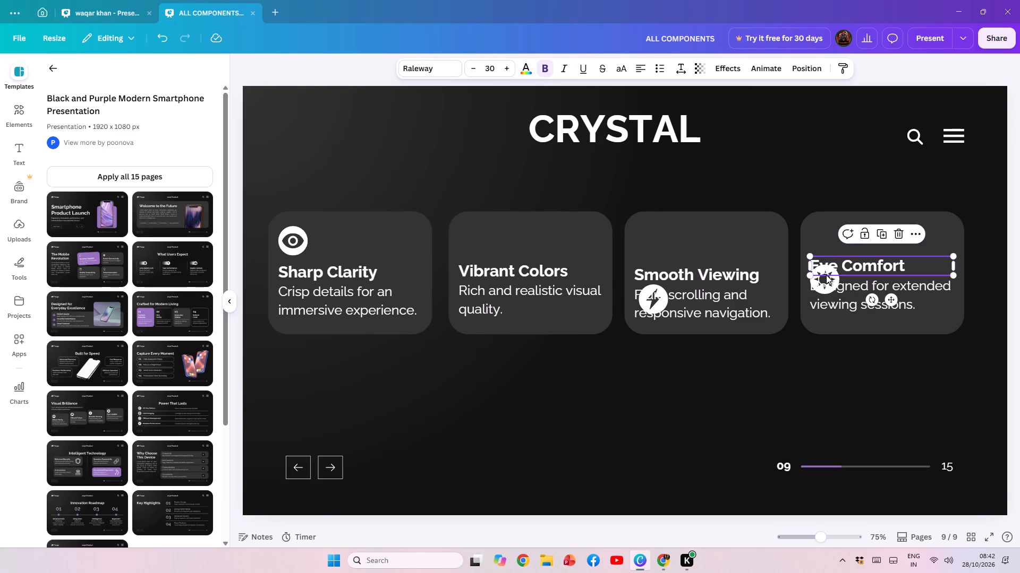
pyautogui.press('Delete')
pyautogui.click(824, 277)
pyautogui.press('Delete')
pyautogui.click(824, 274)
pyautogui.press('Delete')
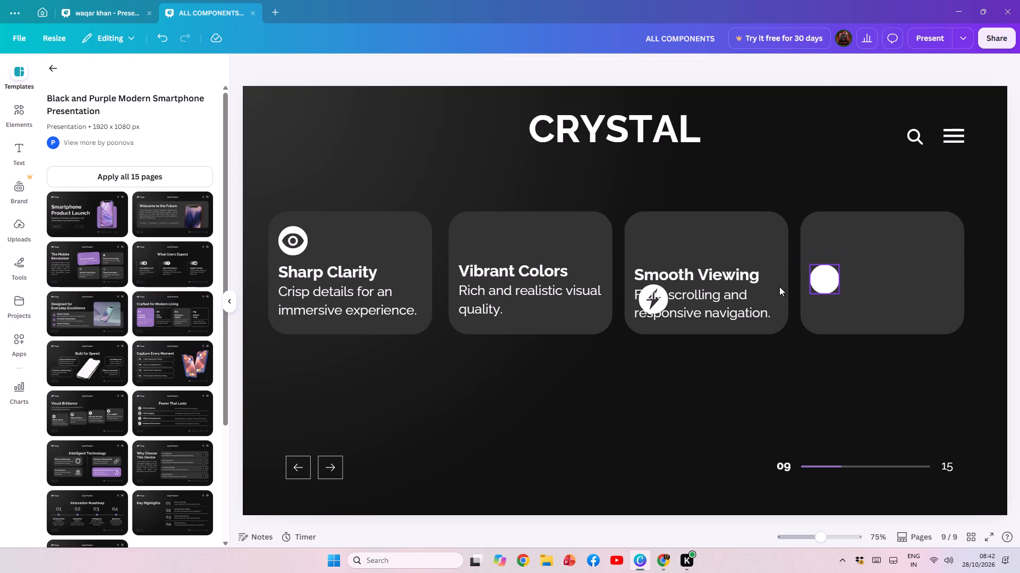
# Delete the "Smooth Viewing" description and lightning icon, plus the leftover white circles on the third and fourth cards.
pyautogui.click(643, 301)
pyautogui.press('Delete')
pyautogui.click(647, 298)
pyautogui.press('Delete')
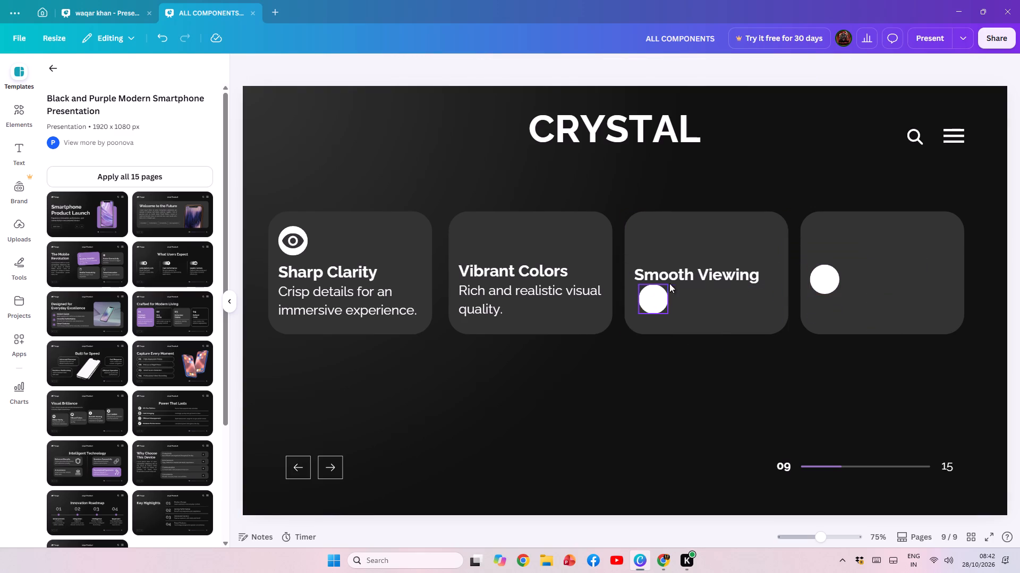
pyautogui.click(660, 295)
pyautogui.press('Delete')
pyautogui.click(830, 279)
pyautogui.press('Delete')
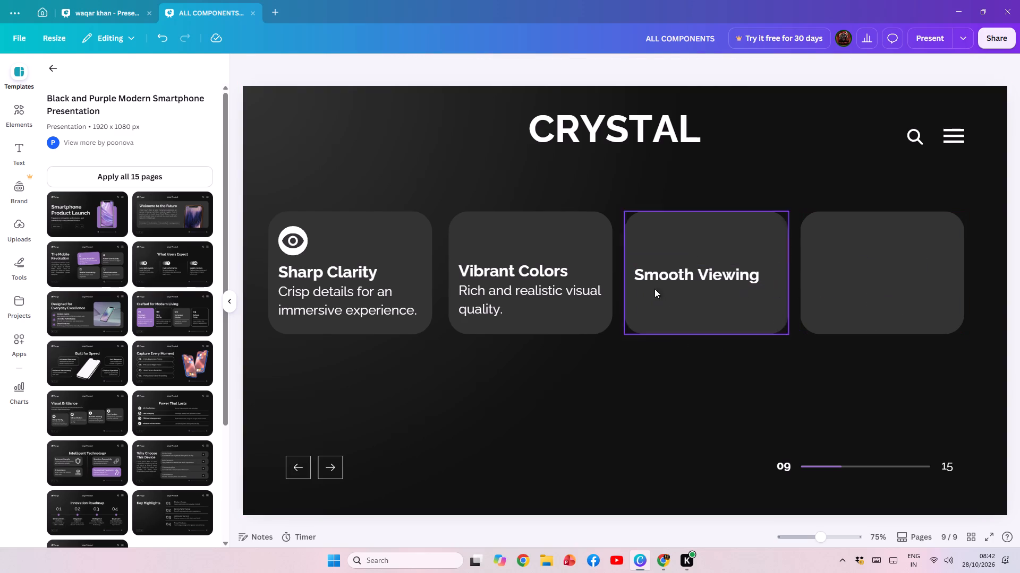
# Delete the descriptions under "Vibrant Colors" and "Sharp Clarity", along with the first card's eye icon.
pyautogui.click(511, 297)
pyautogui.press('Delete')
pyautogui.click(338, 292)
pyautogui.press('Delete')
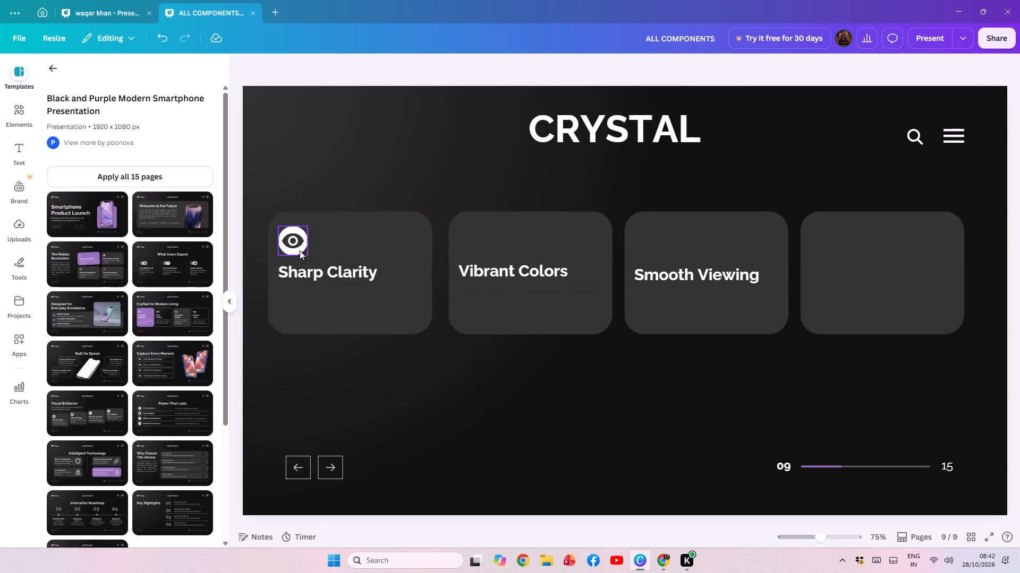
pyautogui.click(297, 248)
pyautogui.press('Delete')
pyautogui.click(365, 365)
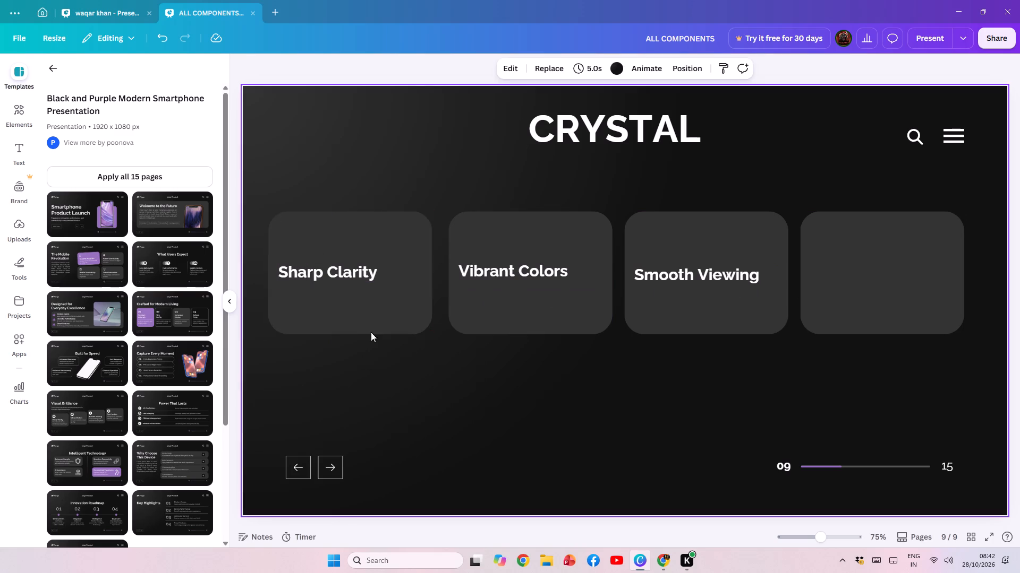
# Replace the "Sharp Clarity" heading with the "CRYSTAL NETWORK SECTIONME USE HOTE HAI" text copied from page 9 of the earlier presentation.
pyautogui.click(102, 14)
pyautogui.click(255, 259)
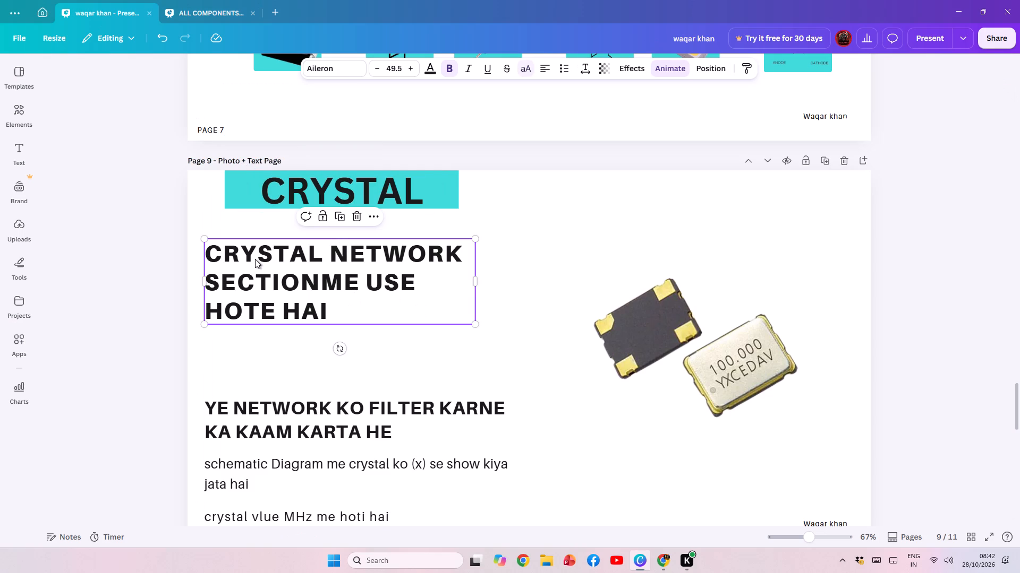
pyautogui.hotkey('ctrl', 'c')
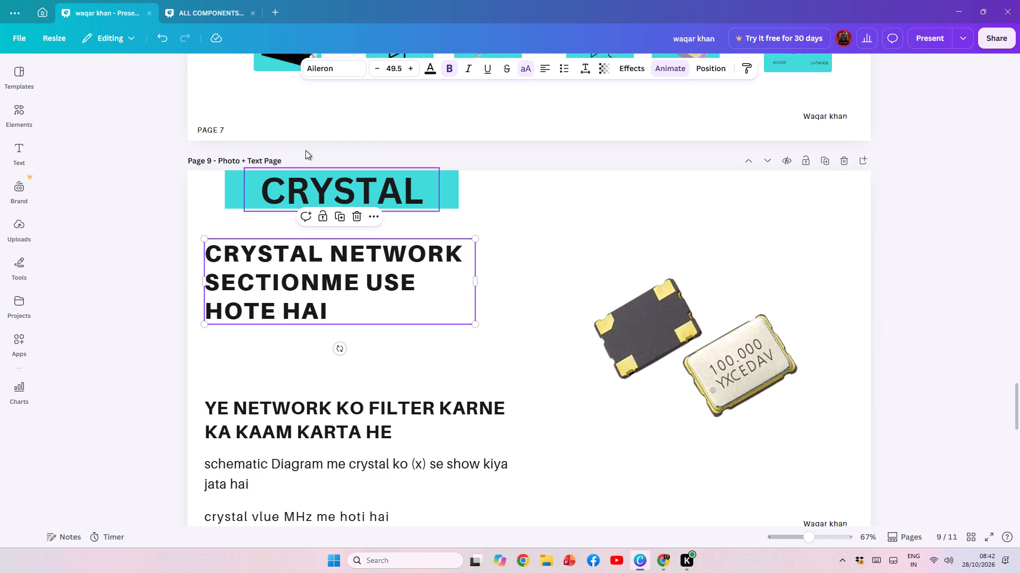
pyautogui.doubleClick(276, 300)
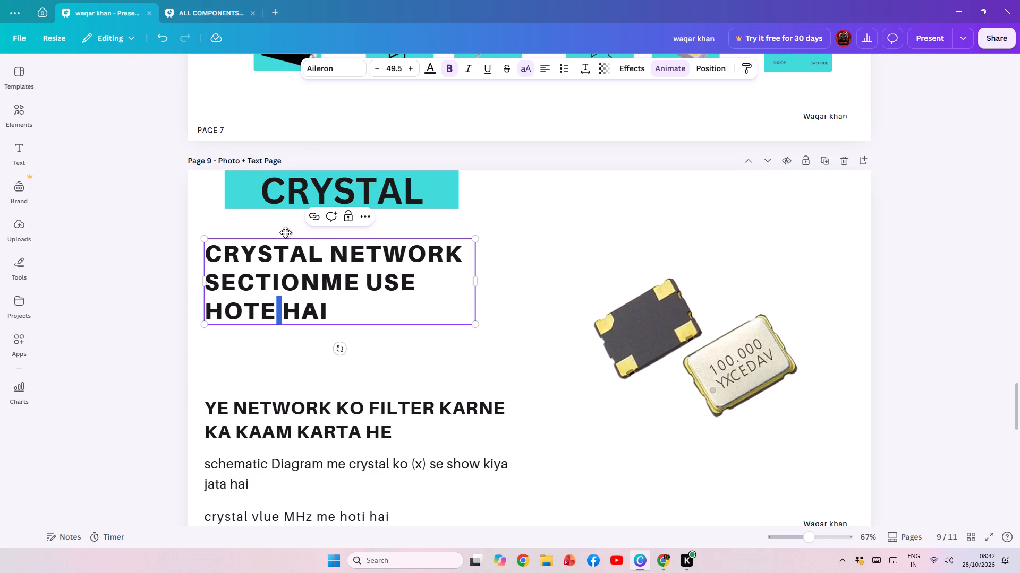
pyautogui.click(199, 11)
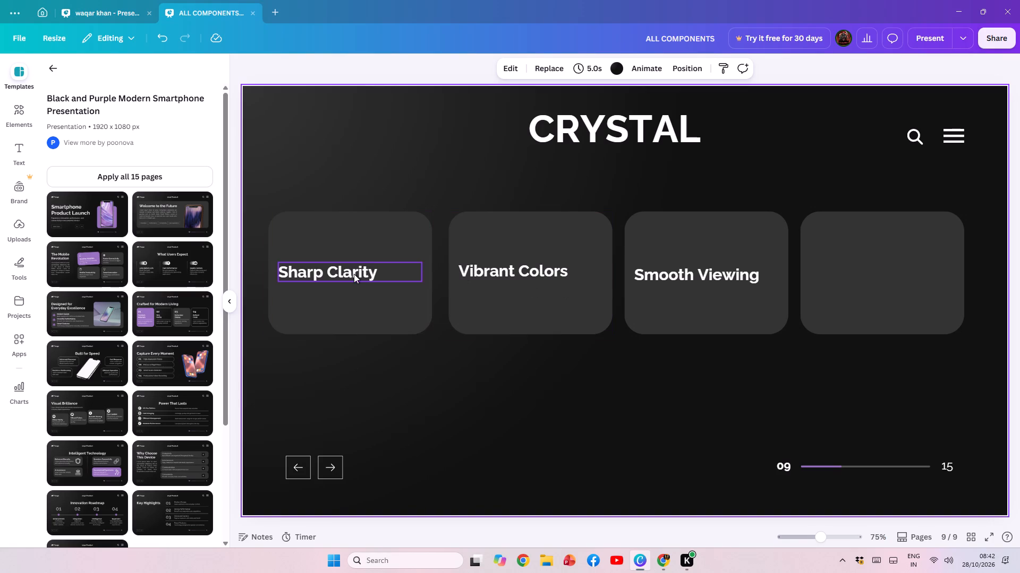
pyautogui.doubleClick(354, 274)
pyautogui.hotkey('ctrl', 'v')
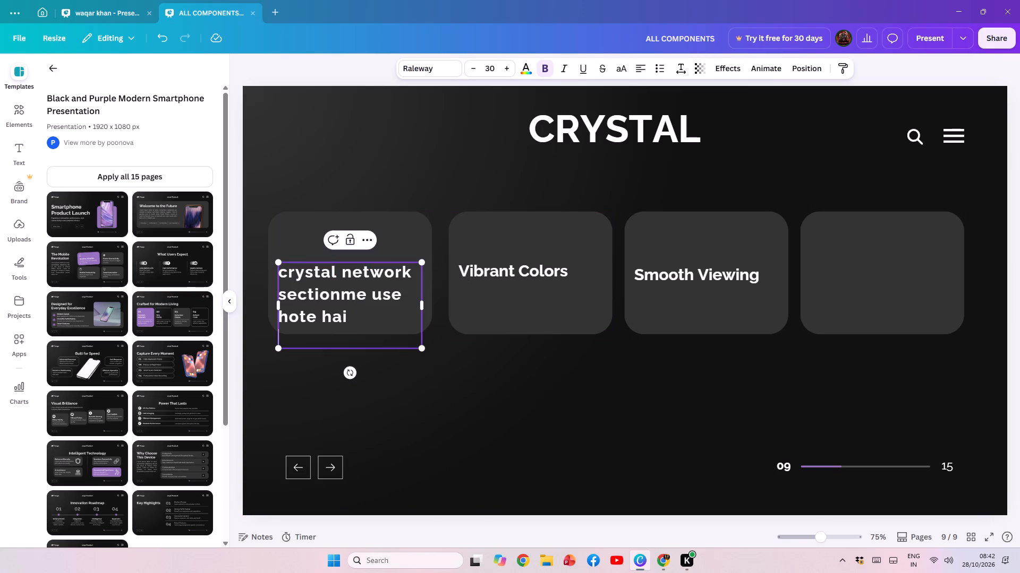
# Scale the pasted crystal network text to size 28.1 and move it up inside the first card.
pyautogui.moveTo(421, 350); pyautogui.dragTo(377, 323)
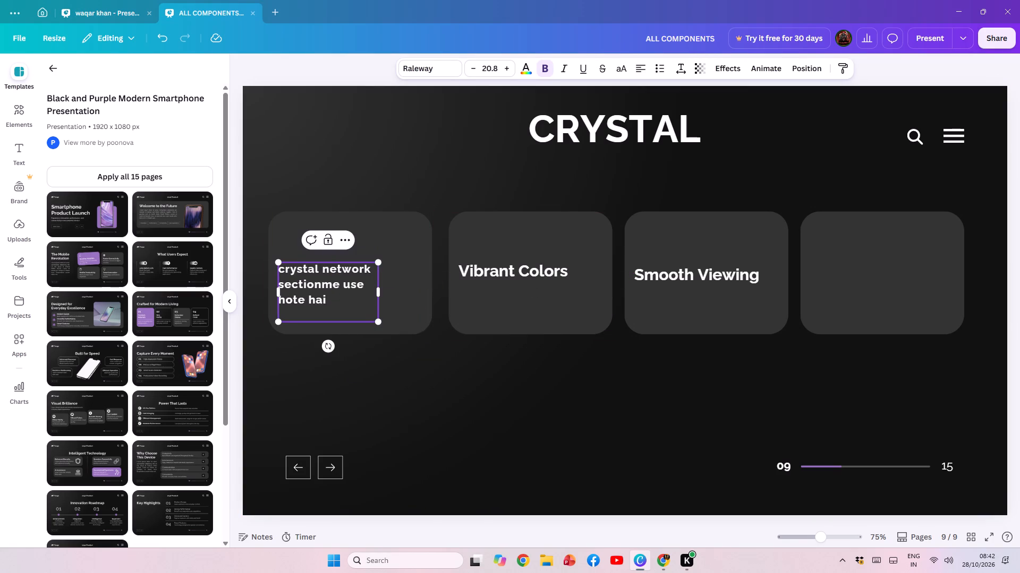
pyautogui.moveTo(377, 324); pyautogui.dragTo(410, 349)
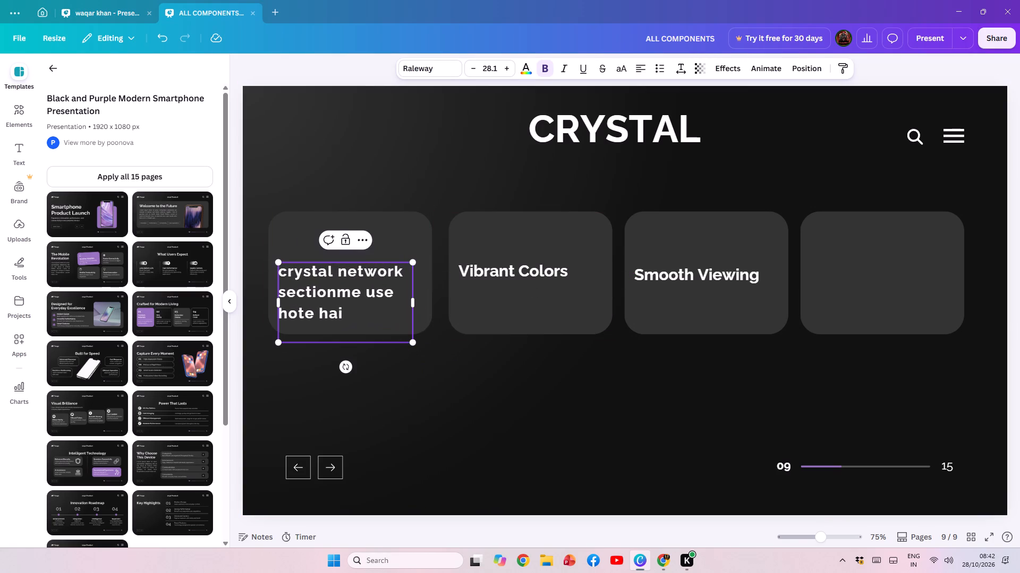
pyautogui.click(376, 386)
pyautogui.moveTo(350, 303); pyautogui.dragTo(352, 280)
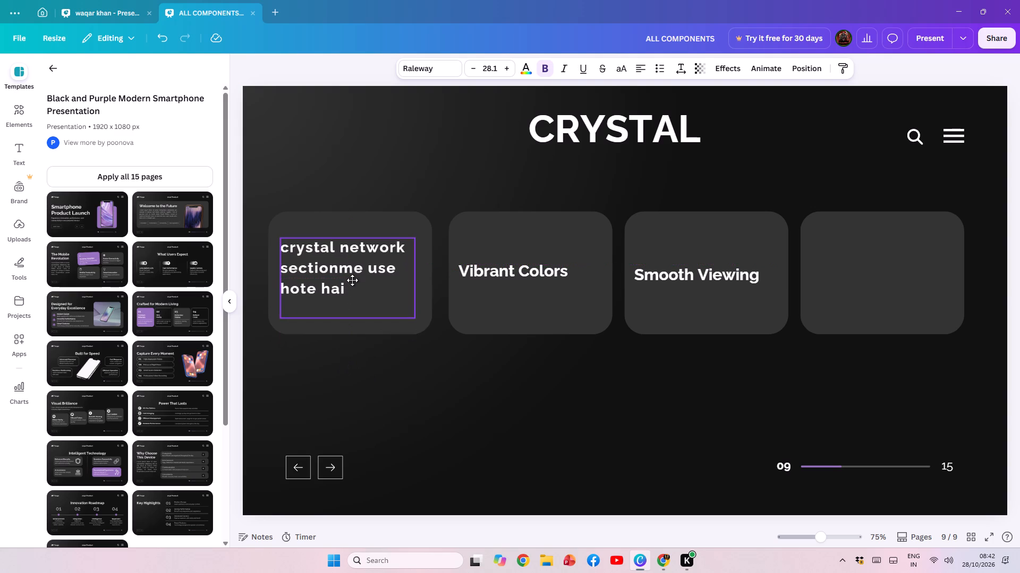
pyautogui.moveTo(352, 280); pyautogui.dragTo(357, 272)
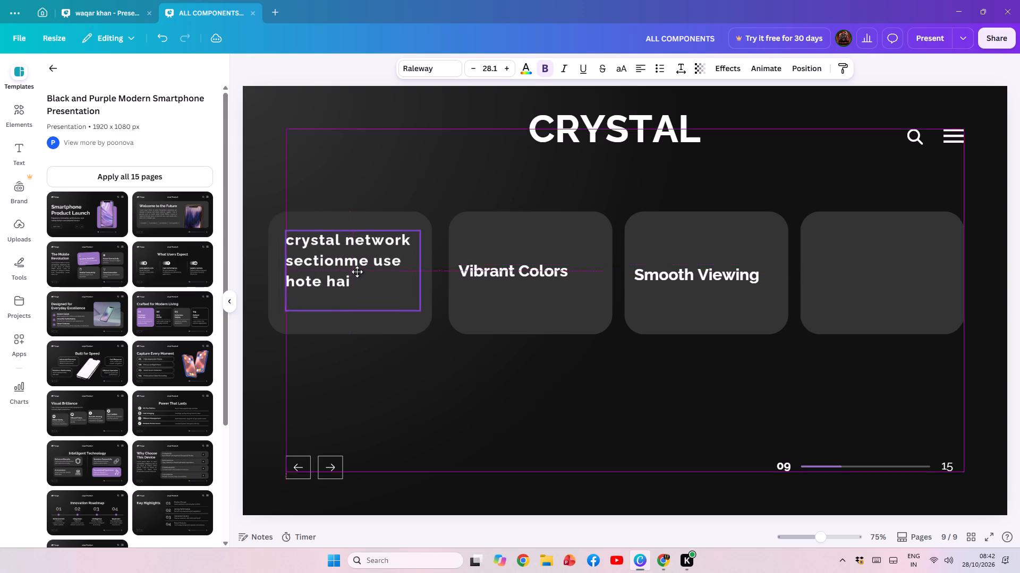
pyautogui.moveTo(357, 272); pyautogui.dragTo(352, 266)
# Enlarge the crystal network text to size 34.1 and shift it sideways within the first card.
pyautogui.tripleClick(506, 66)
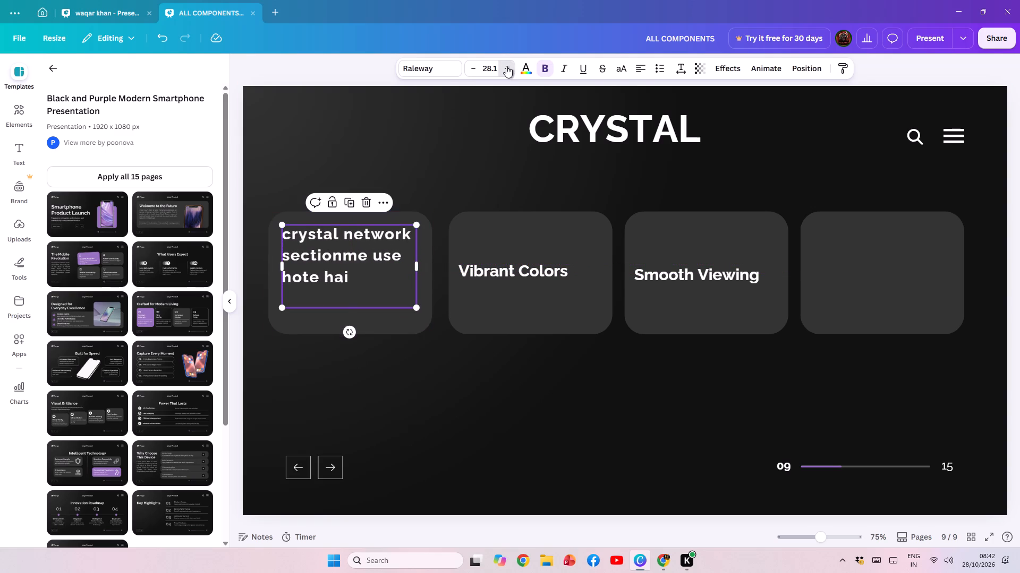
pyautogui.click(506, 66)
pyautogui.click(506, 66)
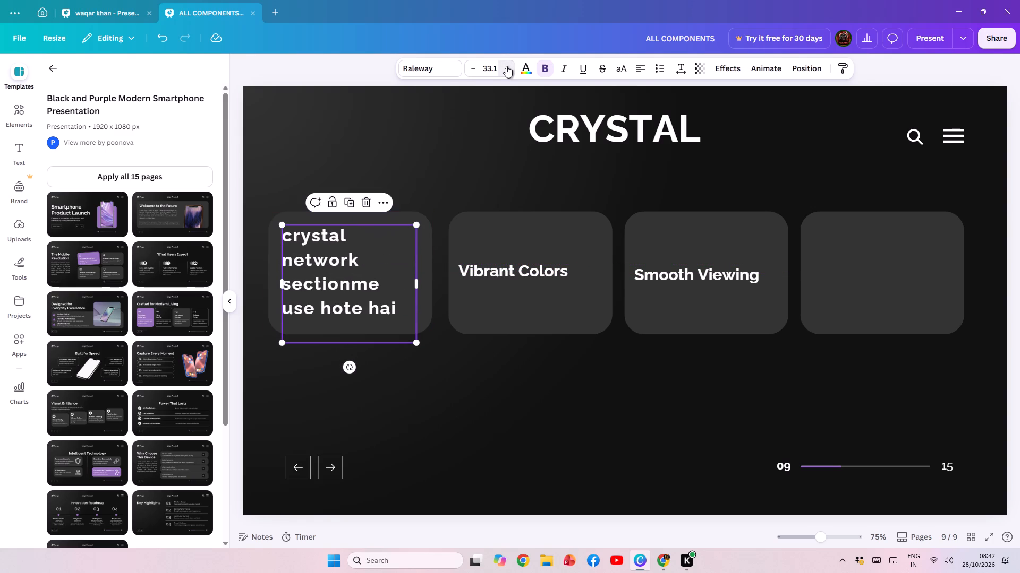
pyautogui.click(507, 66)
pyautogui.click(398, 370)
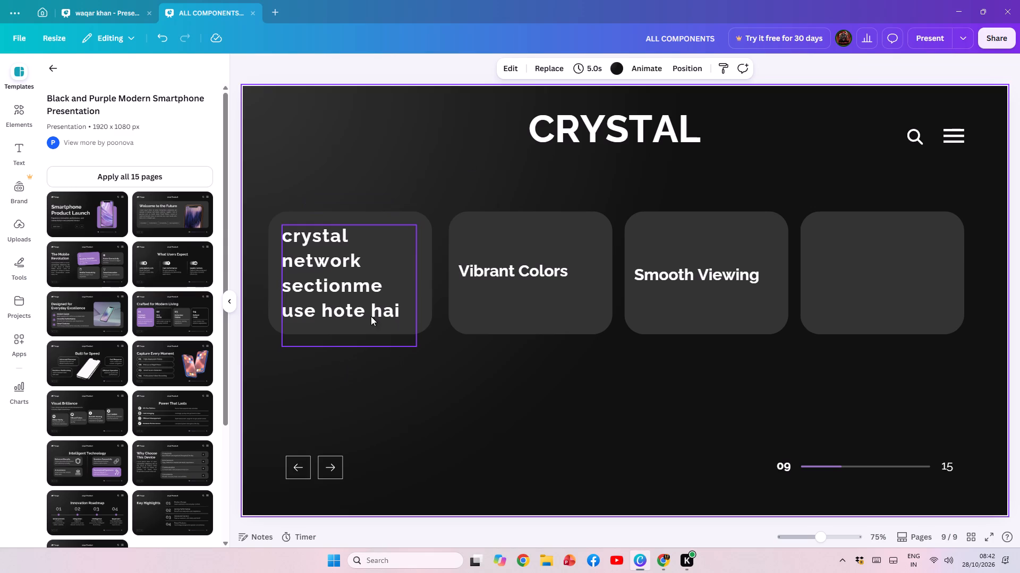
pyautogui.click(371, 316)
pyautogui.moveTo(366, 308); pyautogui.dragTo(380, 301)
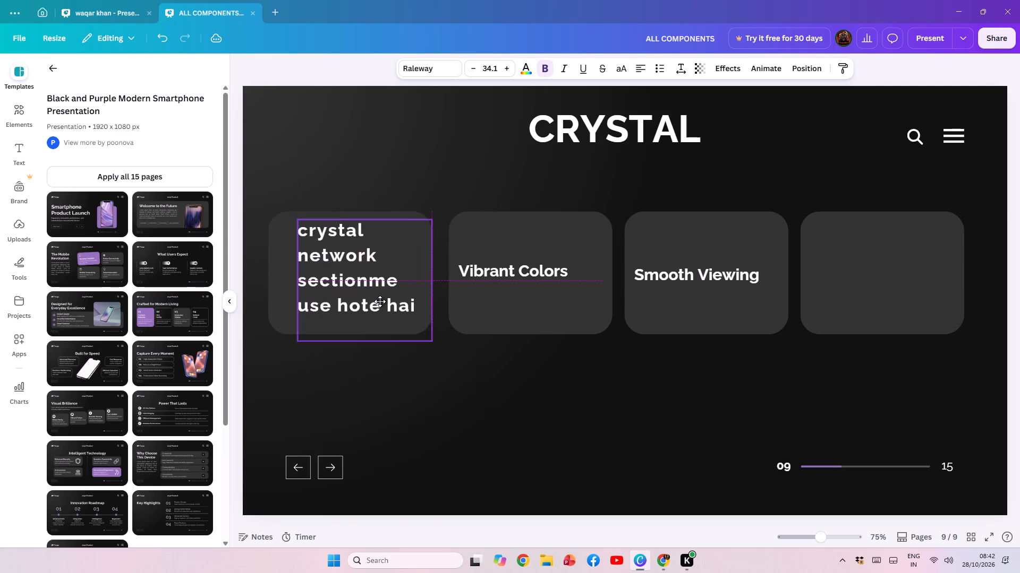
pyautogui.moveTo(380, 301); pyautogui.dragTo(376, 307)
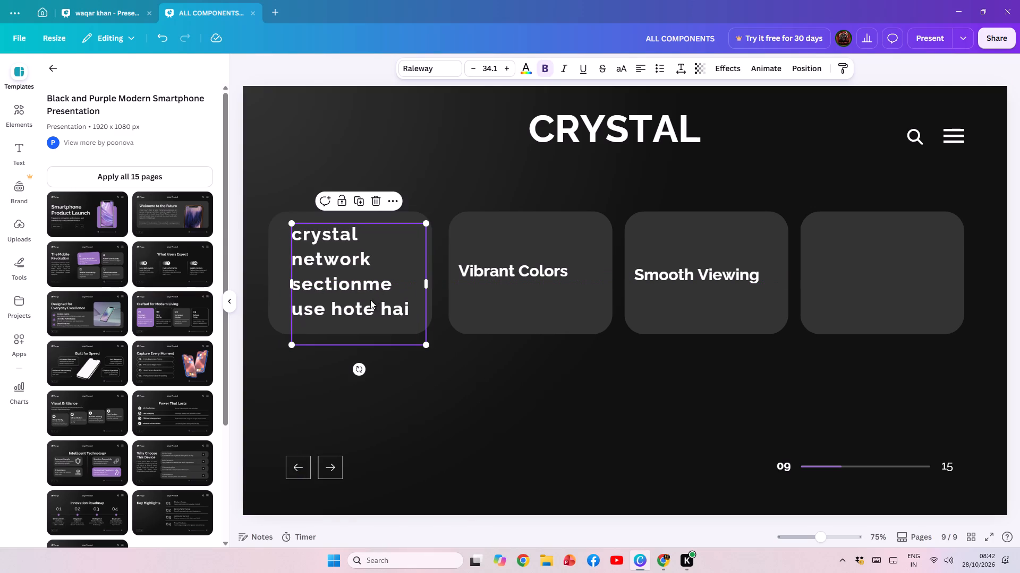
# Replace the "Vibrant Colors" heading with "YE NETWORK KO FILTER KARNE KA KAAM KARTA HE" copied from page 9 of the earlier presentation.
pyautogui.click(457, 276)
pyautogui.doubleClick(474, 274)
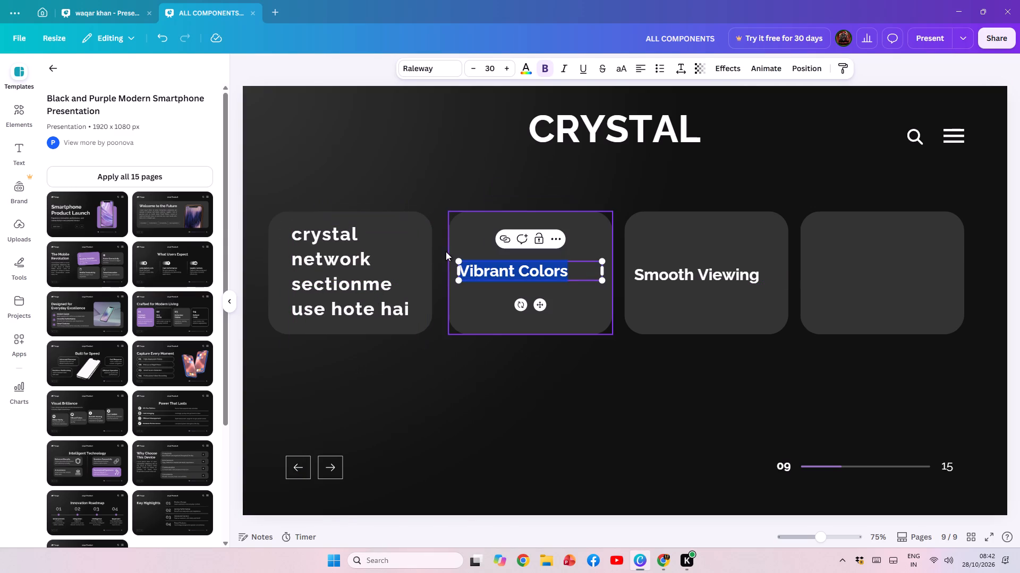
pyautogui.click(112, 10)
pyautogui.doubleClick(291, 409)
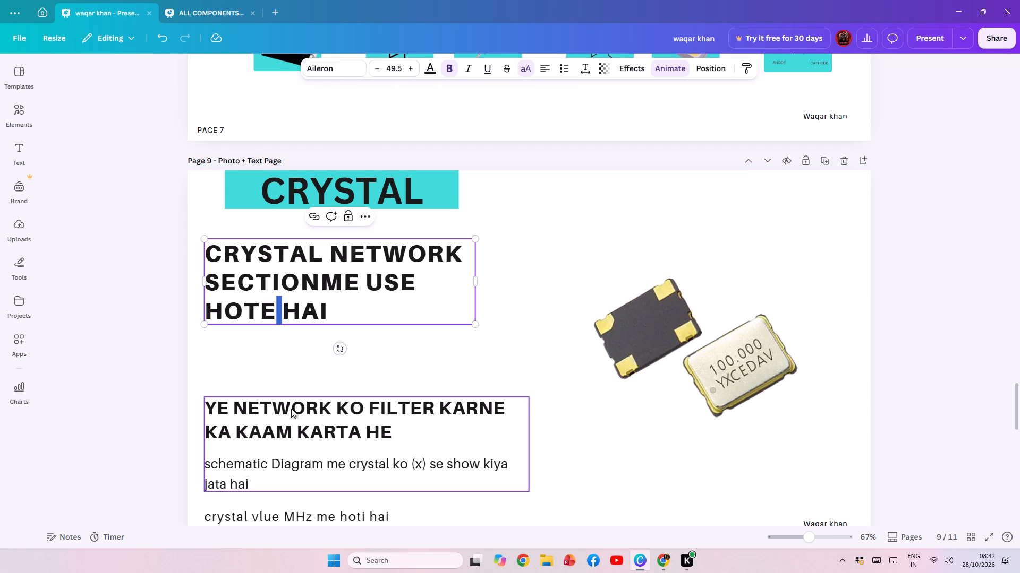
pyautogui.tripleClick(240, 412)
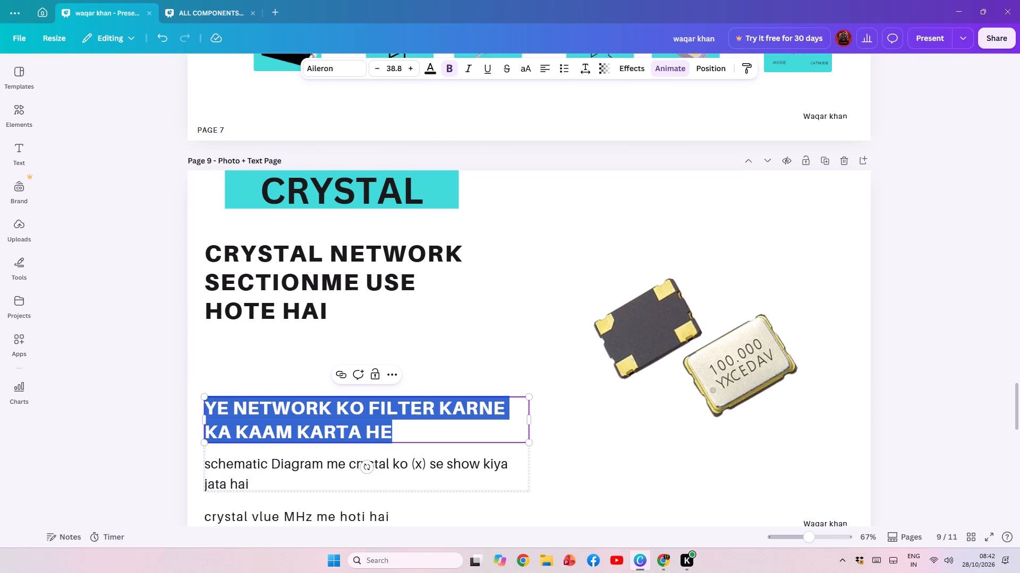
pyautogui.hotkey('ctrl', 'c')
pyautogui.click(203, 15)
pyautogui.hotkey('ctrl', 'v')
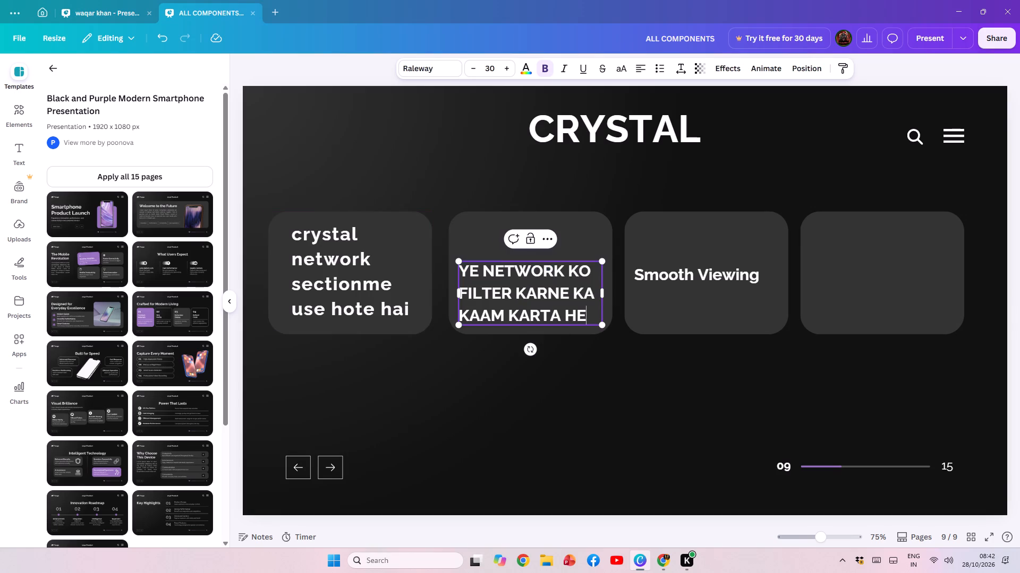
# Move the pasted network filter text up so it sits centred inside the second card.
pyautogui.click(544, 394)
pyautogui.moveTo(539, 318); pyautogui.dragTo(540, 296)
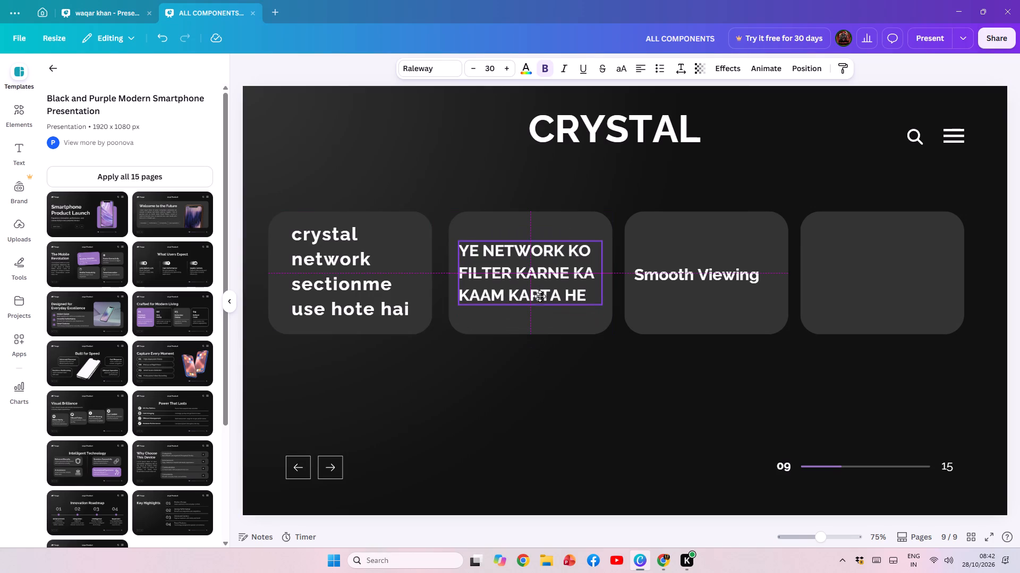
pyautogui.moveTo(540, 296); pyautogui.dragTo(541, 295)
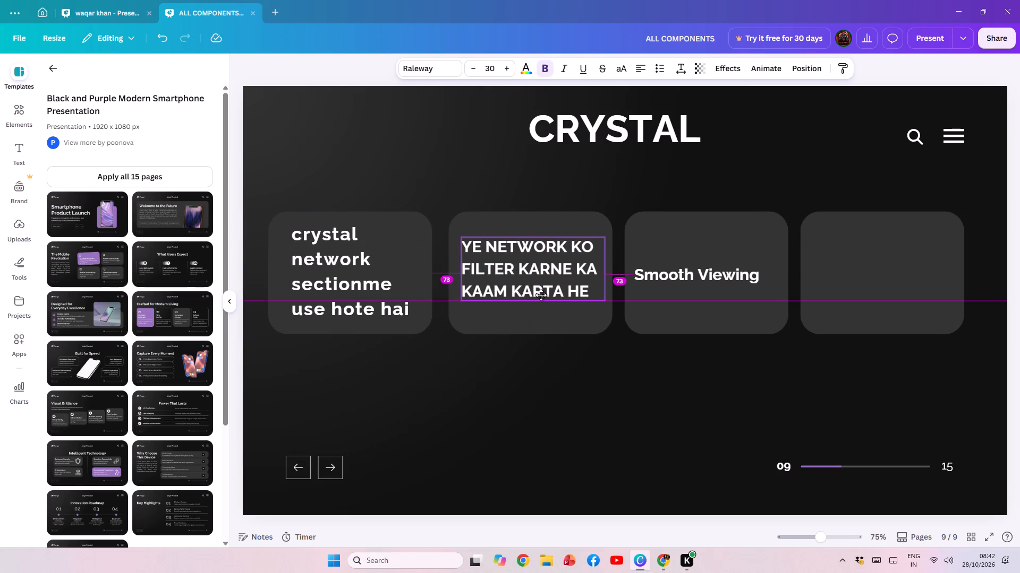
pyautogui.moveTo(541, 295); pyautogui.dragTo(540, 297)
# Convert the crystal network text in the first card to all uppercase.
pyautogui.click(364, 289)
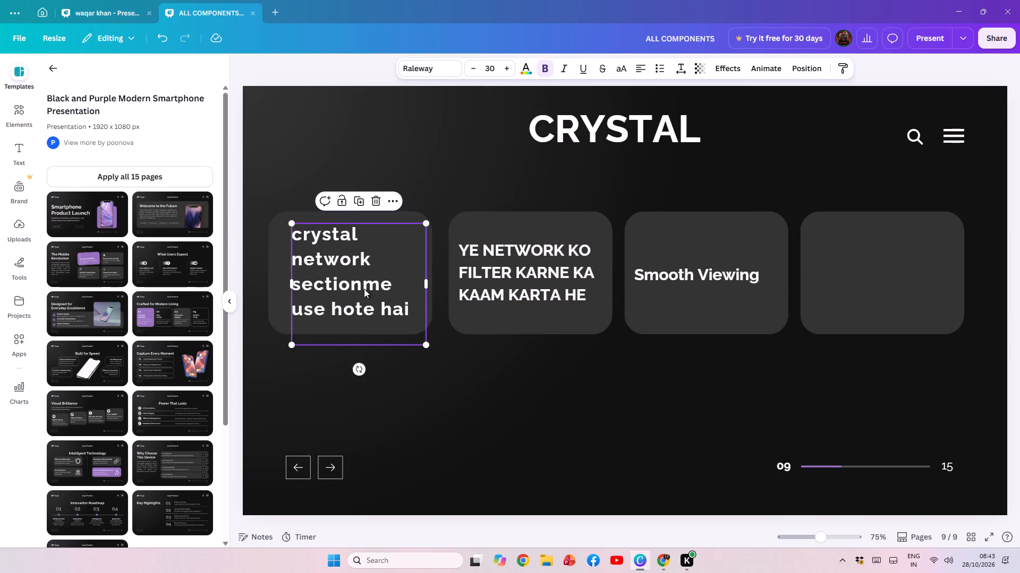
pyautogui.doubleClick(362, 285)
pyautogui.click(387, 241)
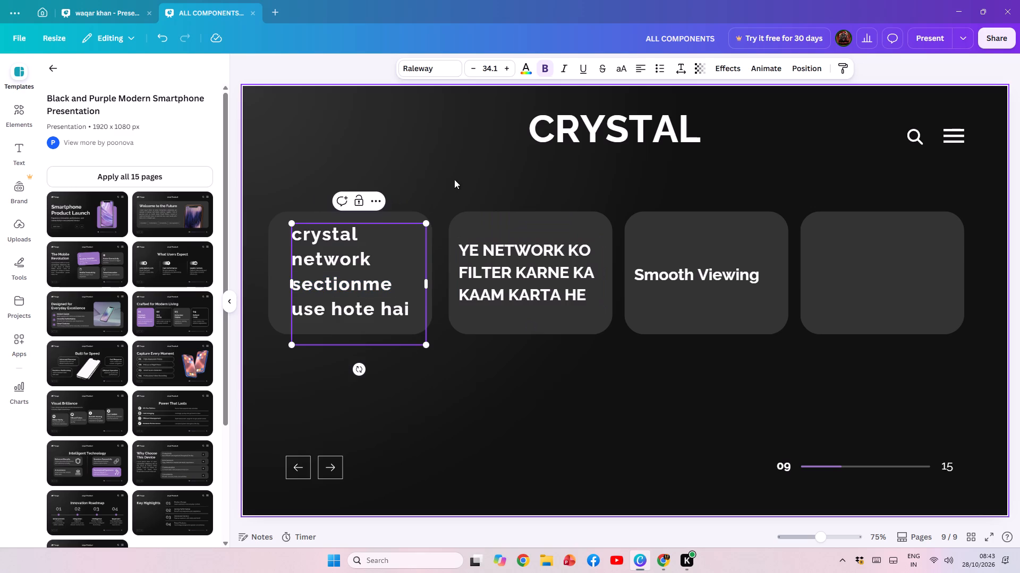
pyautogui.click(454, 179)
pyautogui.click(350, 266)
pyautogui.click(623, 66)
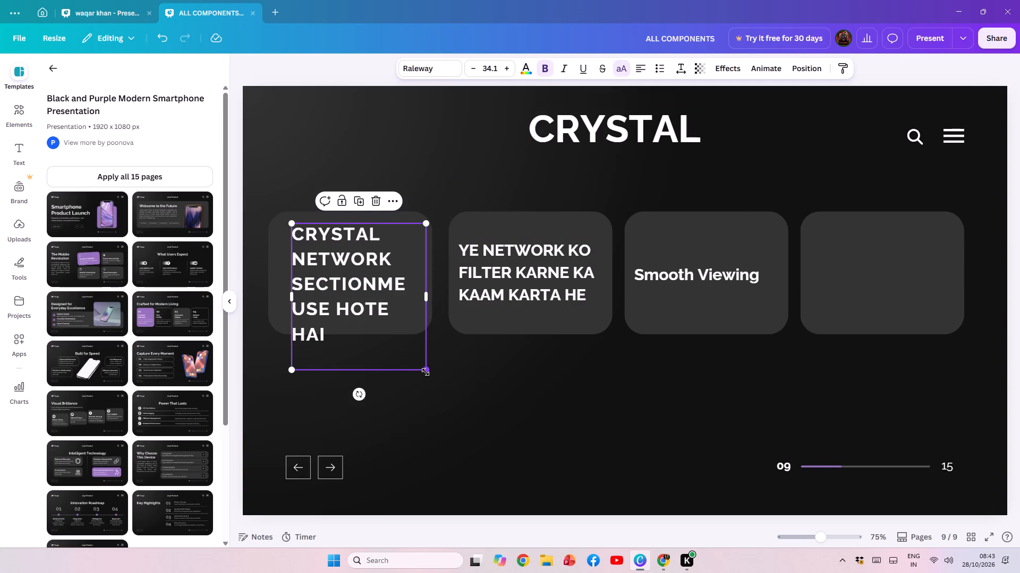
# Scale the first card's text to size 28.9, widen its box to wrap over four lines, and position it inside the card.
pyautogui.moveTo(426, 372); pyautogui.dragTo(418, 338)
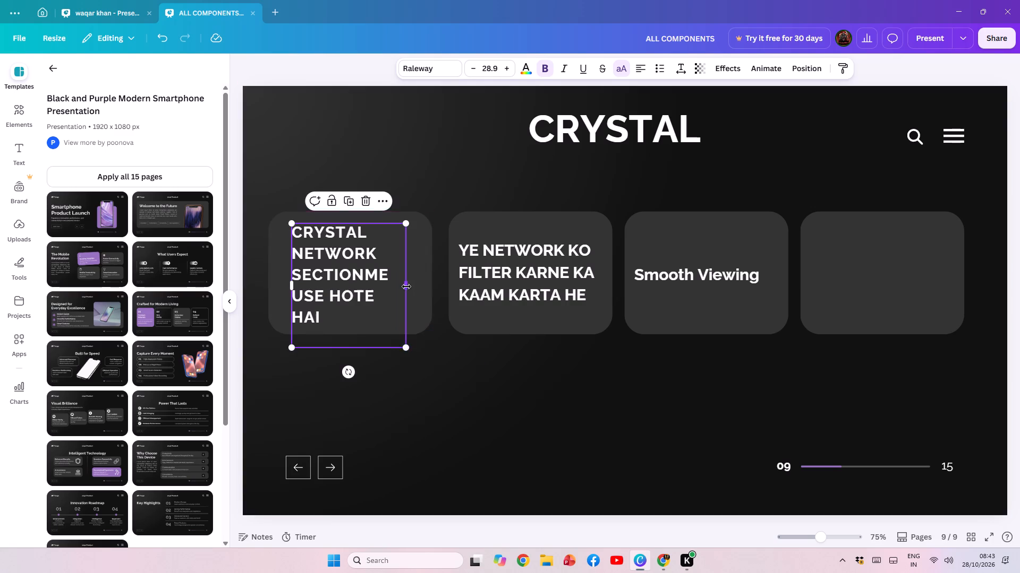
pyautogui.moveTo(406, 286); pyautogui.dragTo(430, 288)
pyautogui.moveTo(430, 288); pyautogui.dragTo(418, 285)
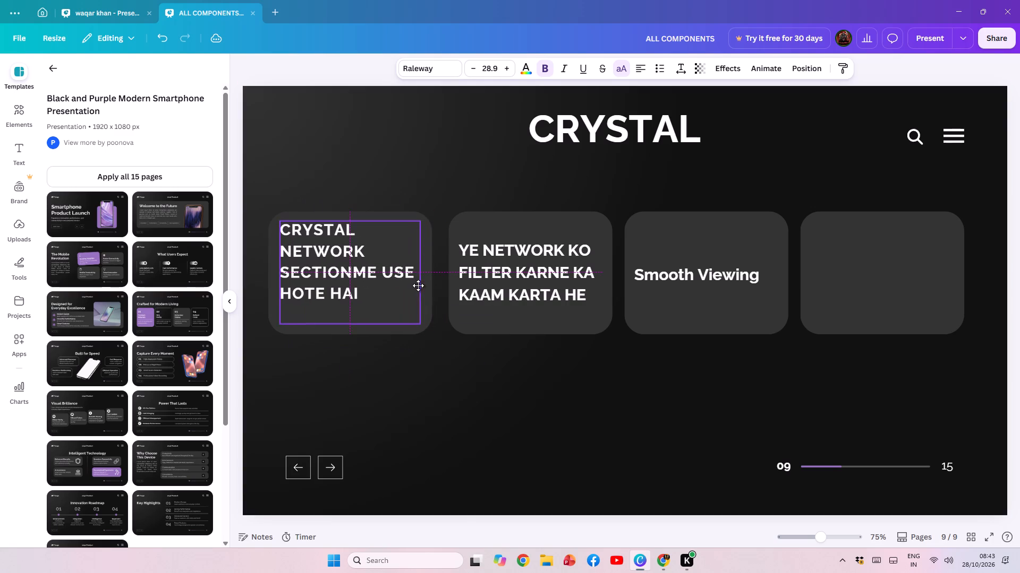
pyautogui.moveTo(418, 285); pyautogui.dragTo(419, 285)
pyautogui.click(423, 344)
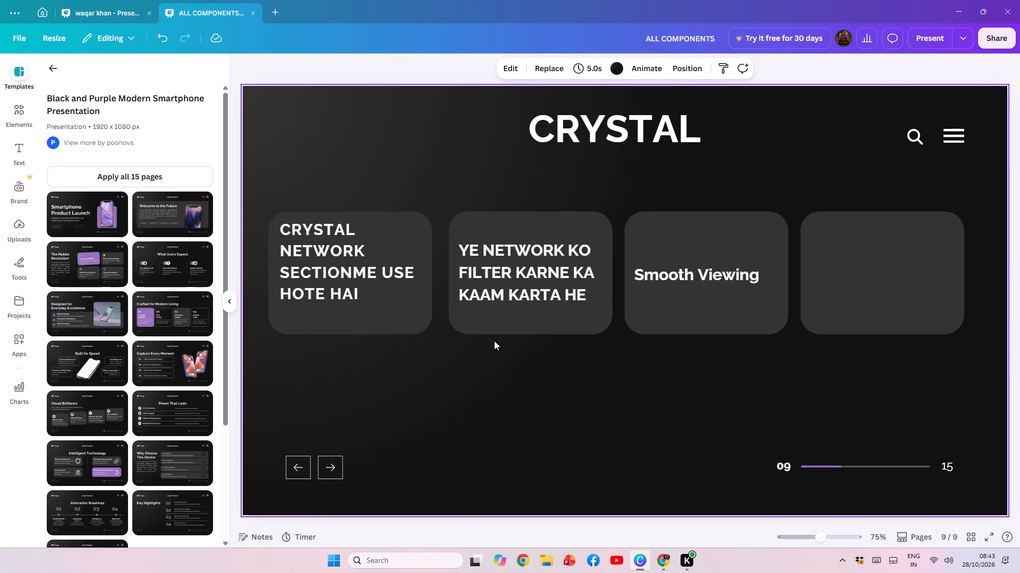
pyautogui.click(297, 277)
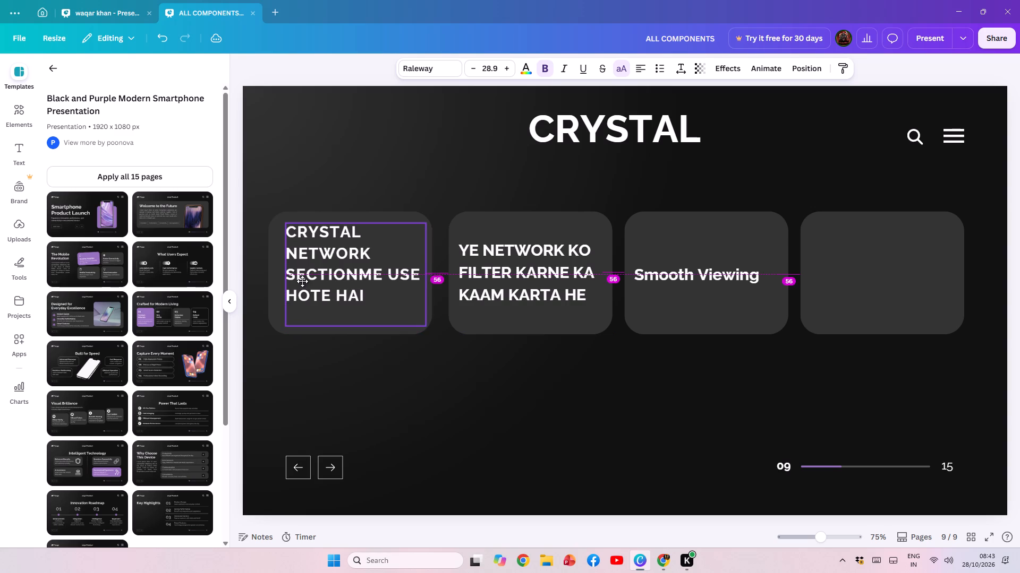
pyautogui.click(552, 193)
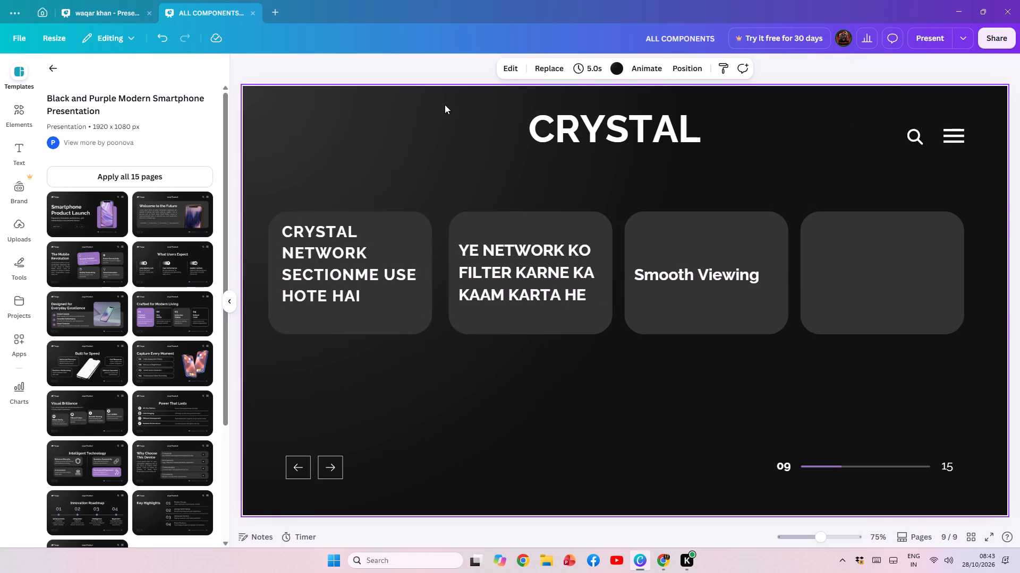
# Replace the "Smooth Viewing" heading with "schematic Diagram me crystal ko (x) se show kiya jata hai" copied from page 9 of the earlier presentation.
pyautogui.doubleClick(658, 271)
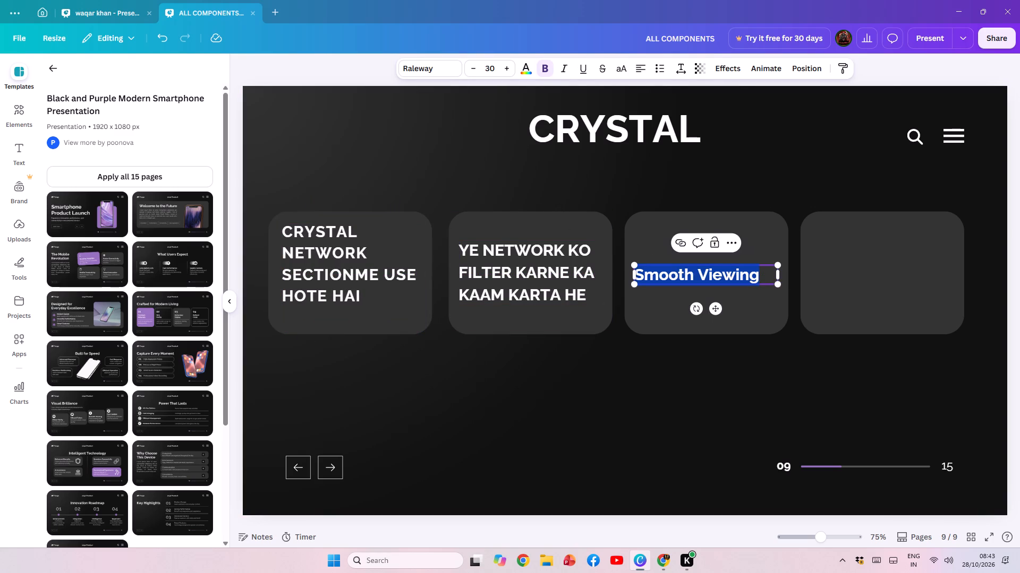
pyautogui.click(658, 271)
pyautogui.doubleClick(667, 272)
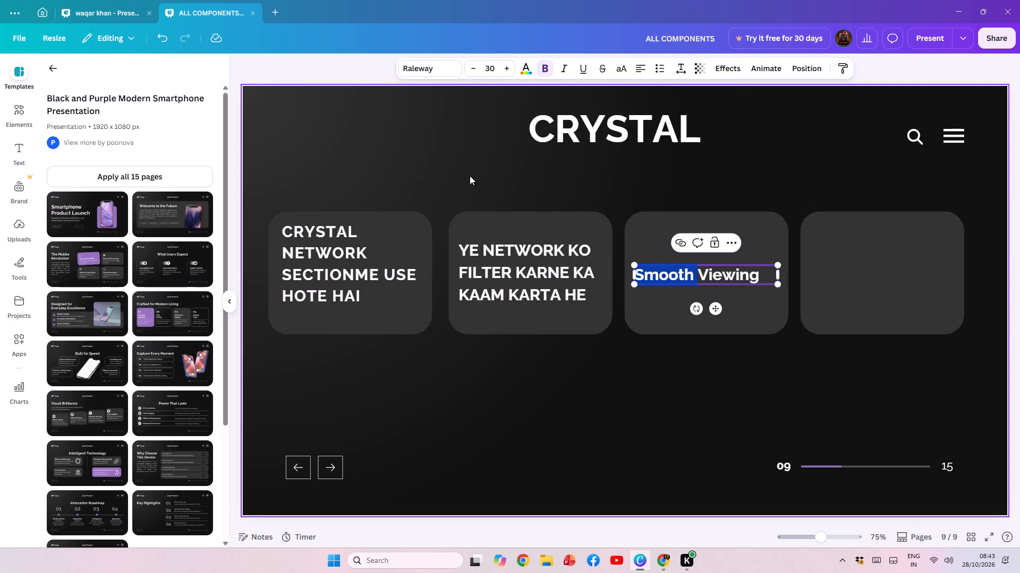
pyautogui.tripleClick(741, 276)
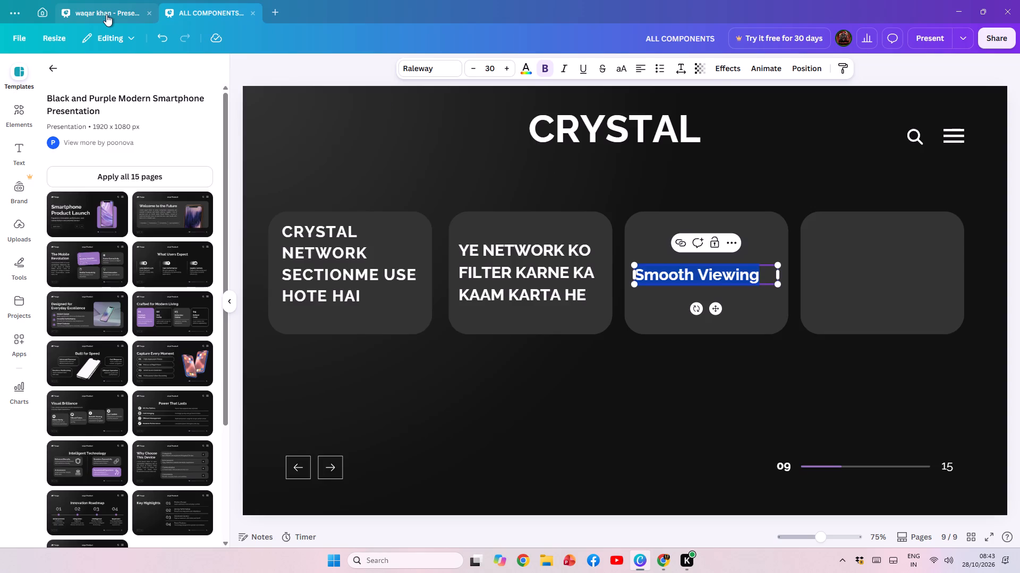
pyautogui.click(106, 14)
pyautogui.scroll(-4, 404, 334)
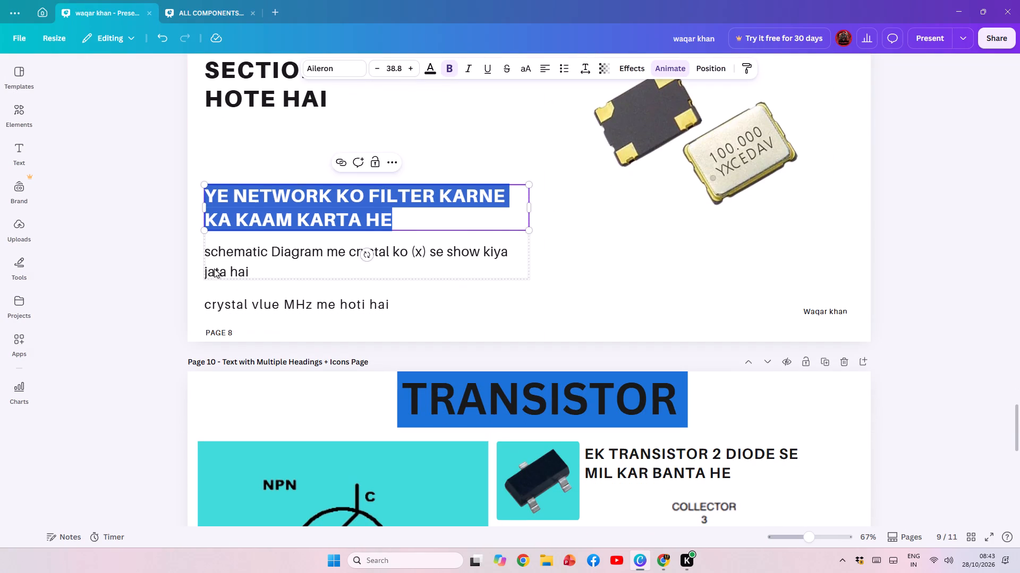
pyautogui.doubleClick(228, 253)
pyautogui.doubleClick(228, 253)
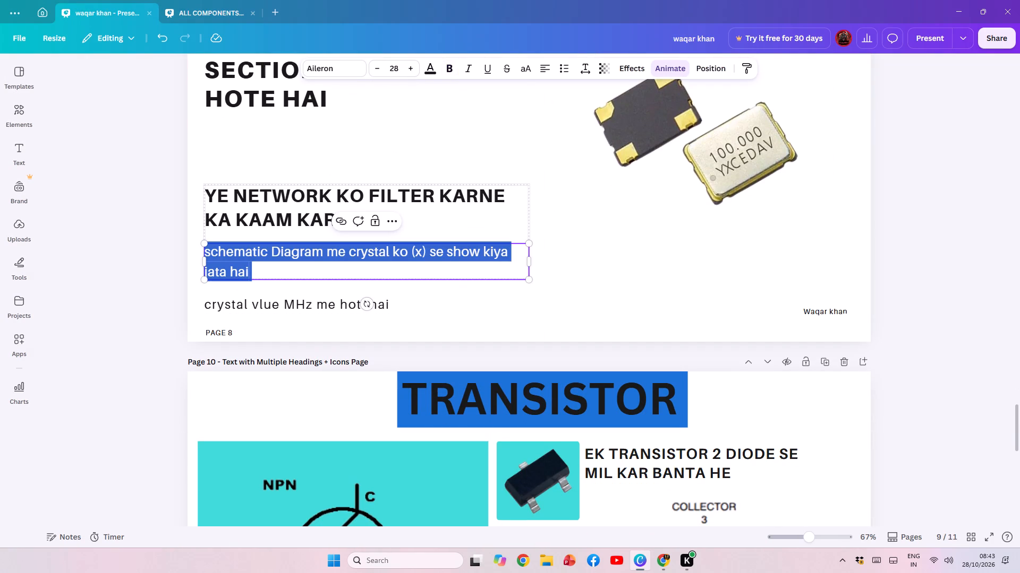
pyautogui.hotkey('ctrl', 'c')
pyautogui.click(166, 10)
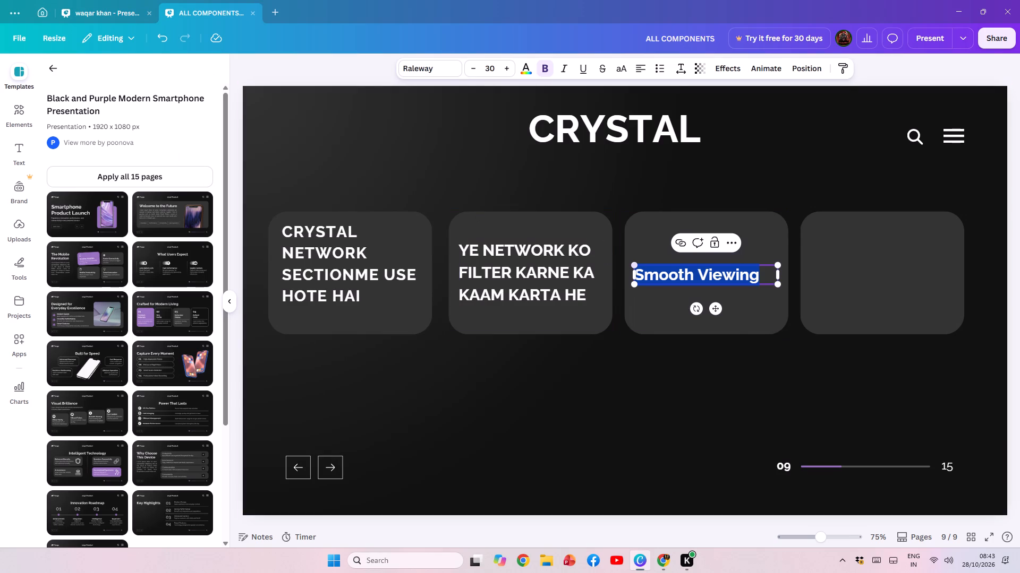
pyautogui.hotkey('ctrl', 'v')
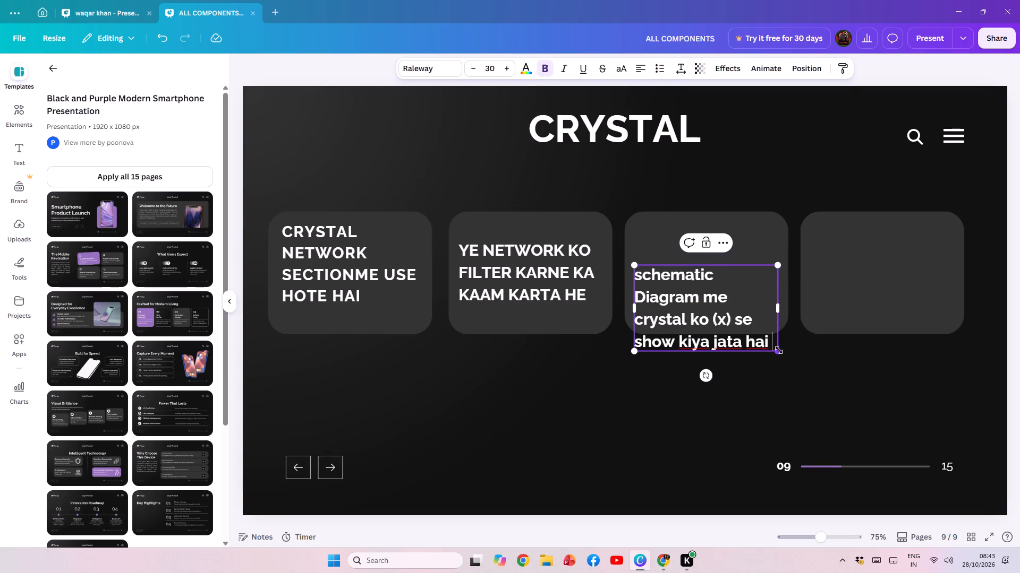
# Scale the third card's schematic text to size 23.2, make it uppercase, and widen its box to wrap over three lines.
pyautogui.moveTo(777, 351); pyautogui.dragTo(754, 315)
pyautogui.click(636, 406)
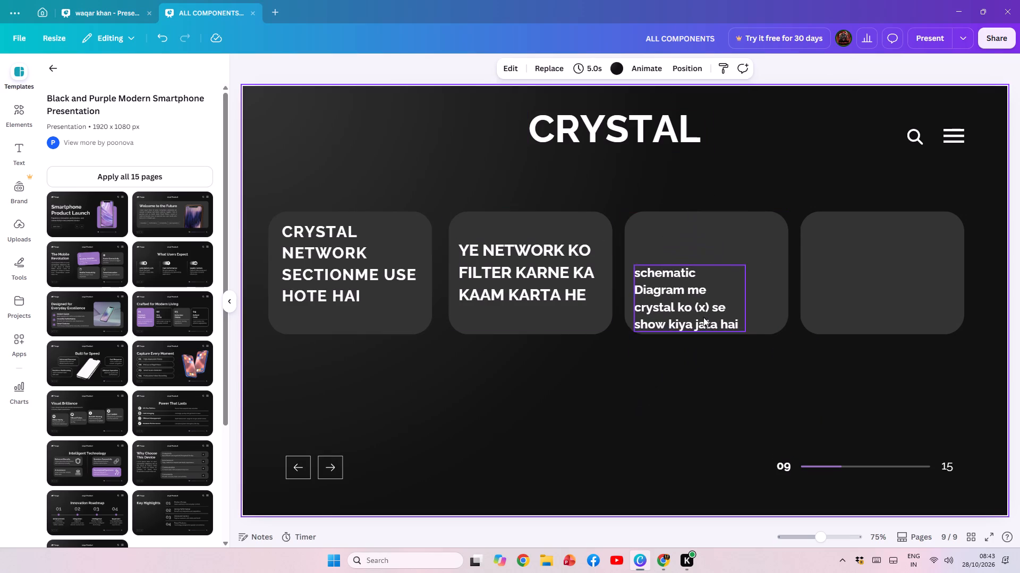
pyautogui.click(707, 314)
pyautogui.click(614, 70)
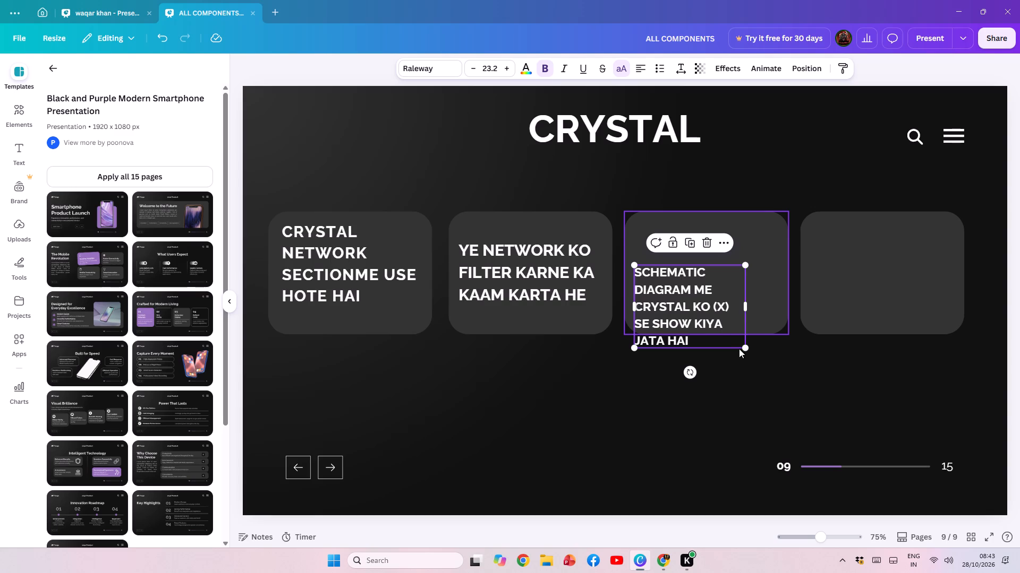
pyautogui.moveTo(746, 306); pyautogui.dragTo(774, 305)
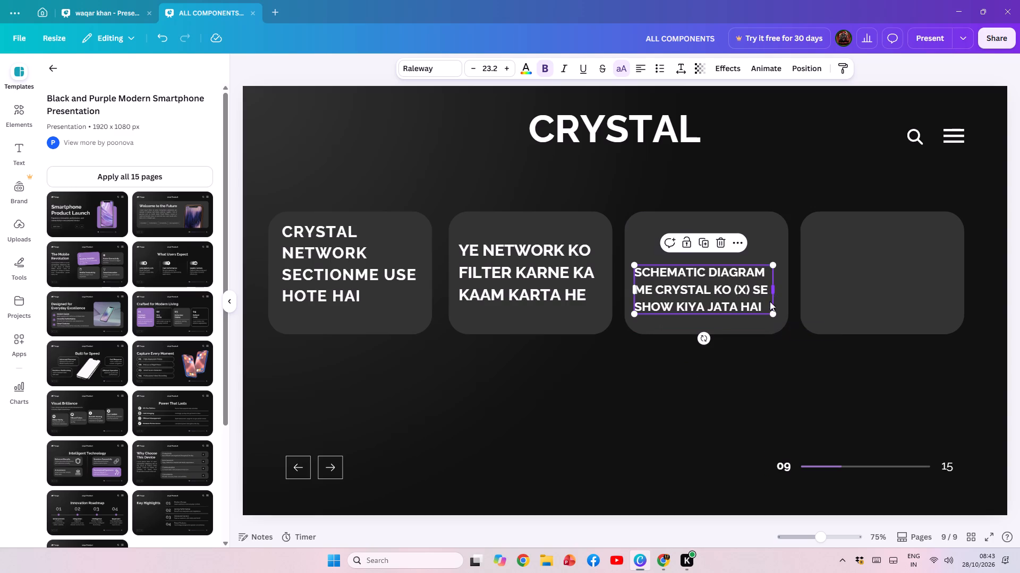
# Retype the X inside the parentheses of the third card's schematic text.
pyautogui.click(745, 290)
pyautogui.click(745, 290)
pyautogui.click(745, 290)
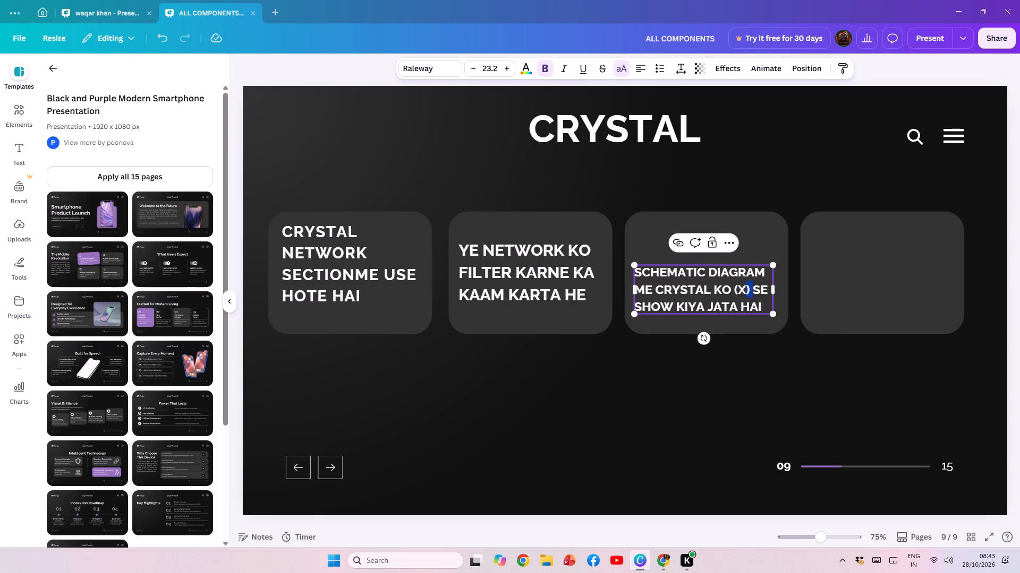
pyautogui.press('BackSpace')
pyautogui.press('x')
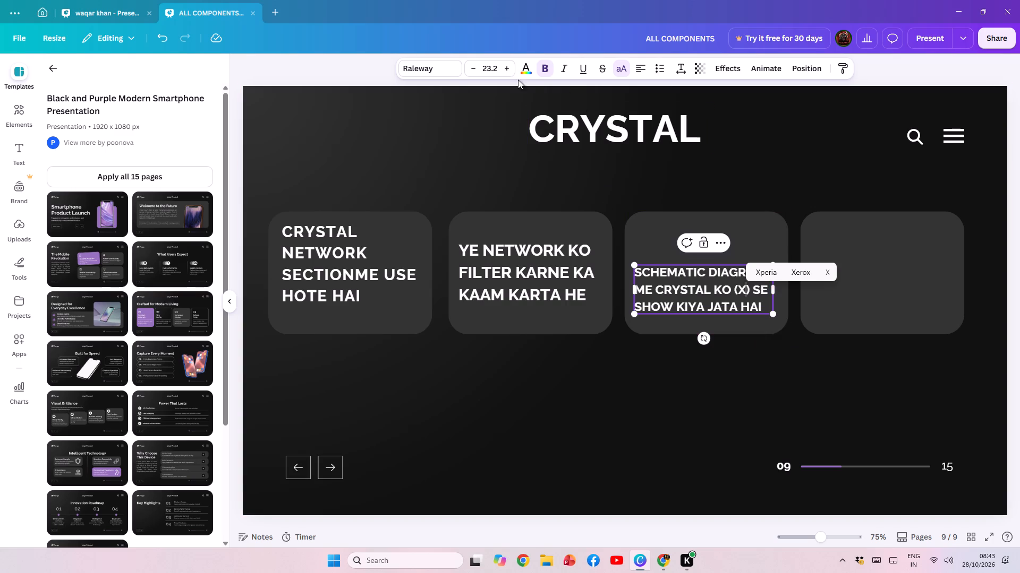
# Increase the third card's schematic text to size 25.2 and widen its box to keep three lines.
pyautogui.click(508, 68)
pyautogui.click(508, 68)
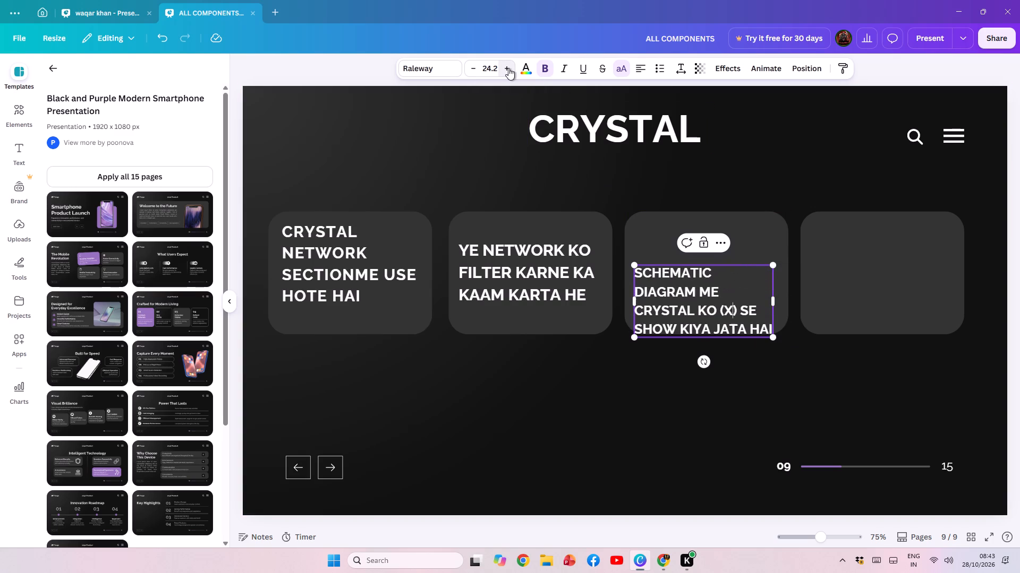
pyautogui.moveTo(774, 309); pyautogui.dragTo(787, 306)
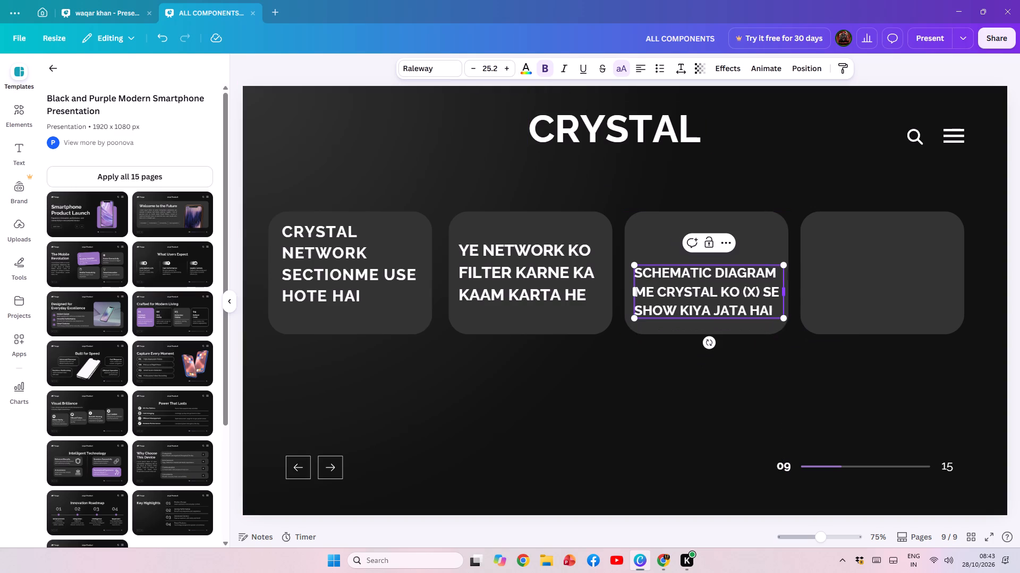
# Move the third card's schematic text up so it sits vertically centred in the card.
pyautogui.click(765, 376)
pyautogui.moveTo(731, 303); pyautogui.dragTo(730, 302)
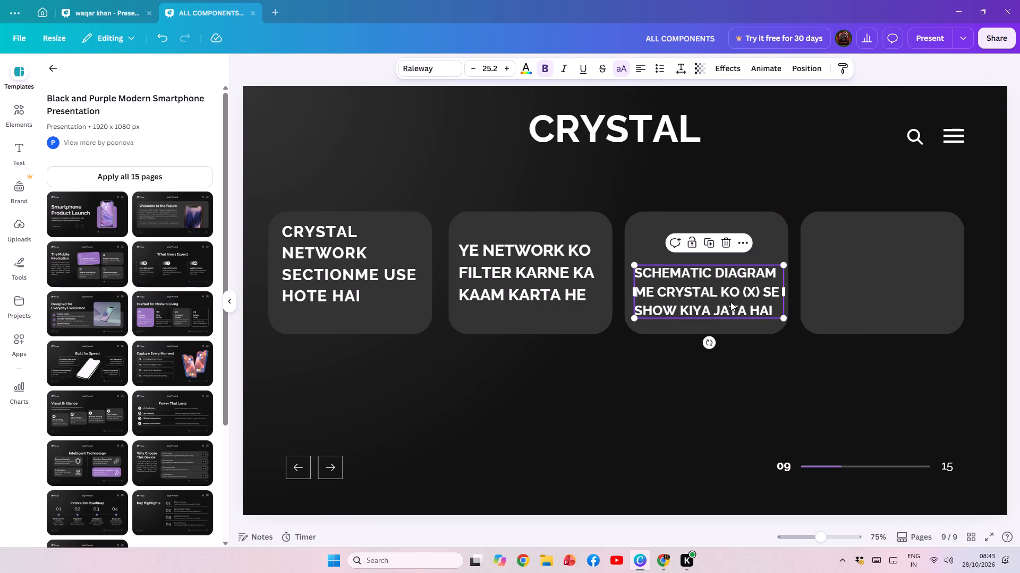
pyautogui.moveTo(730, 302); pyautogui.dragTo(728, 283)
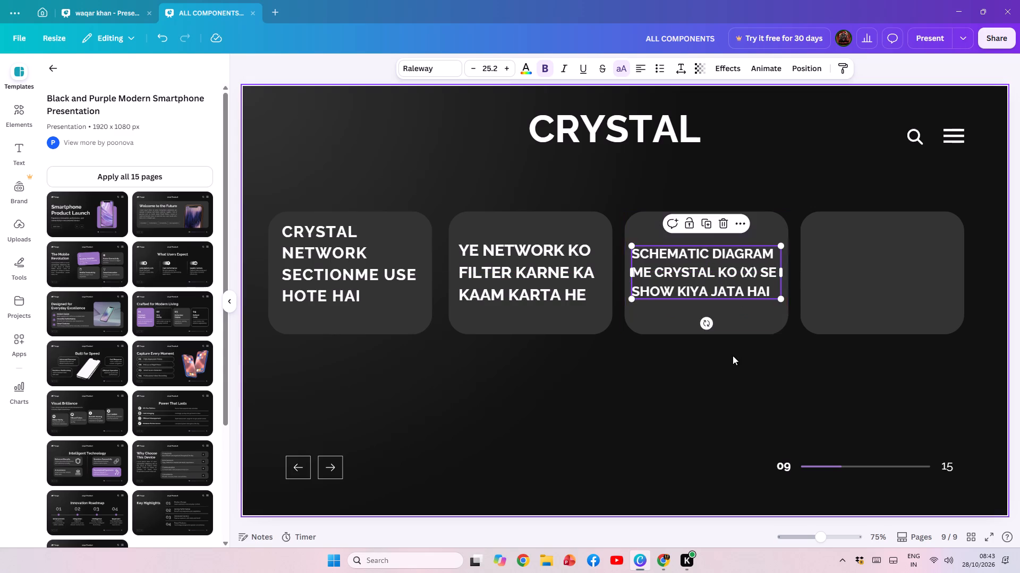
pyautogui.click(733, 355)
pyautogui.click(700, 369)
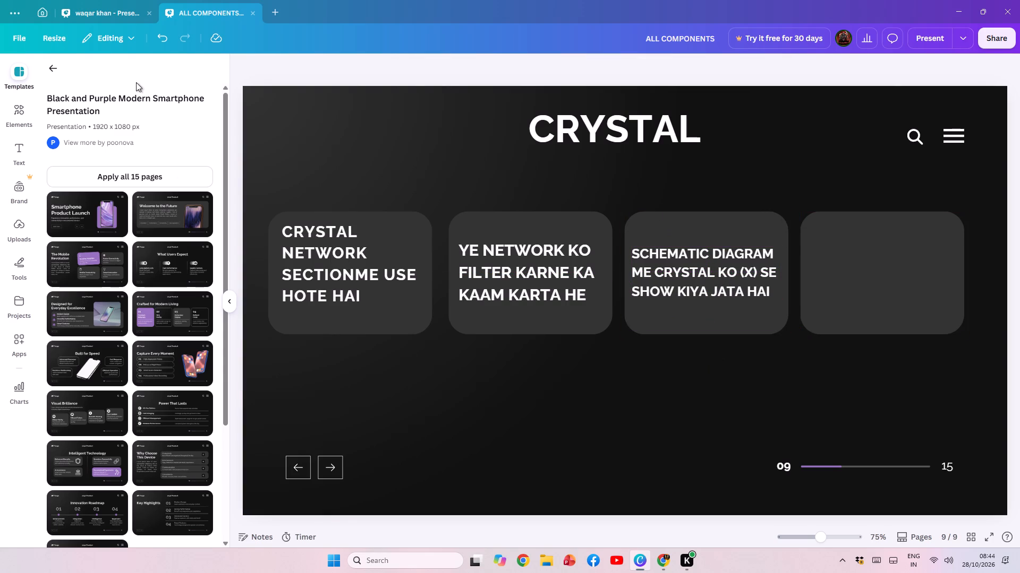
# Copy "crystal vlue MHz me hoti hai" from page 9 of the earlier presentation into the empty fourth card of the CRYSTAL slide.
pyautogui.click(121, 11)
pyautogui.tripleClick(286, 307)
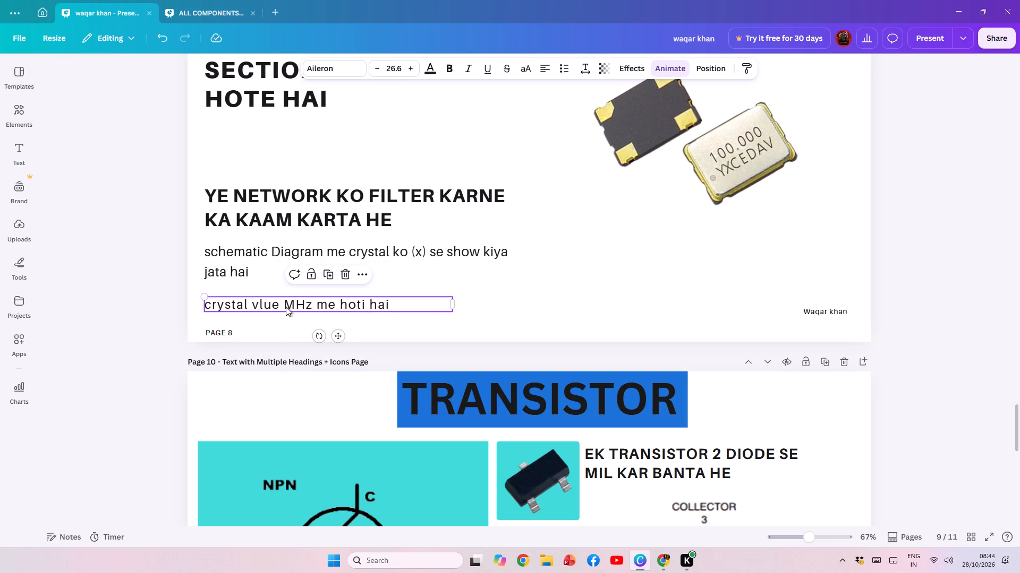
pyautogui.click(286, 306)
pyautogui.hotkey('ctrl', 'c')
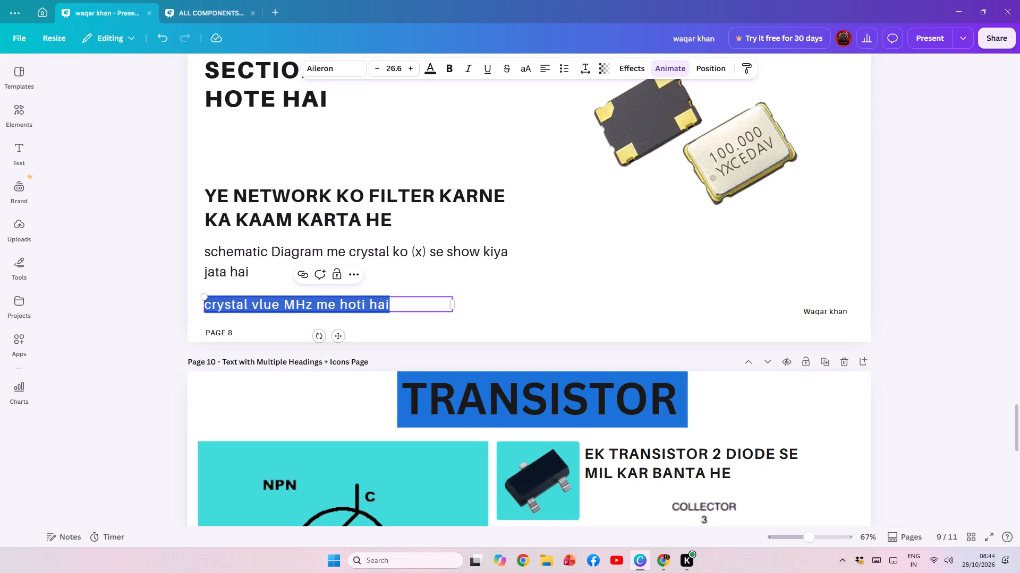
pyautogui.click(199, 7)
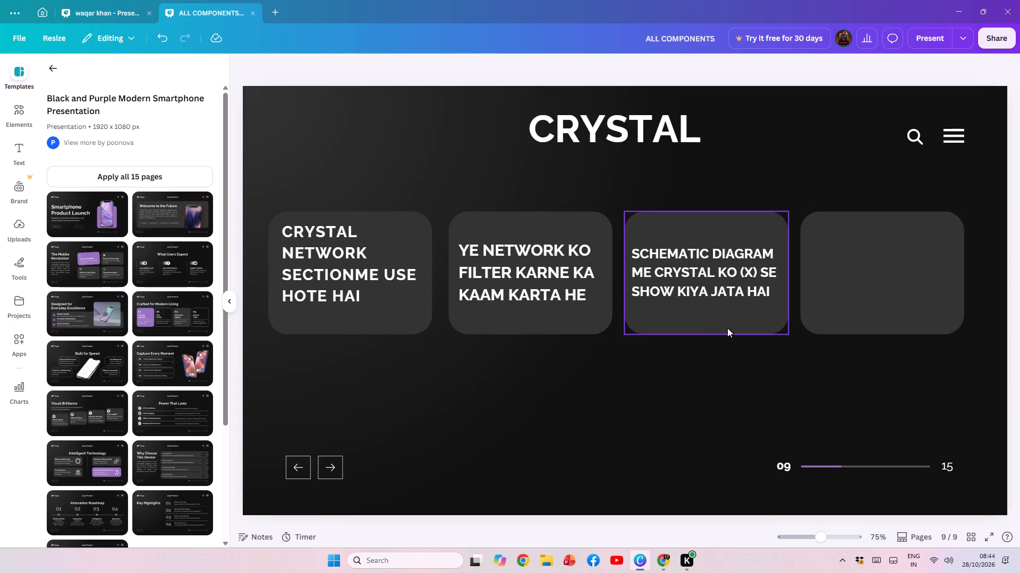
pyautogui.hotkey('ctrl', 'v')
pyautogui.moveTo(635, 332); pyautogui.dragTo(896, 292)
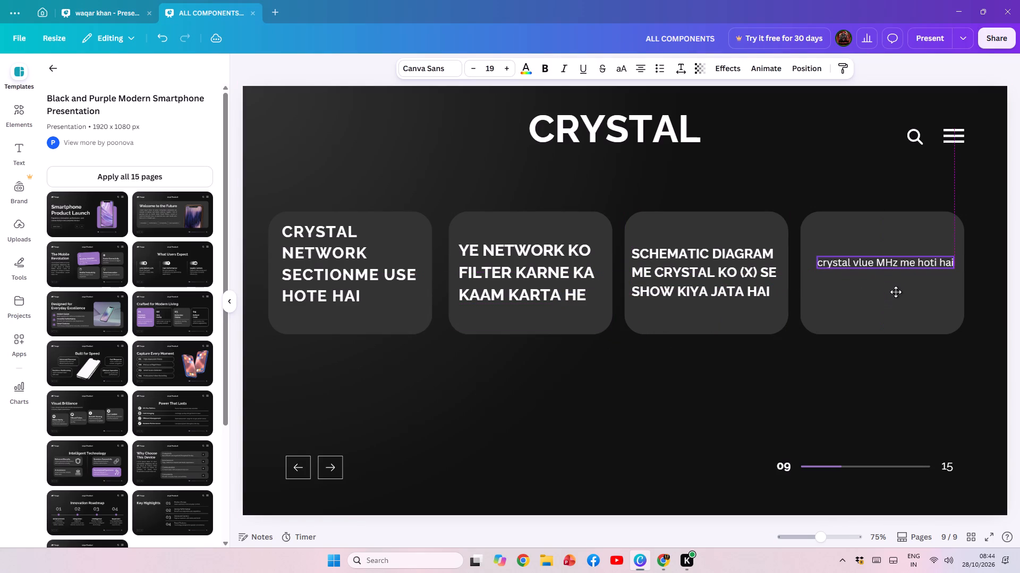
pyautogui.moveTo(896, 292); pyautogui.dragTo(893, 280)
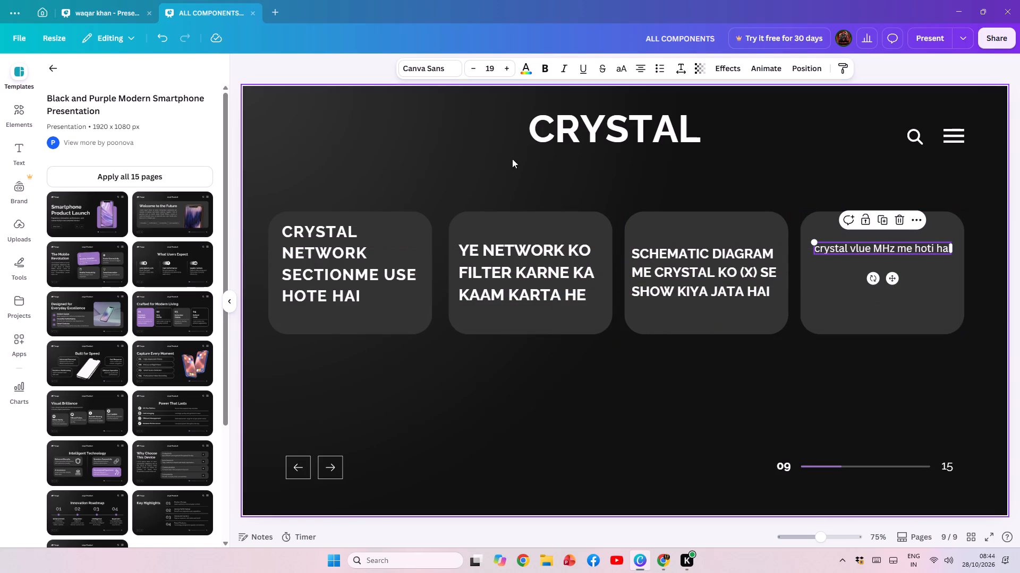
# Wrap the fourth card's crystal value text over two lines, scale it to size 37.7, and centre it on the card.
pyautogui.tripleClick(506, 65)
pyautogui.tripleClick(506, 65)
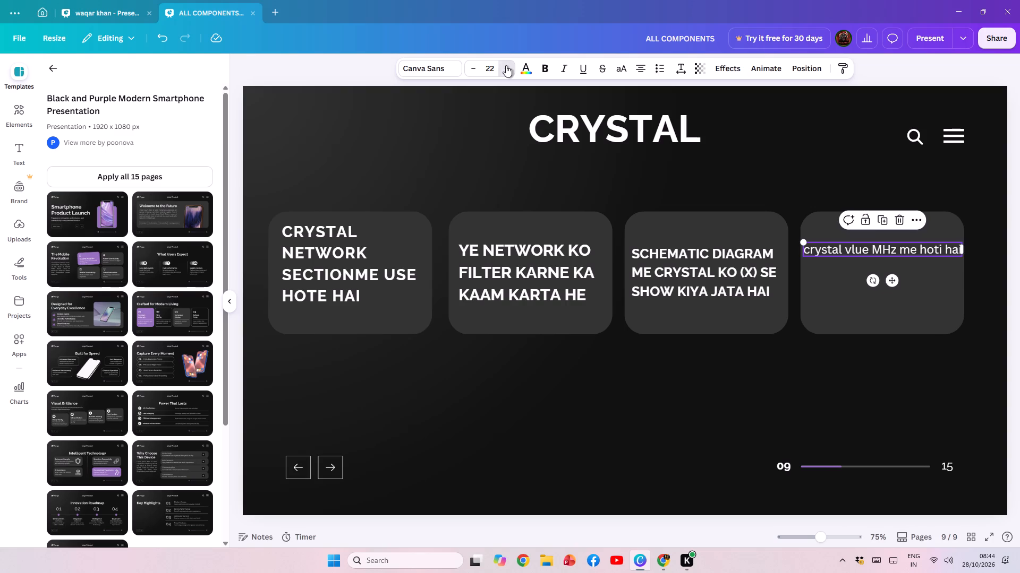
pyautogui.tripleClick(506, 65)
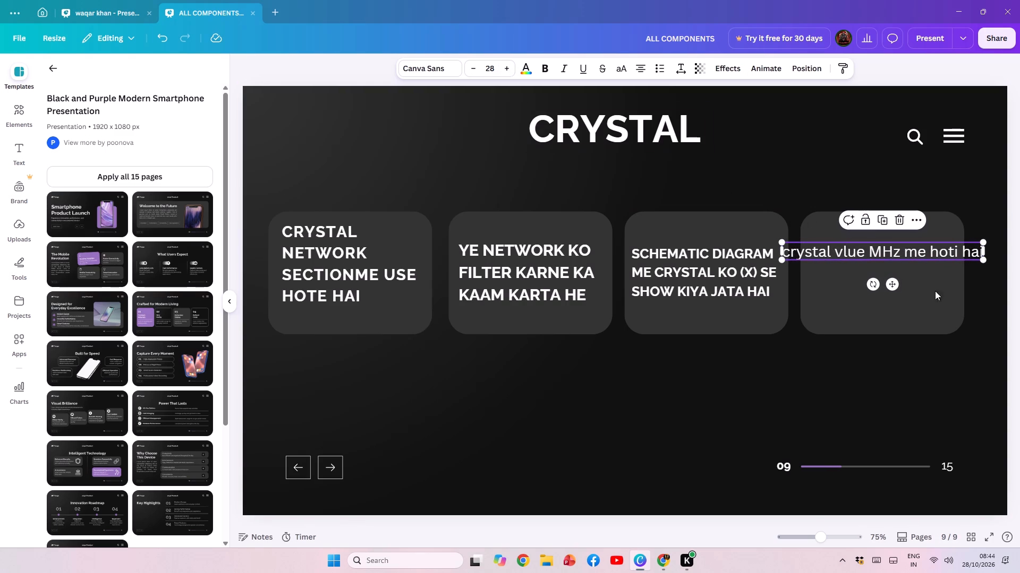
pyautogui.moveTo(983, 262); pyautogui.dragTo(972, 262)
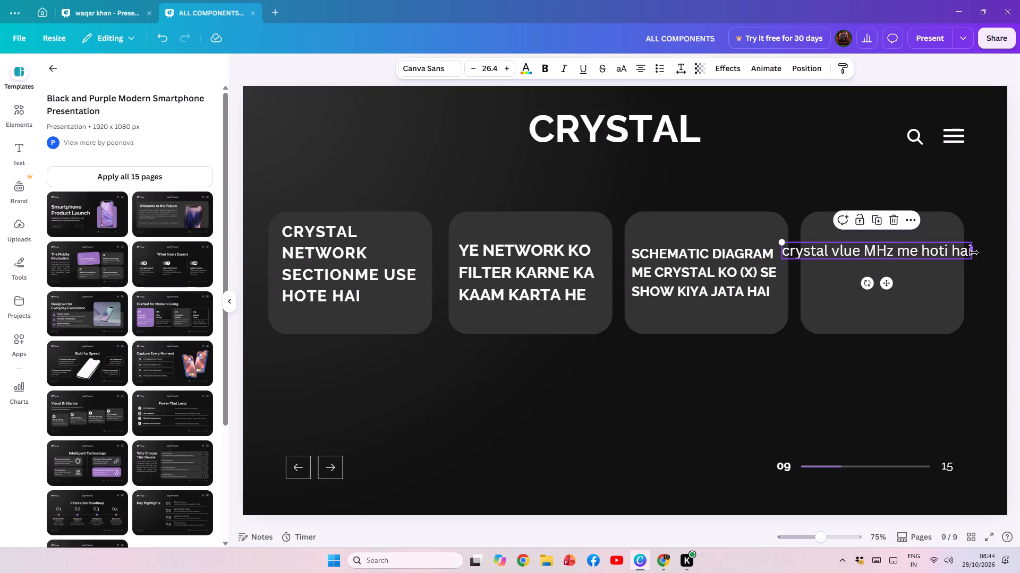
pyautogui.moveTo(973, 253); pyautogui.dragTo(919, 251)
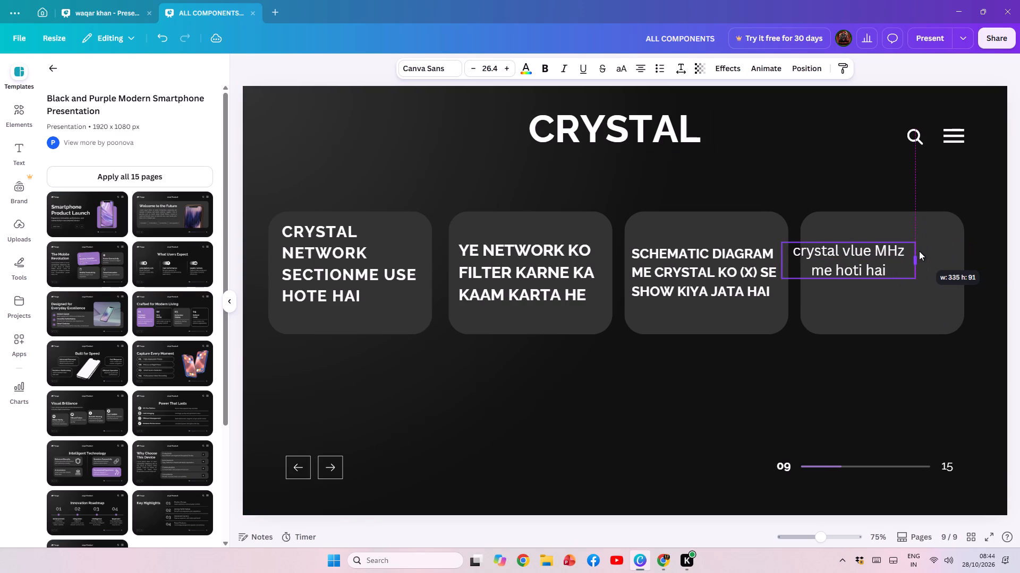
pyautogui.moveTo(919, 251); pyautogui.dragTo(918, 252)
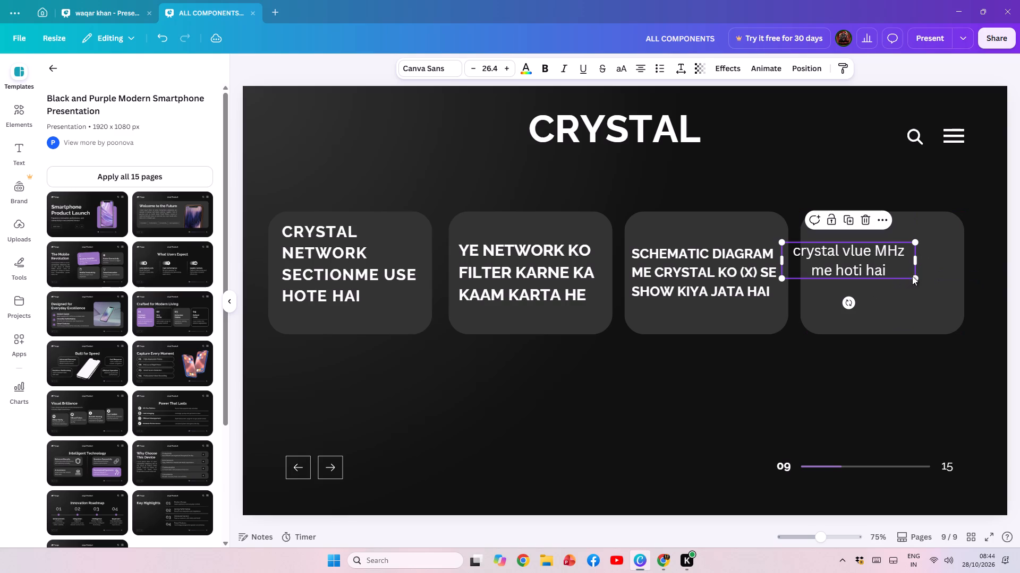
pyautogui.moveTo(914, 276); pyautogui.dragTo(965, 315)
pyautogui.moveTo(914, 273); pyautogui.dragTo(921, 276)
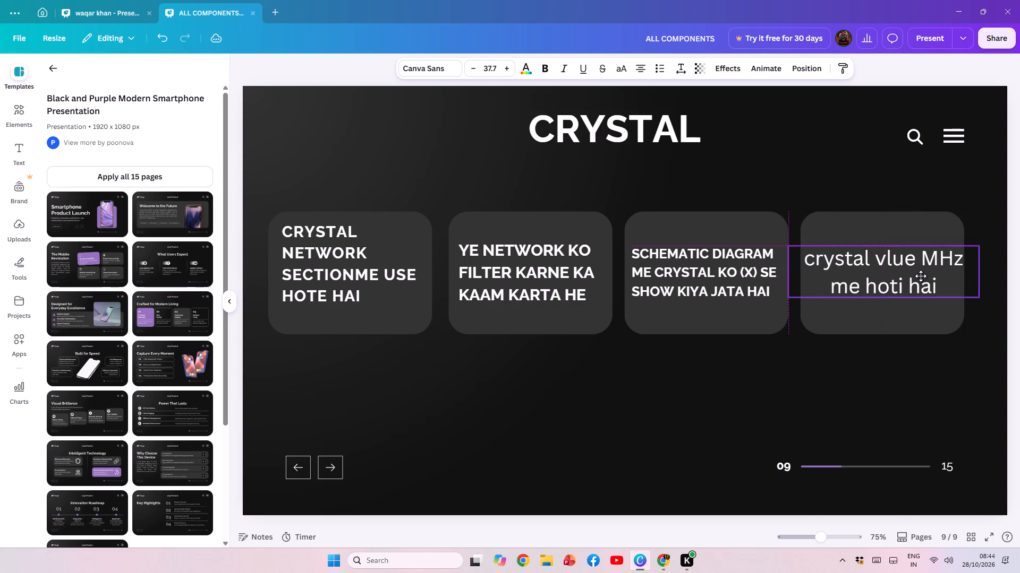
pyautogui.moveTo(921, 276); pyautogui.dragTo(921, 277)
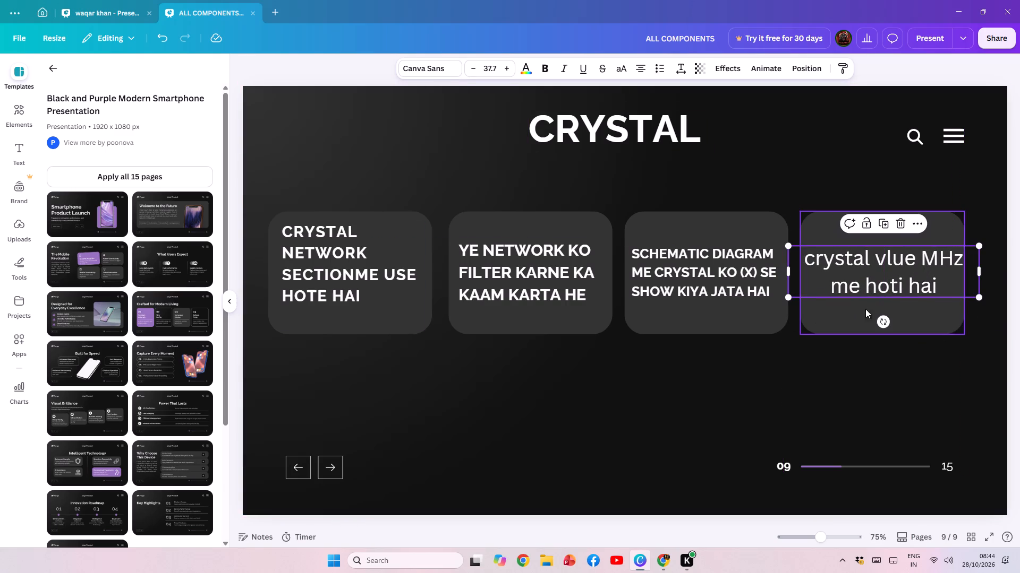
pyautogui.click(777, 418)
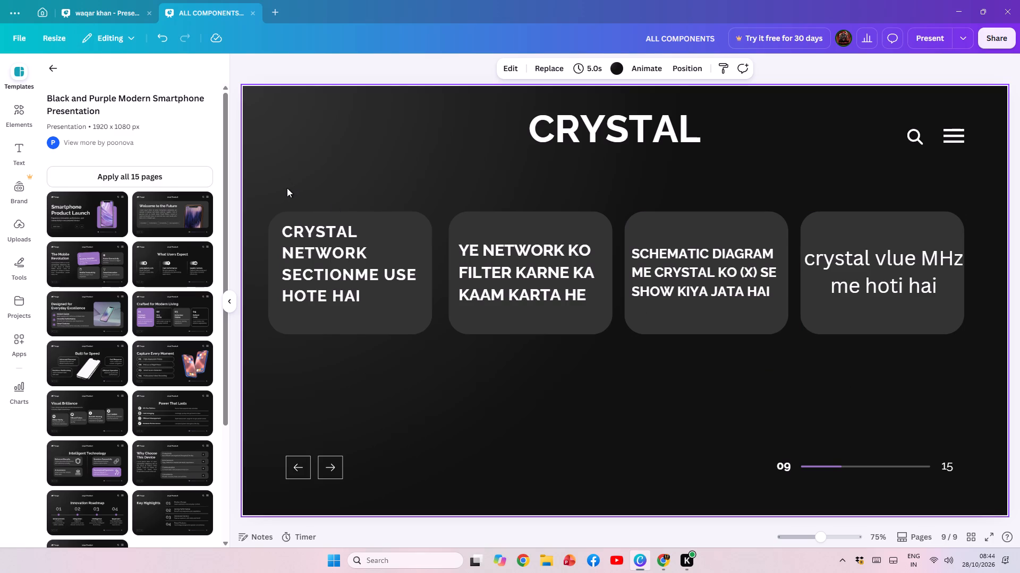
# Move all four cards together with their texts up to just below the CRYSTAL title.
pyautogui.moveTo(260, 201); pyautogui.dragTo(874, 311)
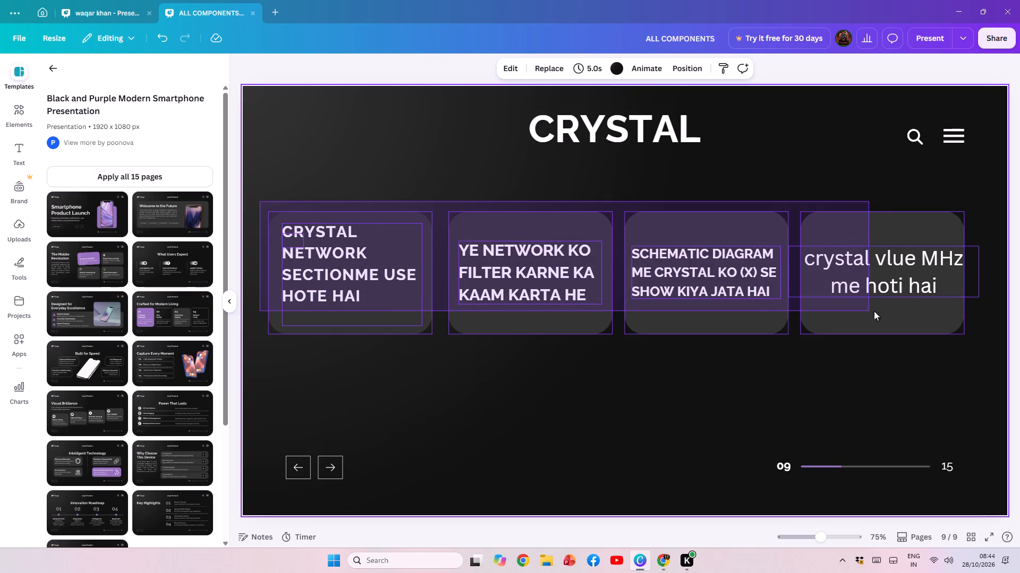
pyautogui.moveTo(874, 311); pyautogui.dragTo(885, 314)
pyautogui.moveTo(695, 318); pyautogui.dragTo(694, 292)
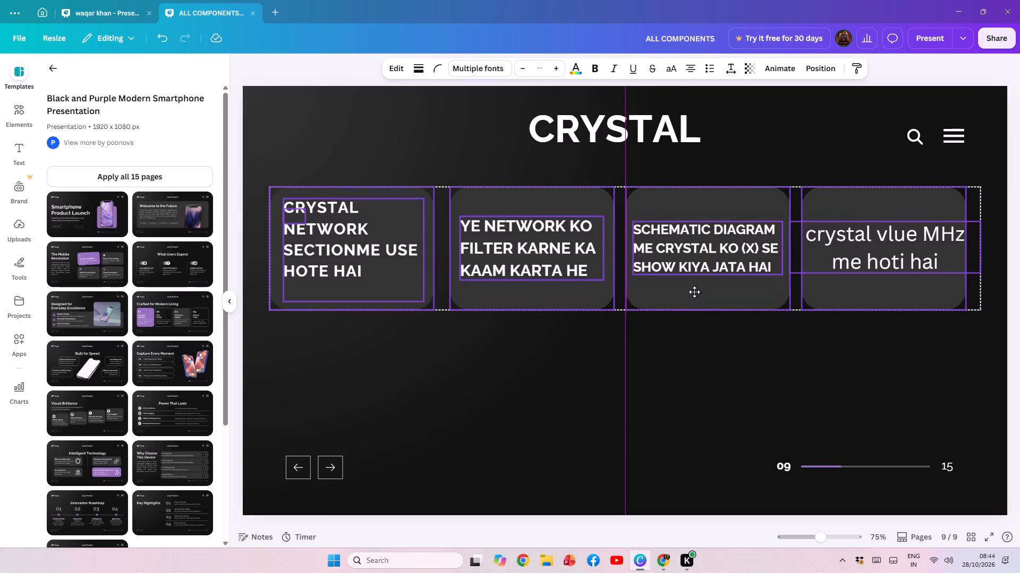
pyautogui.moveTo(694, 292); pyautogui.dragTo(697, 277)
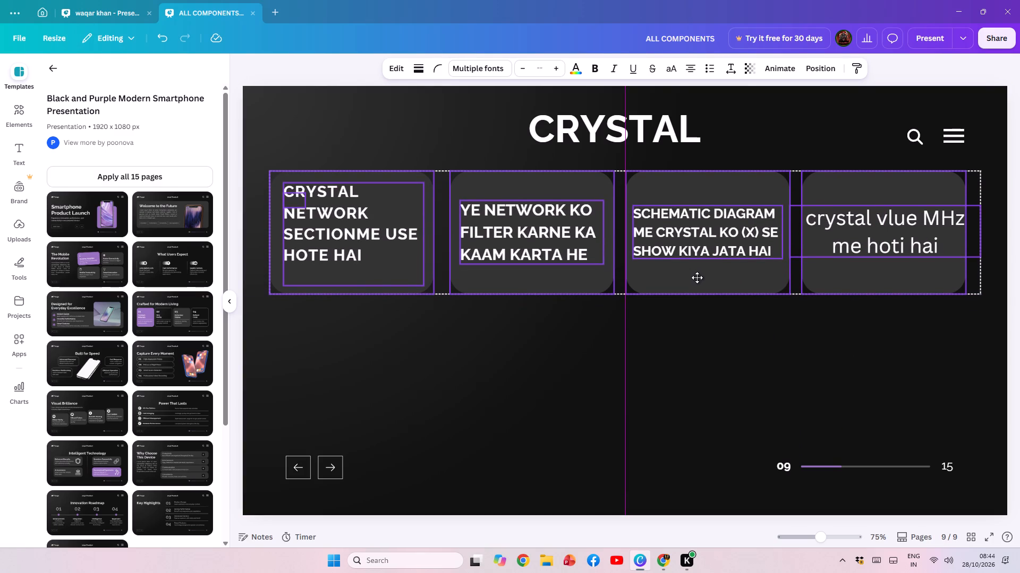
pyautogui.moveTo(697, 277); pyautogui.dragTo(697, 279)
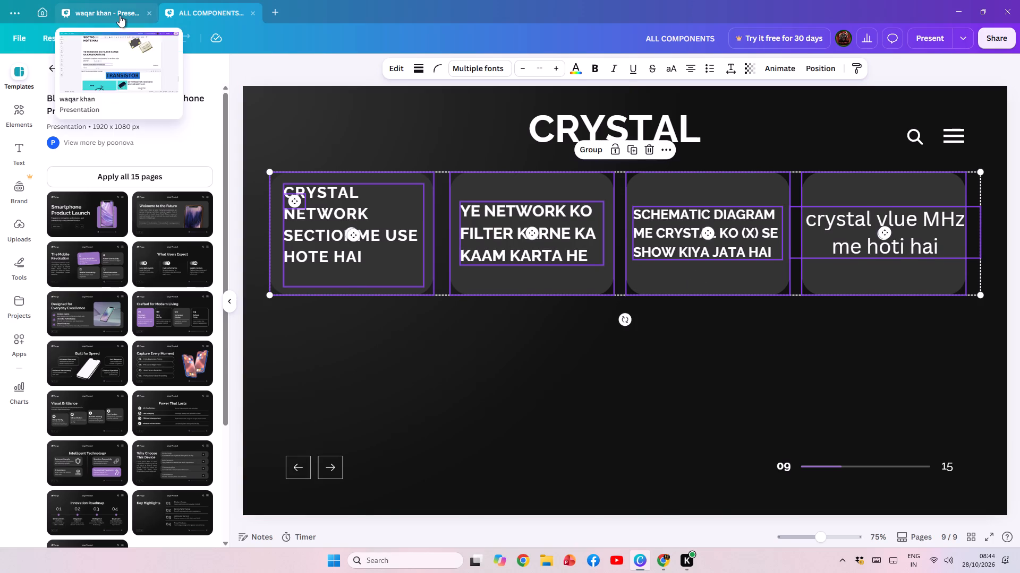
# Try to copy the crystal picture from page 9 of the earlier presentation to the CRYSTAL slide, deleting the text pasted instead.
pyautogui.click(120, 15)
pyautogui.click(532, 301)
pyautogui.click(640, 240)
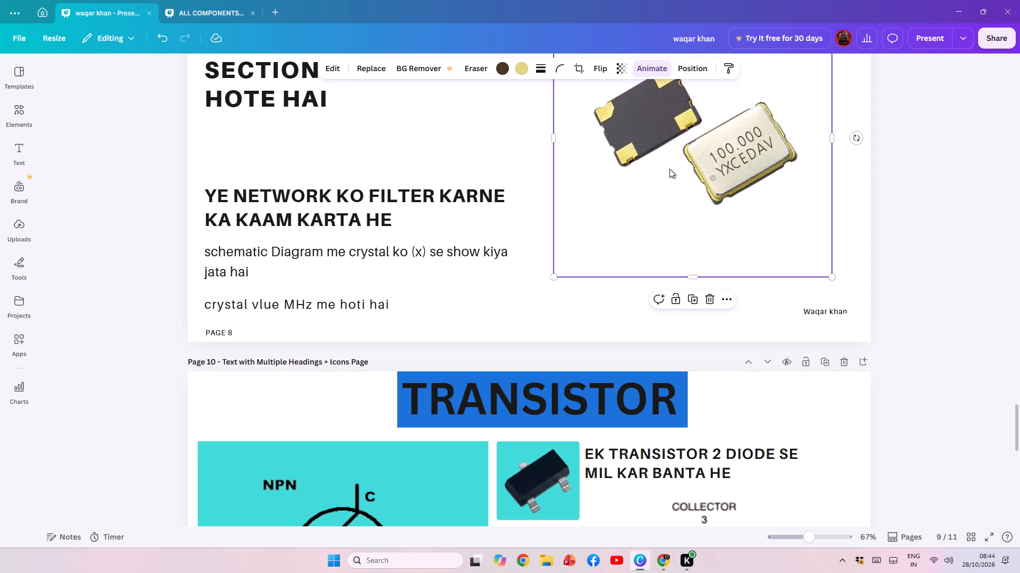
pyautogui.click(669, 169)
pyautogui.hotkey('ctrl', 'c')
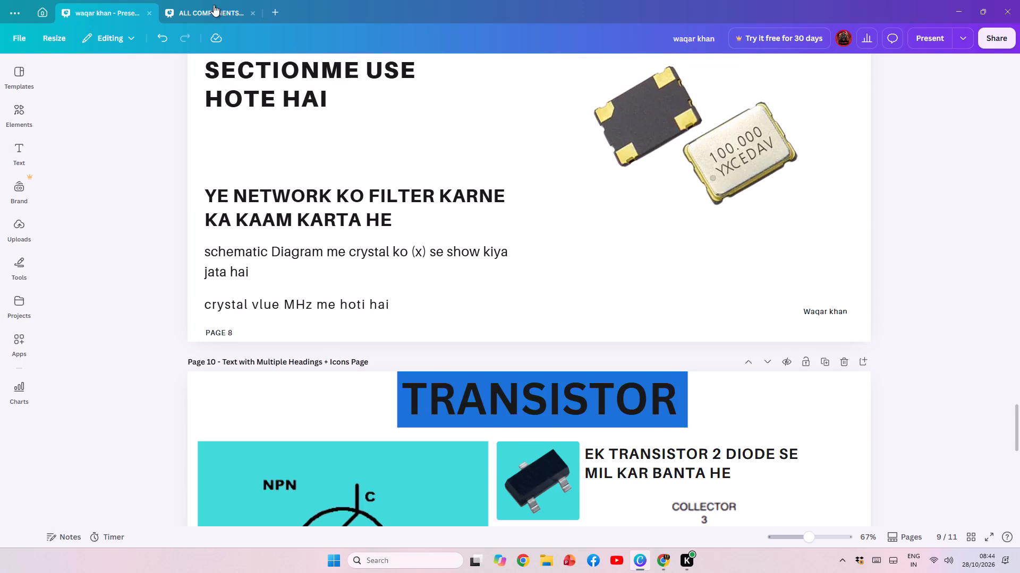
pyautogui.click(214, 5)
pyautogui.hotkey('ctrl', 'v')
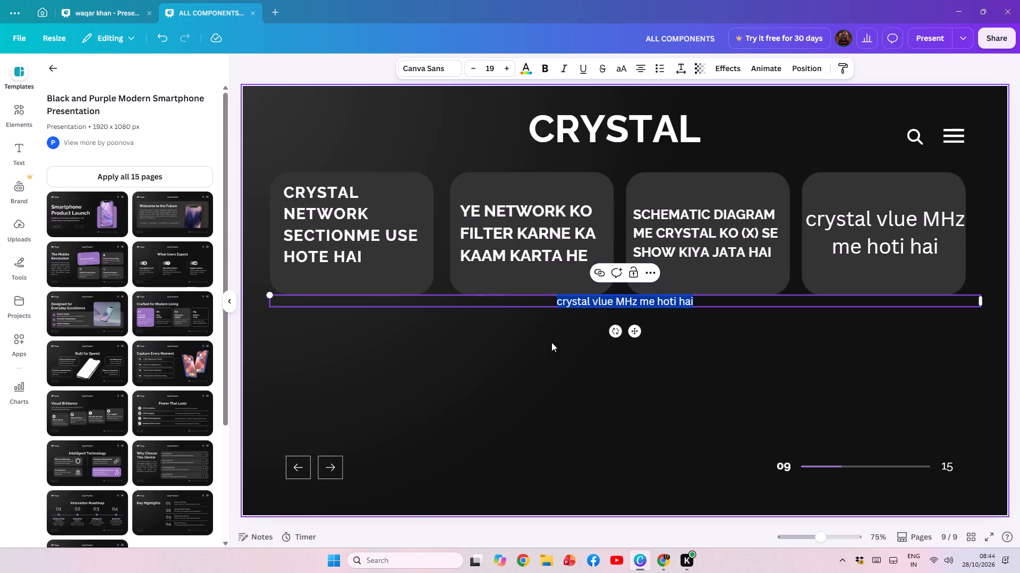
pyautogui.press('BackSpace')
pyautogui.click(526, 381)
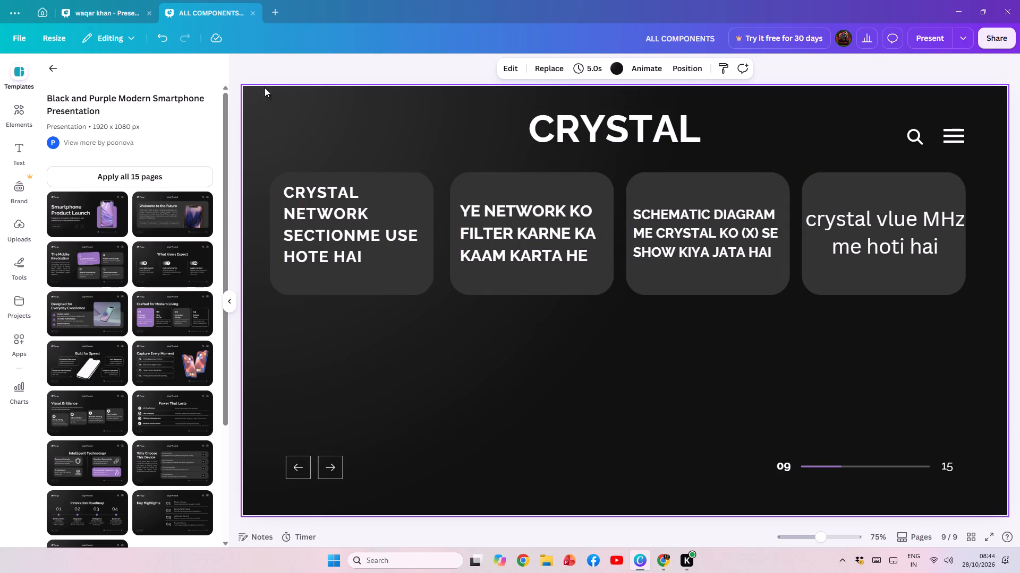
# Copy the crystal picture from page 9 of the earlier presentation and place it below the cards on the CRYSTAL slide.
pyautogui.click(120, 20)
pyautogui.click(685, 195)
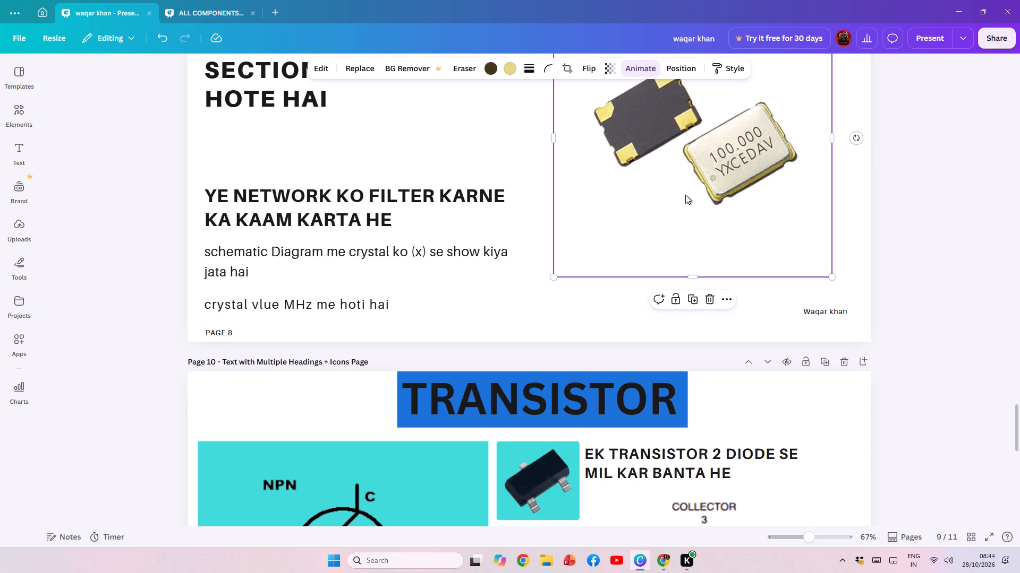
pyautogui.hotkey('ctrl', 'c')
pyautogui.click(191, 2)
pyautogui.click(199, 20)
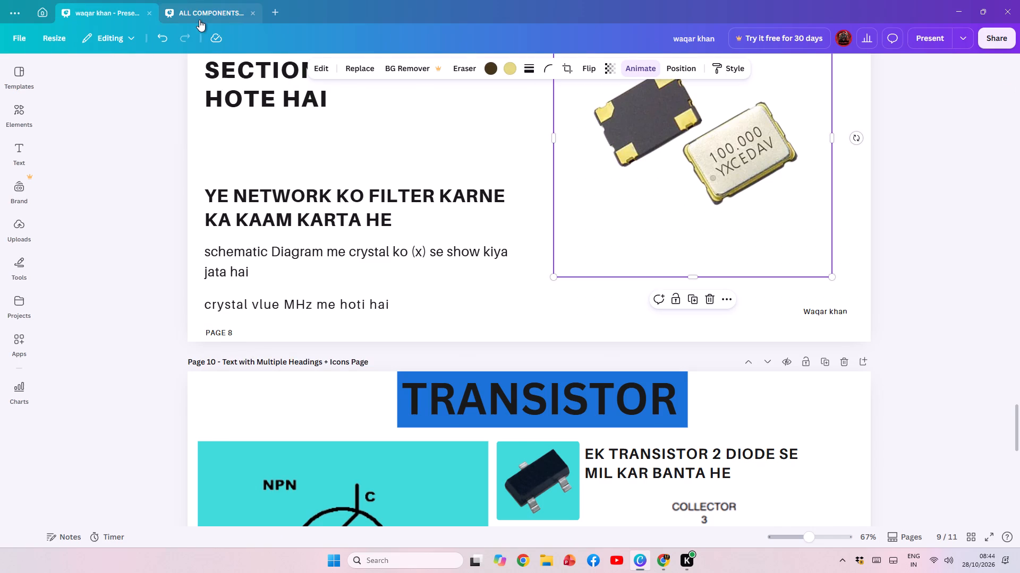
pyautogui.hotkey('ctrl', 'v')
pyautogui.moveTo(820, 345); pyautogui.dragTo(618, 449)
pyautogui.moveTo(621, 448); pyautogui.dragTo(630, 439)
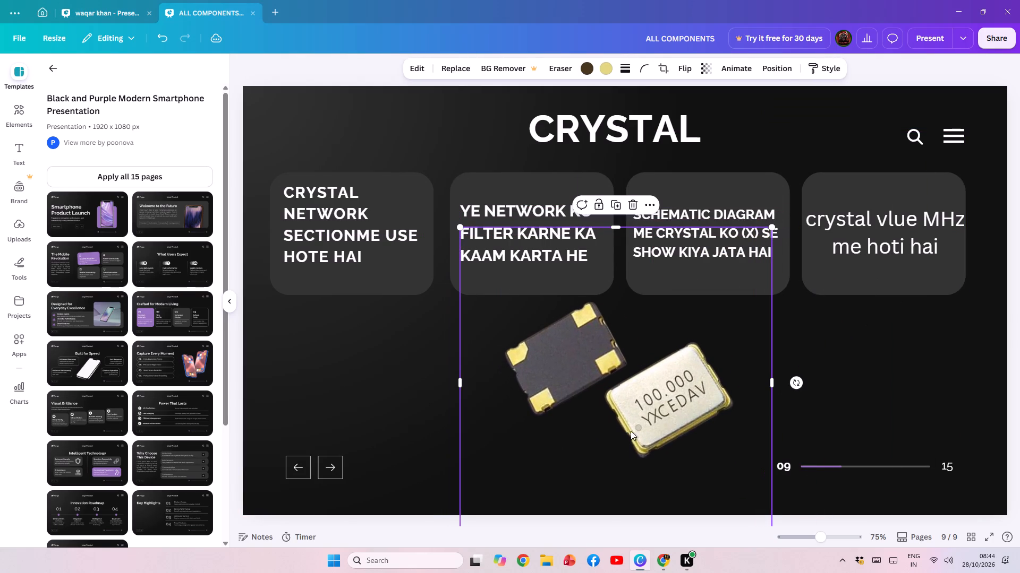
# Crop the empty margins on all four sides of the crystal picture close to the two components.
pyautogui.moveTo(617, 231); pyautogui.dragTo(623, 303)
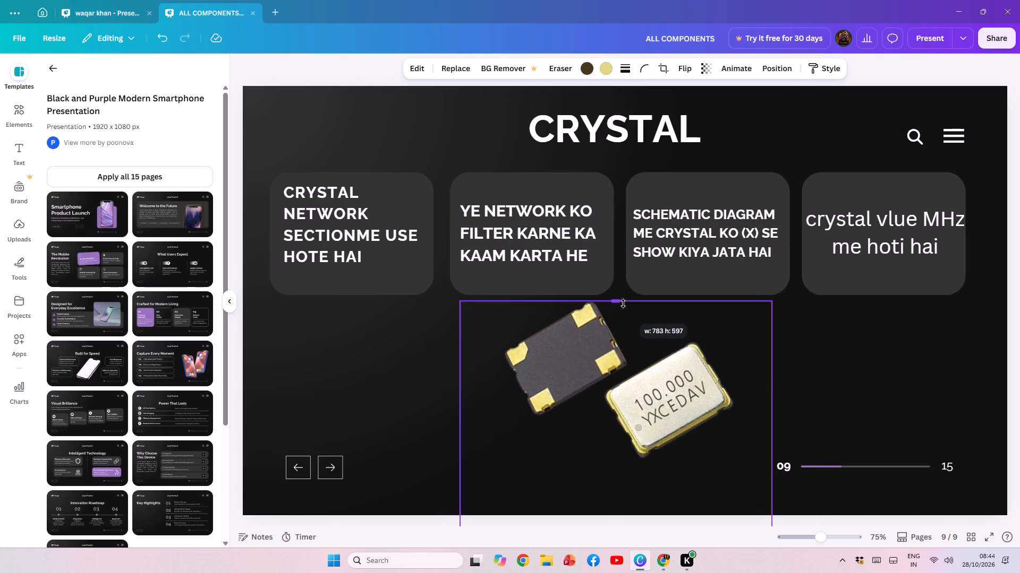
pyautogui.moveTo(623, 303); pyautogui.dragTo(624, 300)
pyautogui.moveTo(669, 407); pyautogui.dragTo(677, 276)
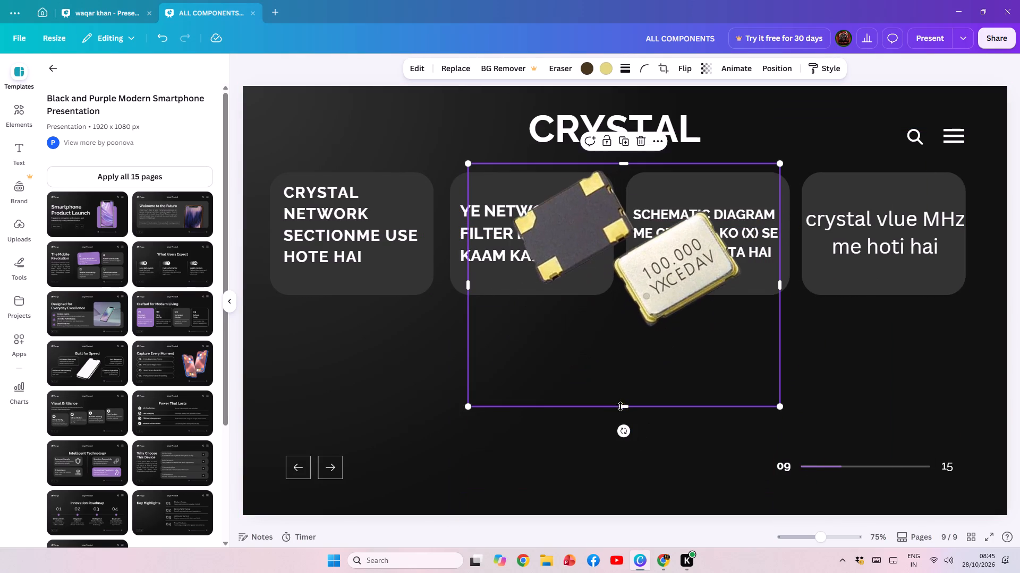
pyautogui.moveTo(625, 405); pyautogui.dragTo(629, 335)
pyautogui.moveTo(779, 249); pyautogui.dragTo(772, 279)
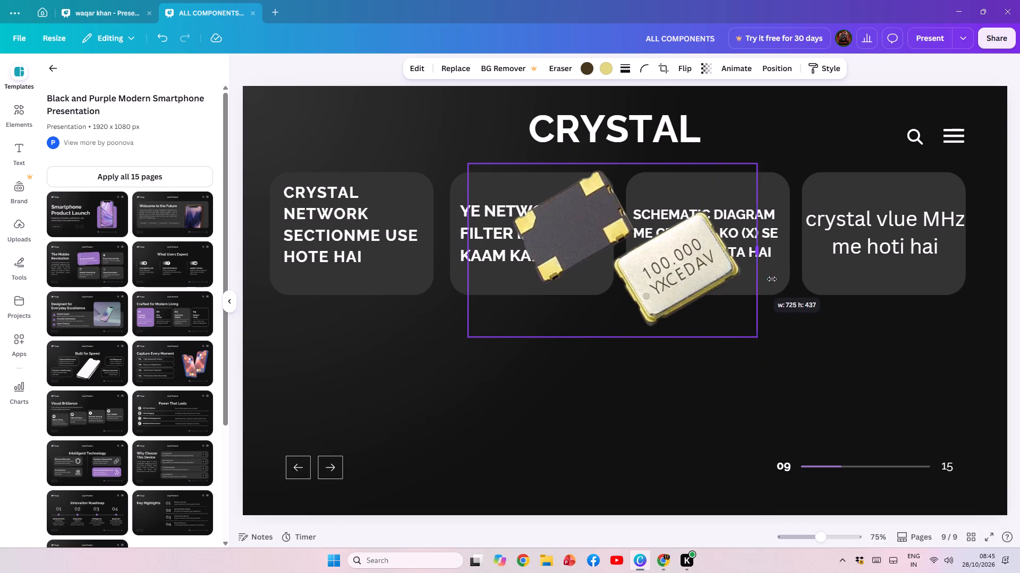
pyautogui.moveTo(772, 279); pyautogui.dragTo(748, 276)
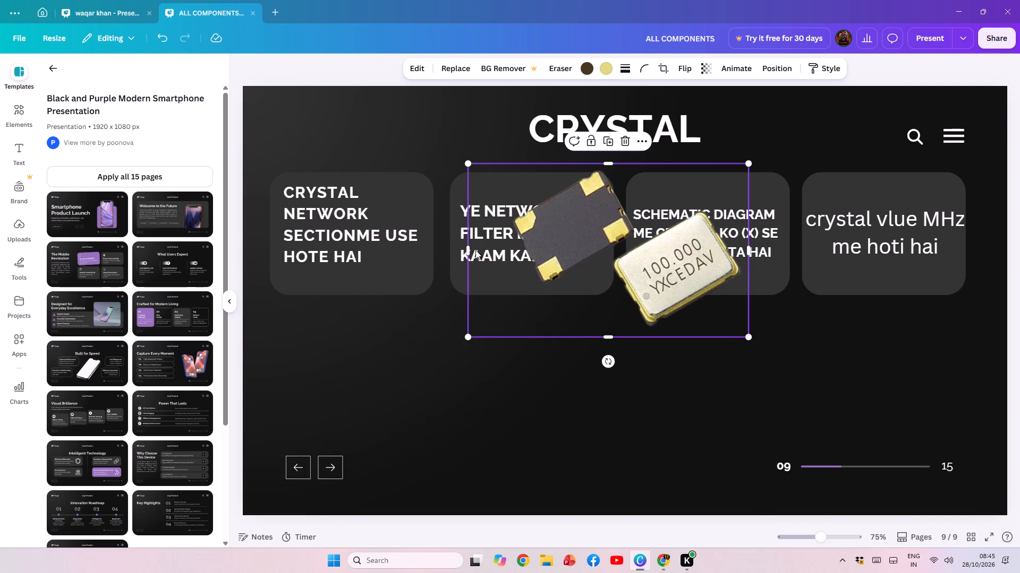
pyautogui.moveTo(470, 249); pyautogui.dragTo(501, 249)
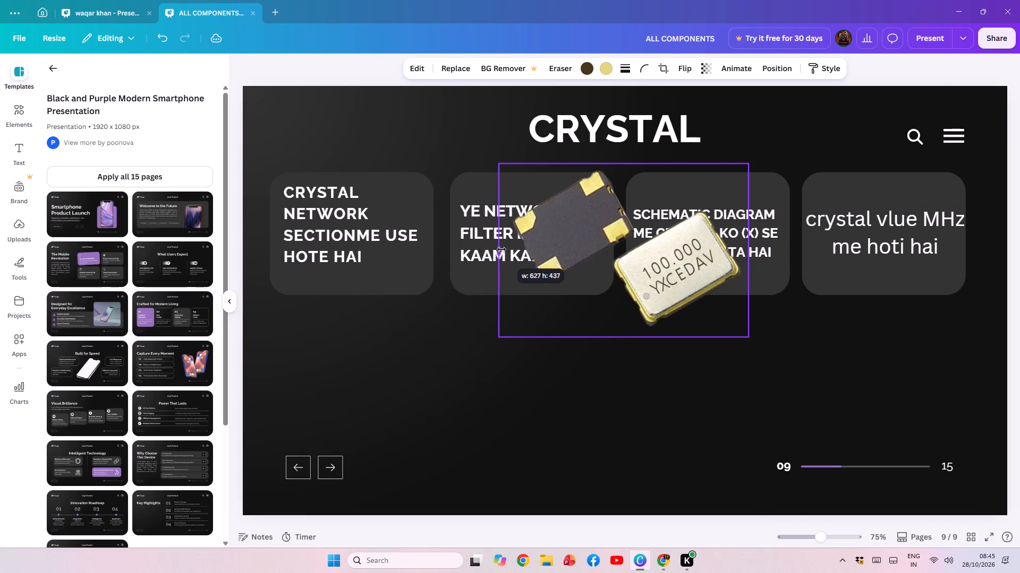
pyautogui.moveTo(501, 249); pyautogui.dragTo(504, 249)
pyautogui.click(485, 396)
# Move the cropped crystal picture into the empty space below the middle two cards.
pyautogui.moveTo(698, 296); pyautogui.dragTo(681, 406)
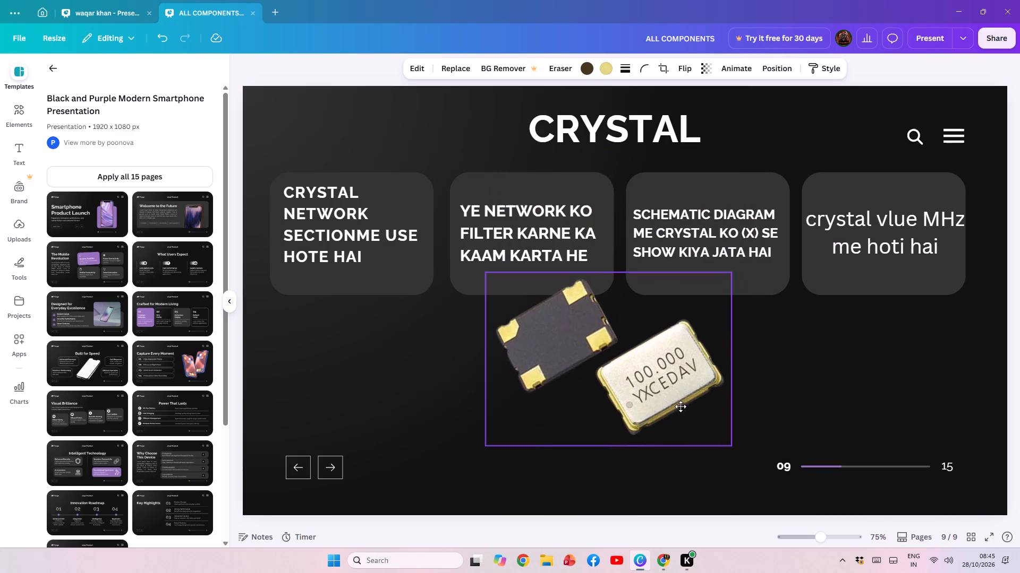
pyautogui.moveTo(681, 406); pyautogui.dragTo(678, 431)
pyautogui.click(427, 135)
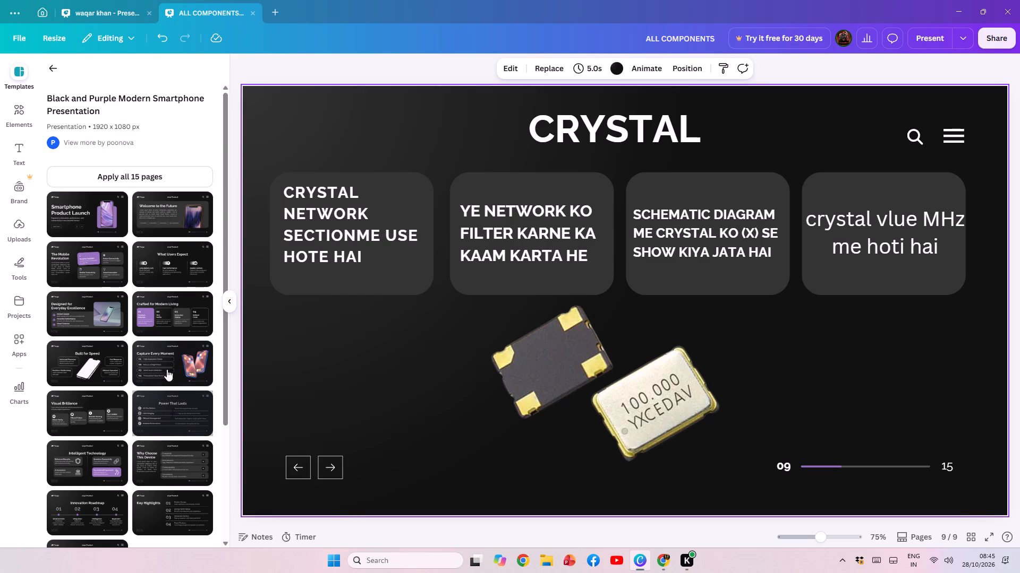
# Add the "Power That Lasts" template page as a new page after the CRYSTAL slide.
pyautogui.click(150, 415)
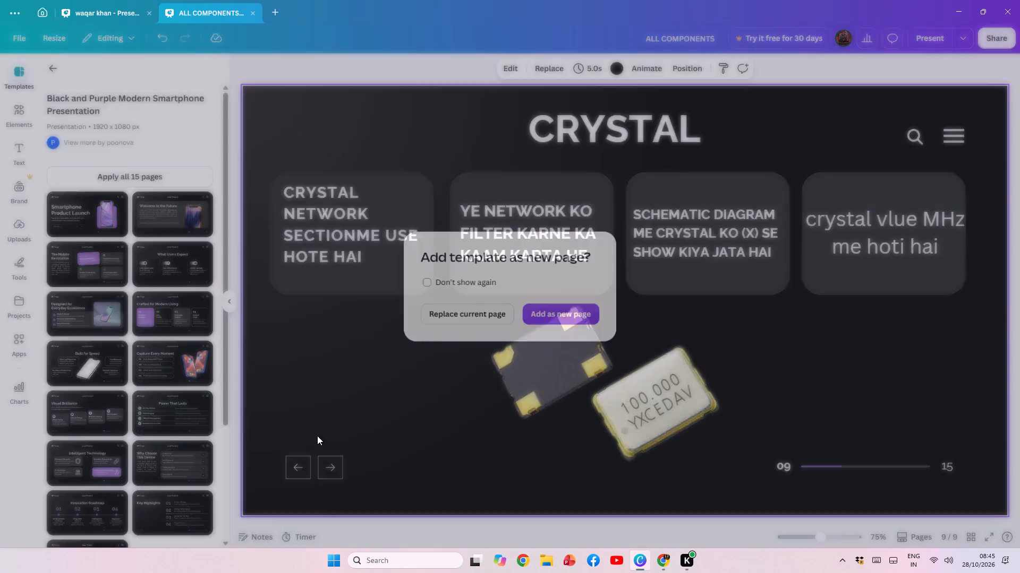
pyautogui.click(554, 311)
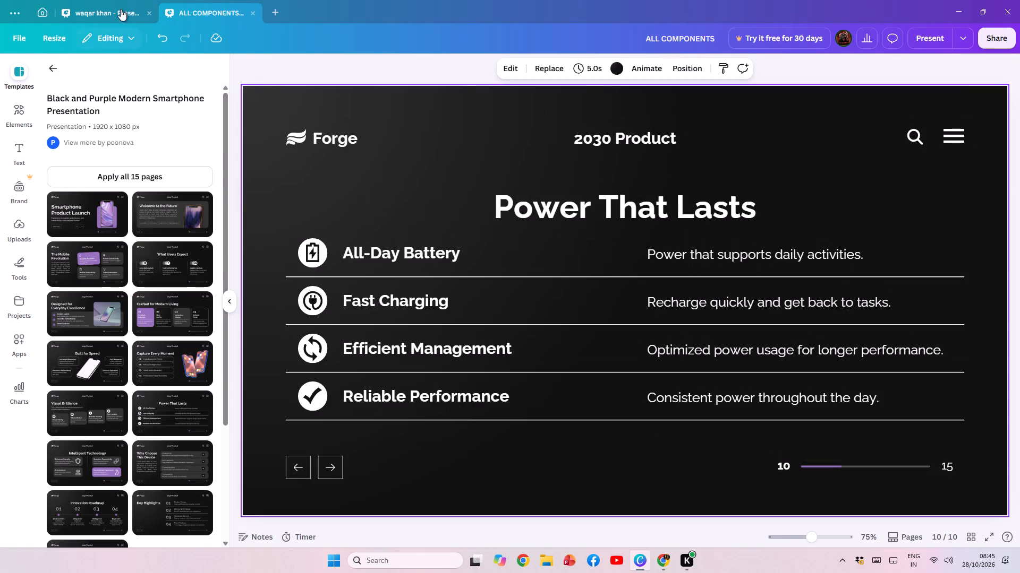
# Replace the "Power That Lasts" heading with the TRANSISTOR title copied from page 10 of the earlier presentation.
pyautogui.click(116, 5)
pyautogui.scroll(-6, 584, 331)
pyautogui.scroll(1, 569, 318)
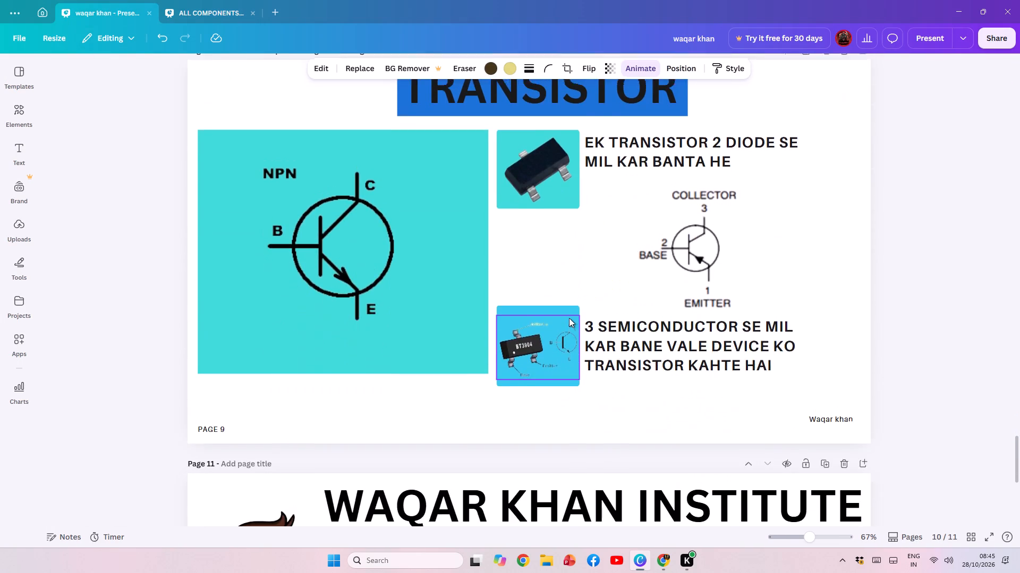
pyautogui.scroll(-4, 569, 318)
pyautogui.scroll(4, 569, 317)
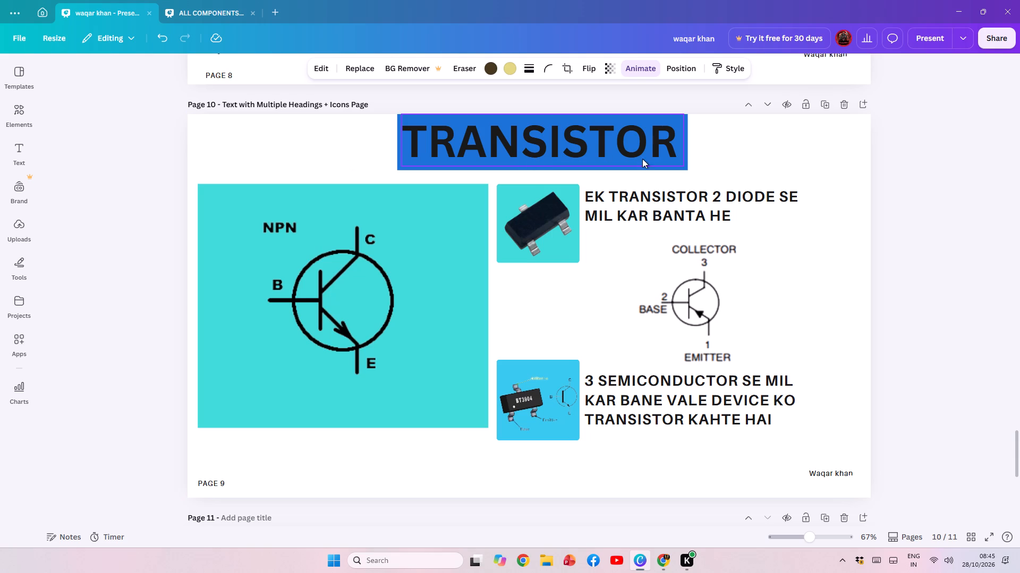
pyautogui.click(216, 10)
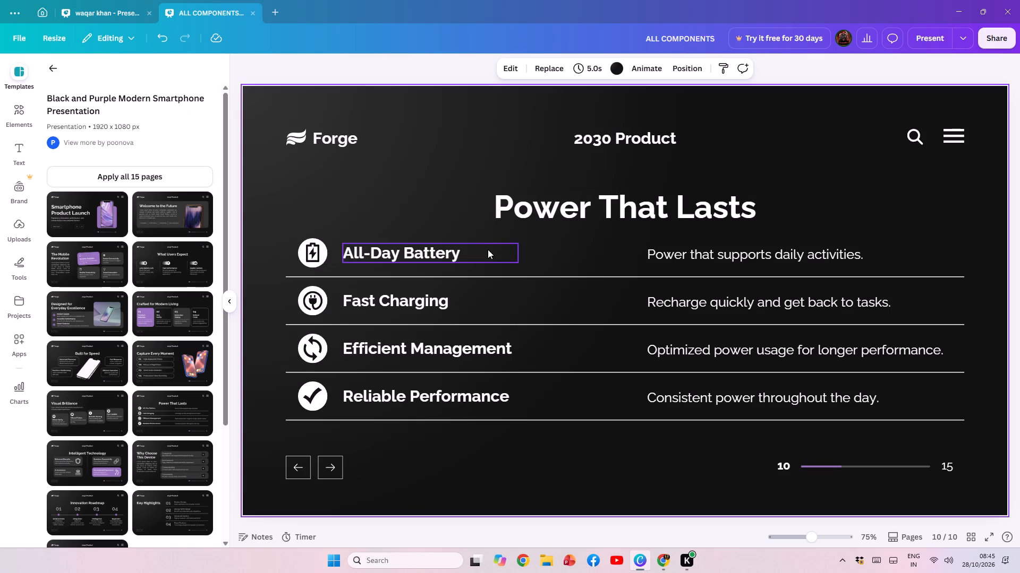
pyautogui.doubleClick(599, 203)
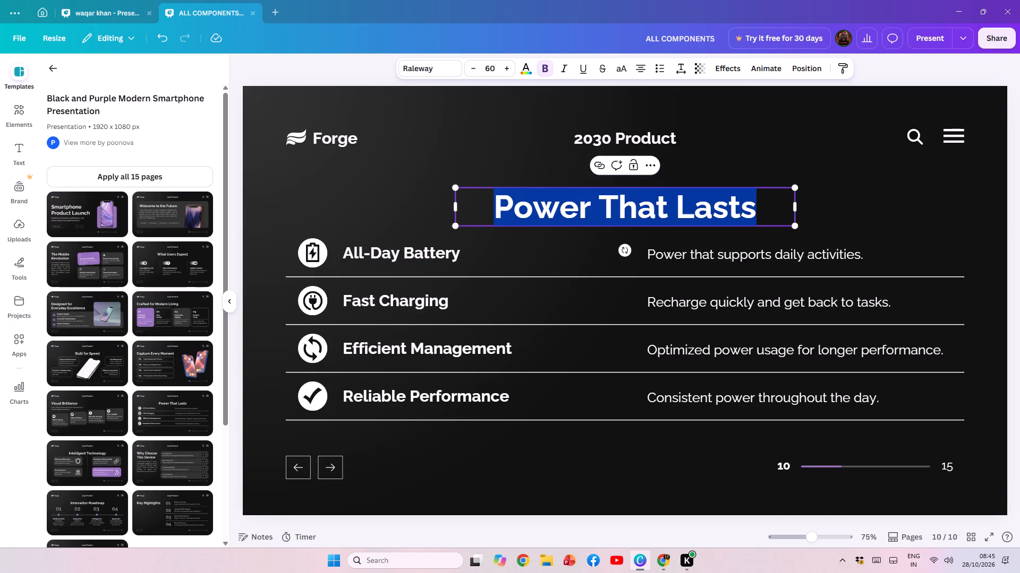
pyautogui.click(100, 16)
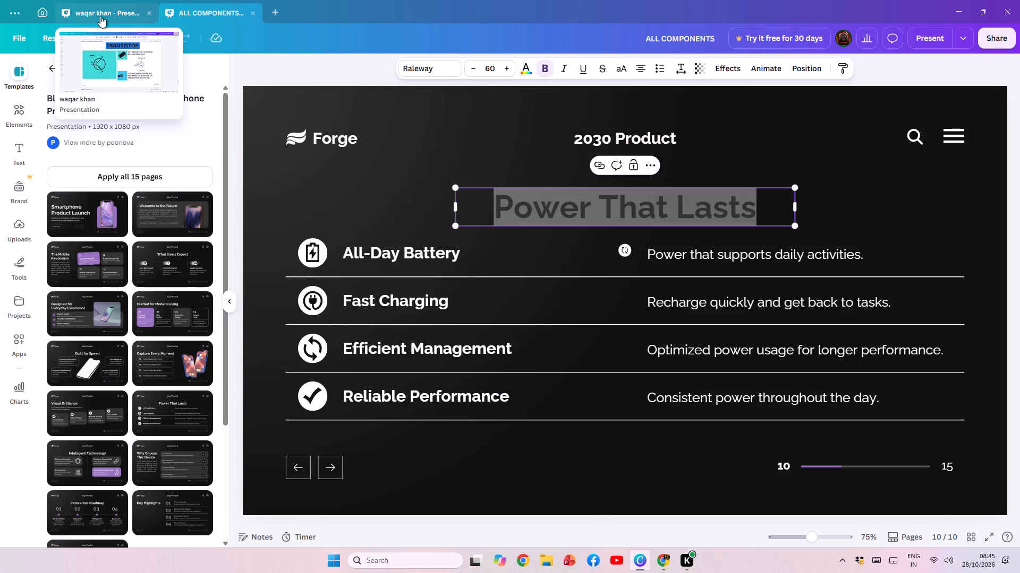
pyautogui.doubleClick(547, 147)
pyautogui.doubleClick(547, 147)
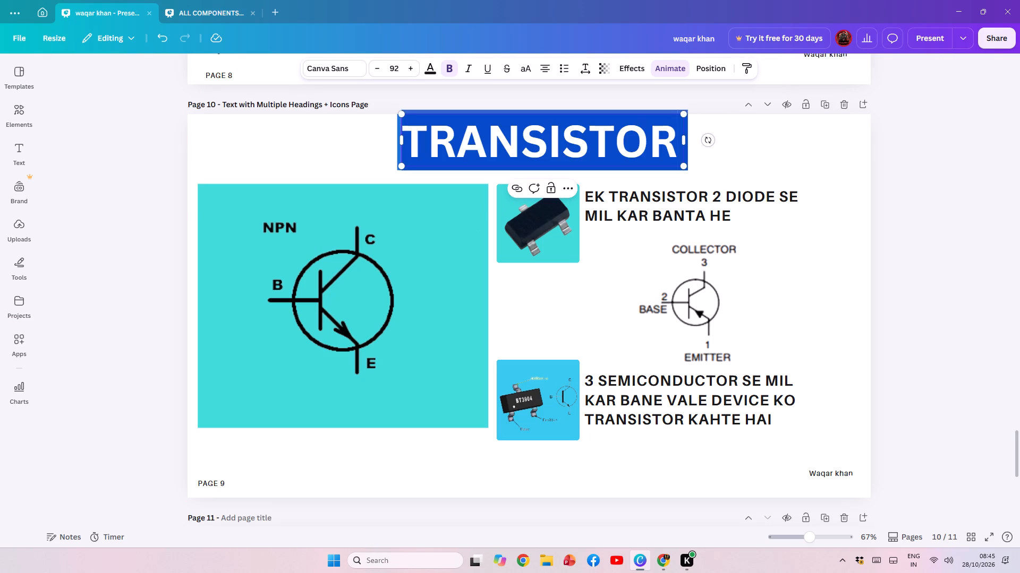
pyautogui.hotkey('ctrl', 'c')
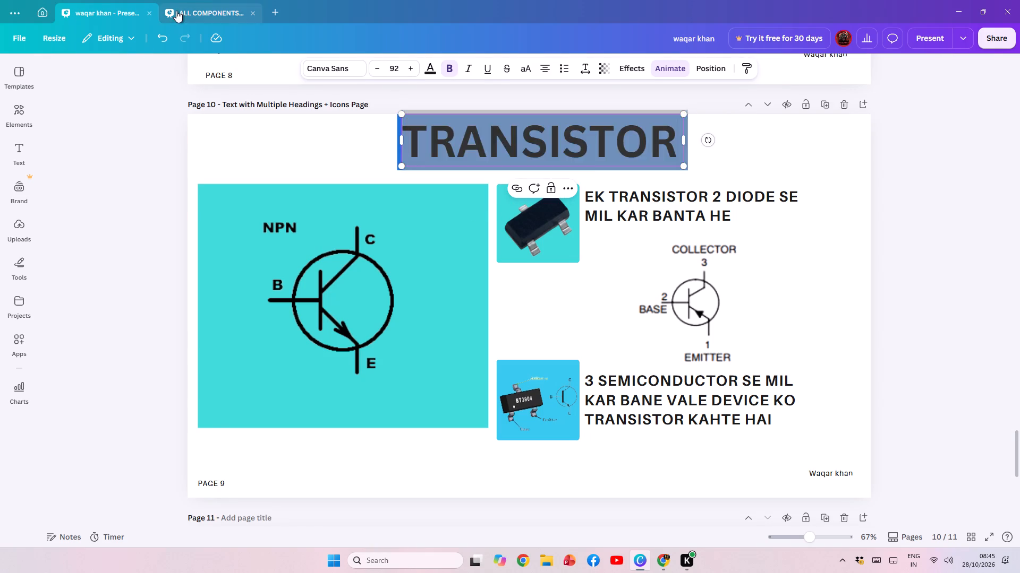
pyautogui.click(176, 11)
pyautogui.hotkey('ctrl', 'v')
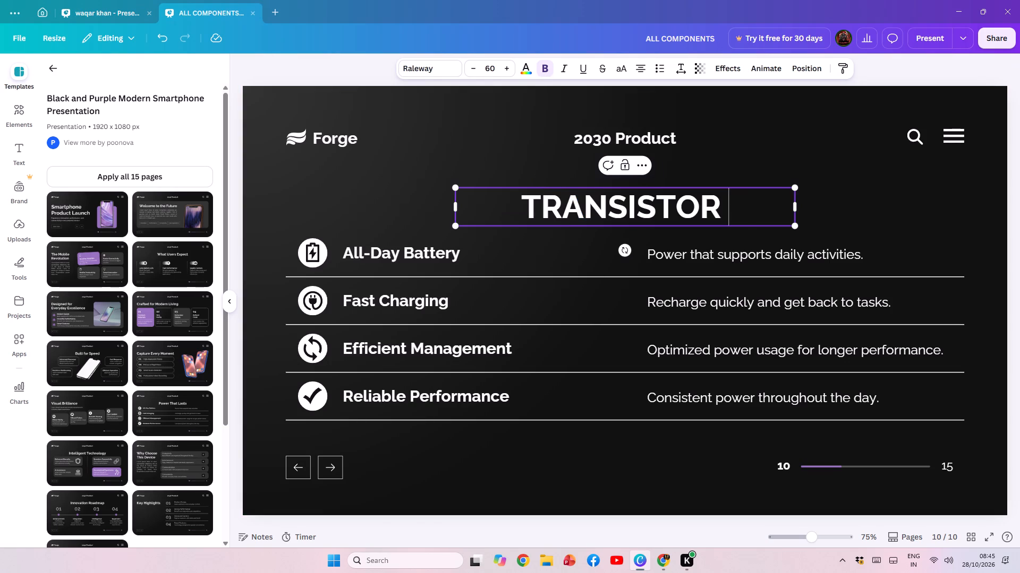
# Narrow the TRANSISTOR heading's text box, enlarge its text to about size 95.7, and raise it clear of the feature rows.
pyautogui.moveTo(796, 228); pyautogui.dragTo(702, 218)
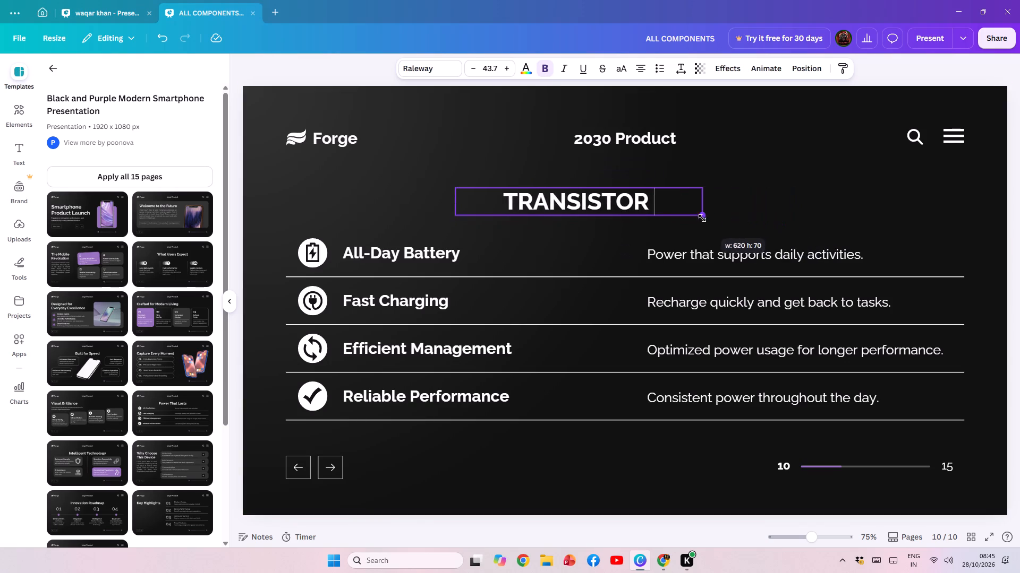
pyautogui.moveTo(702, 218); pyautogui.dragTo(882, 251)
pyautogui.moveTo(884, 213); pyautogui.dragTo(879, 217)
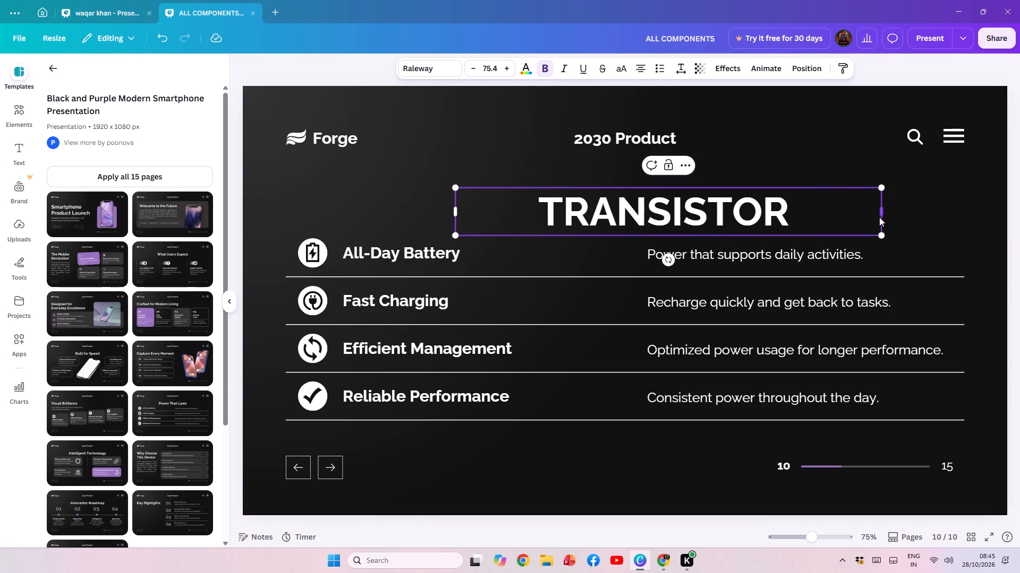
pyautogui.moveTo(879, 217); pyautogui.dragTo(730, 210)
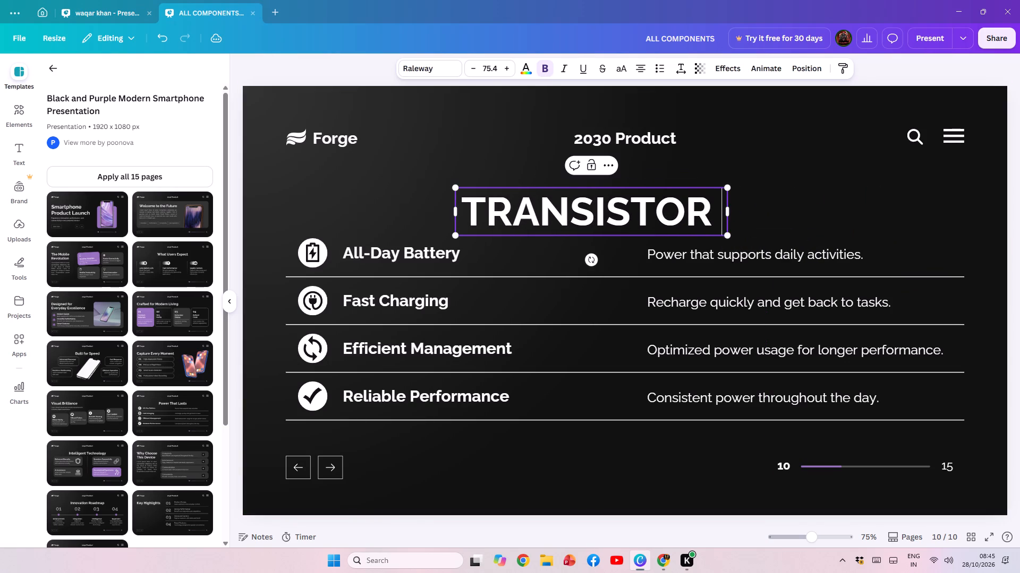
pyautogui.moveTo(725, 236); pyautogui.dragTo(793, 287)
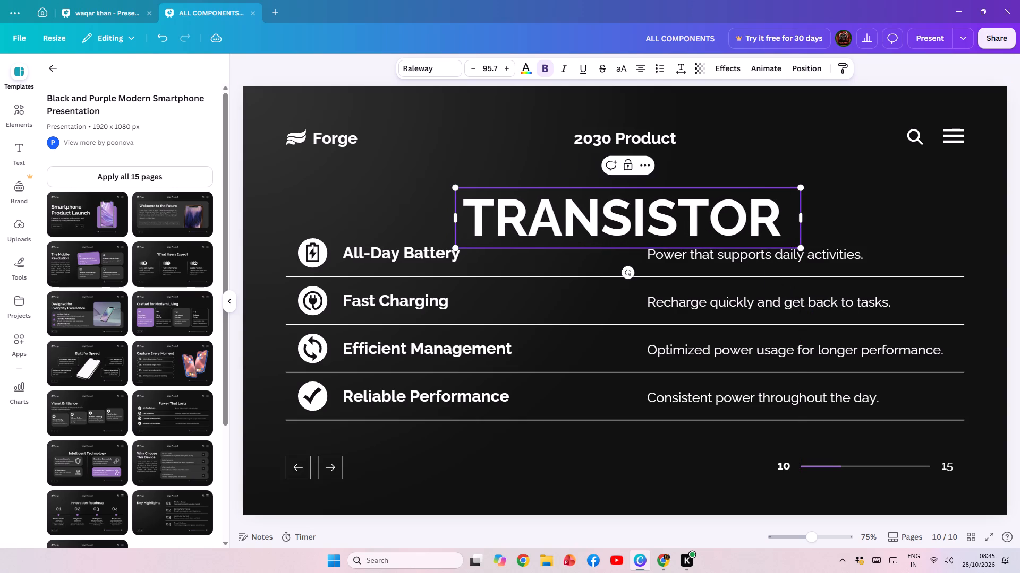
pyautogui.click(954, 216)
pyautogui.moveTo(704, 227); pyautogui.dragTo(703, 195)
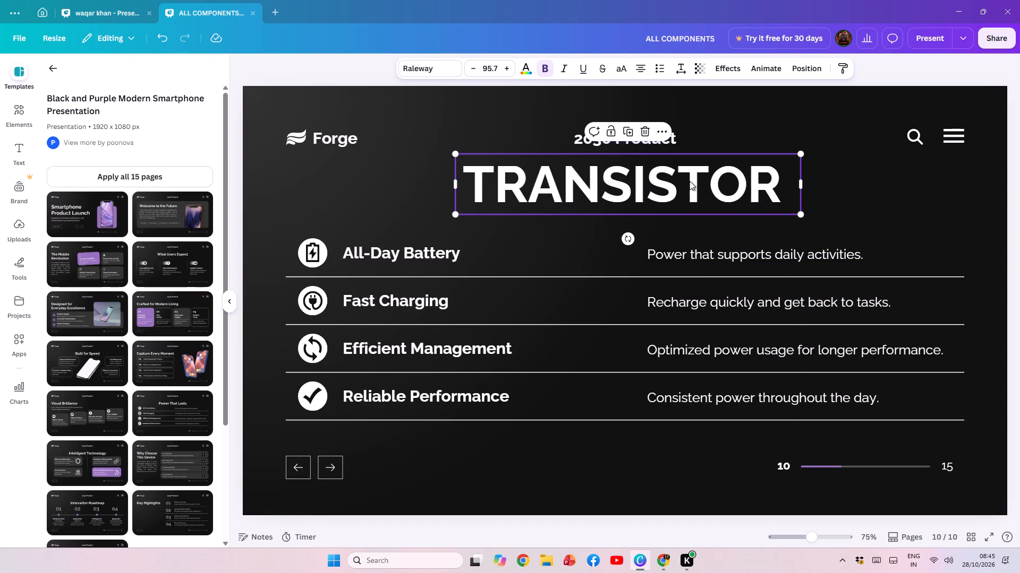
# Delete the "2030 Product" text, the Forge logo with its name, and the search and menu icons from the TRANSISTOR slide.
pyautogui.click(577, 133)
pyautogui.click(637, 110)
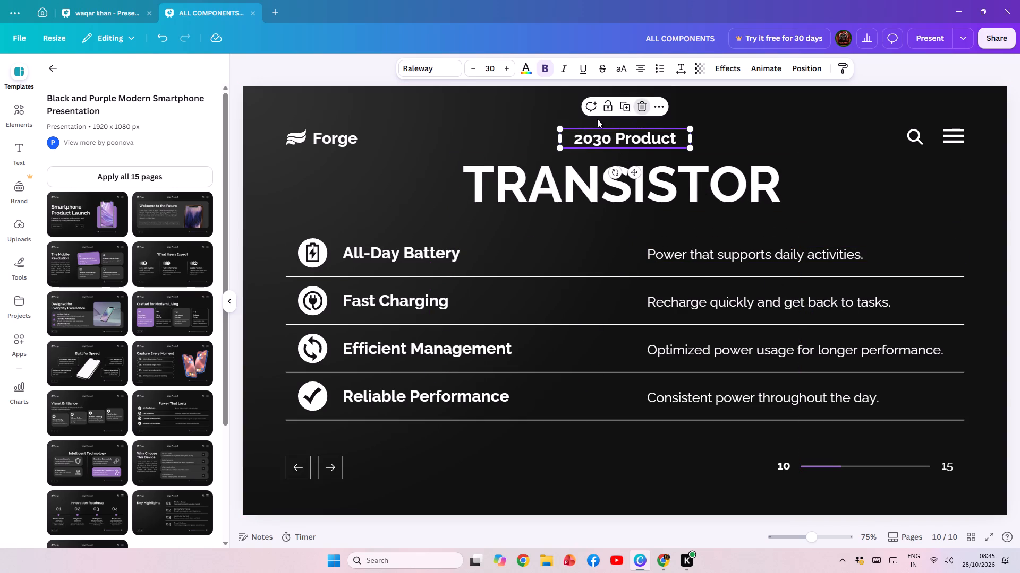
pyautogui.moveTo(284, 118); pyautogui.dragTo(354, 162)
pyautogui.click(348, 102)
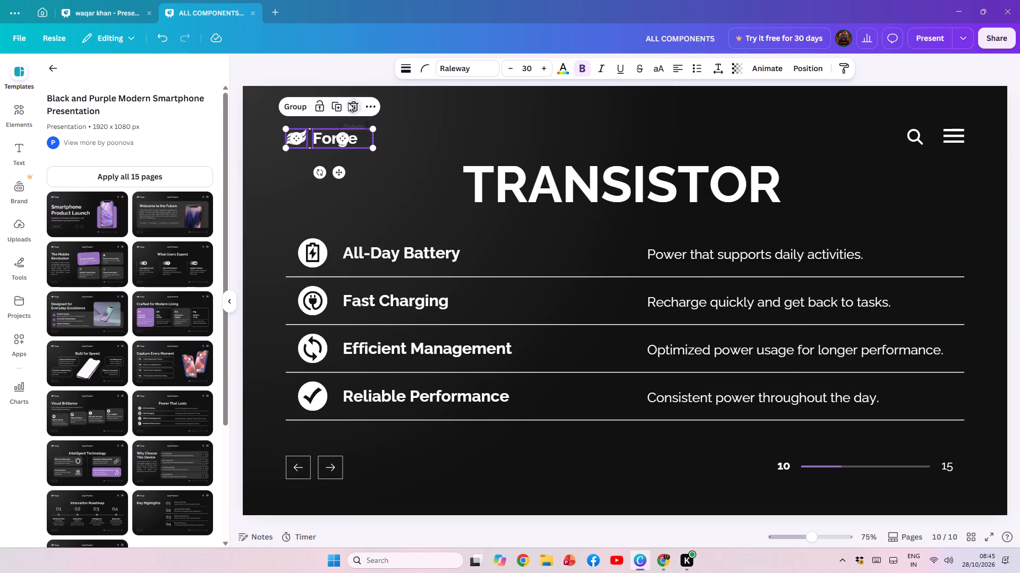
pyautogui.moveTo(899, 119); pyautogui.dragTo(968, 151)
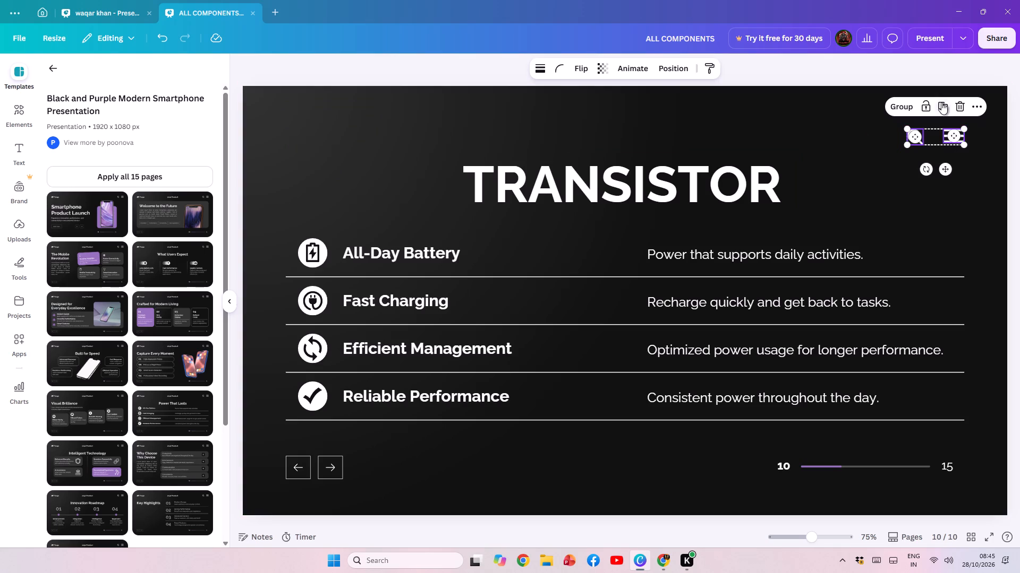
pyautogui.click(958, 103)
# Move the TRANSISTOR heading up to the top centre of the slide.
pyautogui.moveTo(705, 189); pyautogui.dragTo(709, 134)
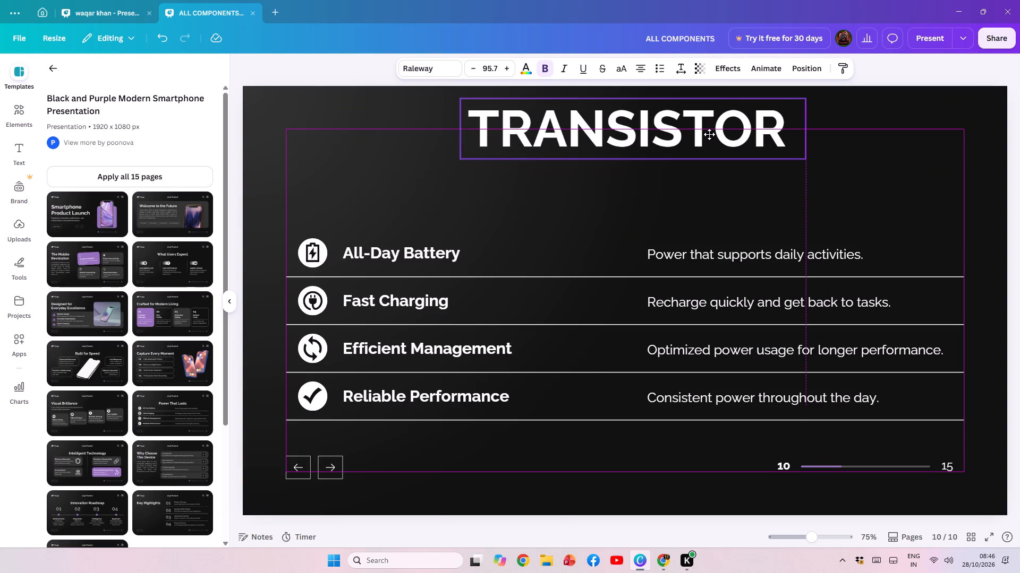
pyautogui.moveTo(709, 134); pyautogui.dragTo(709, 130)
pyautogui.click(445, 199)
pyautogui.moveTo(673, 136); pyautogui.dragTo(668, 136)
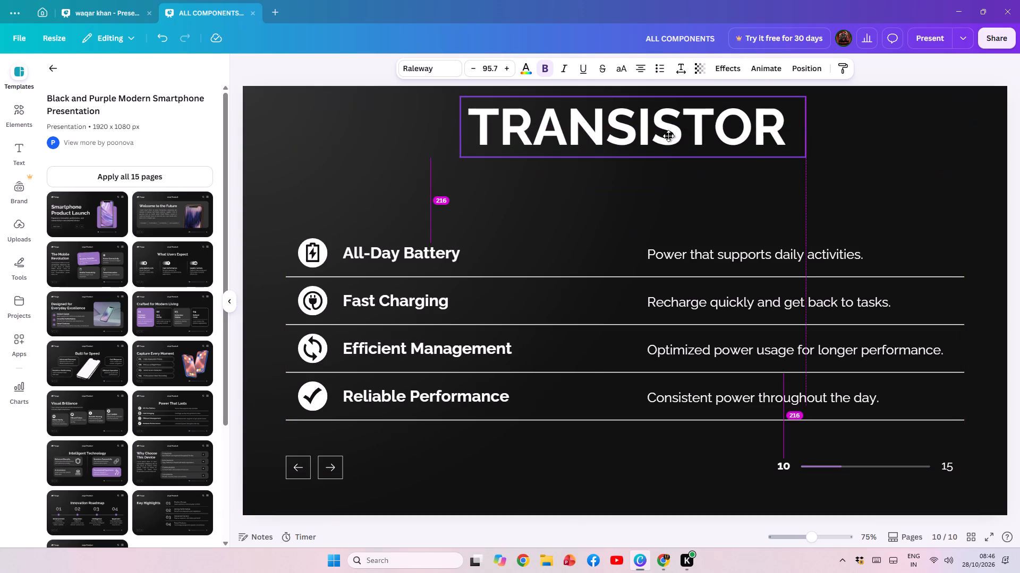
pyautogui.moveTo(668, 136); pyautogui.dragTo(666, 135)
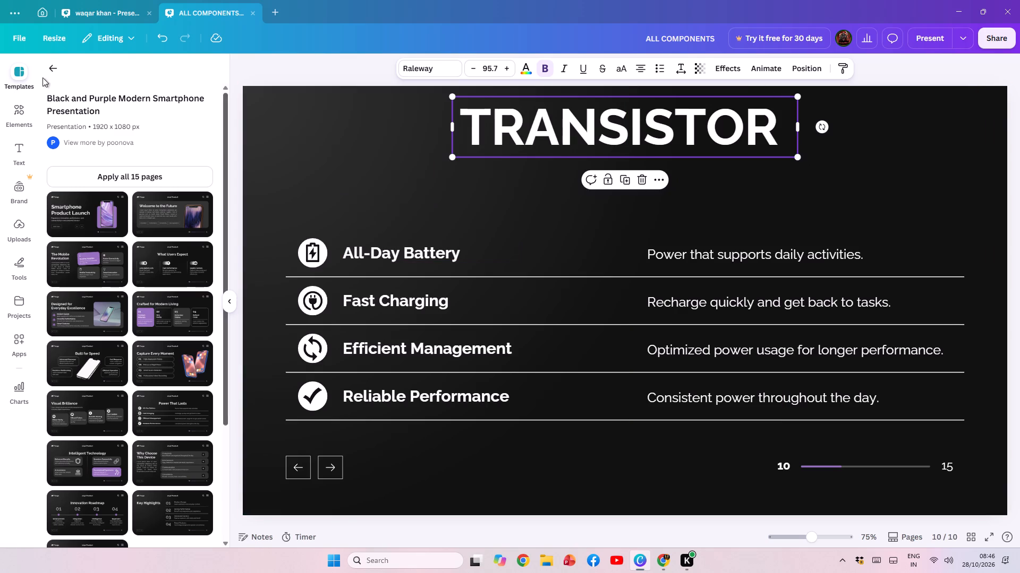
# Delete the four template feature rows with their icons, descriptions and divider lines from the TRANSISTOR slide.
pyautogui.click(65, 8)
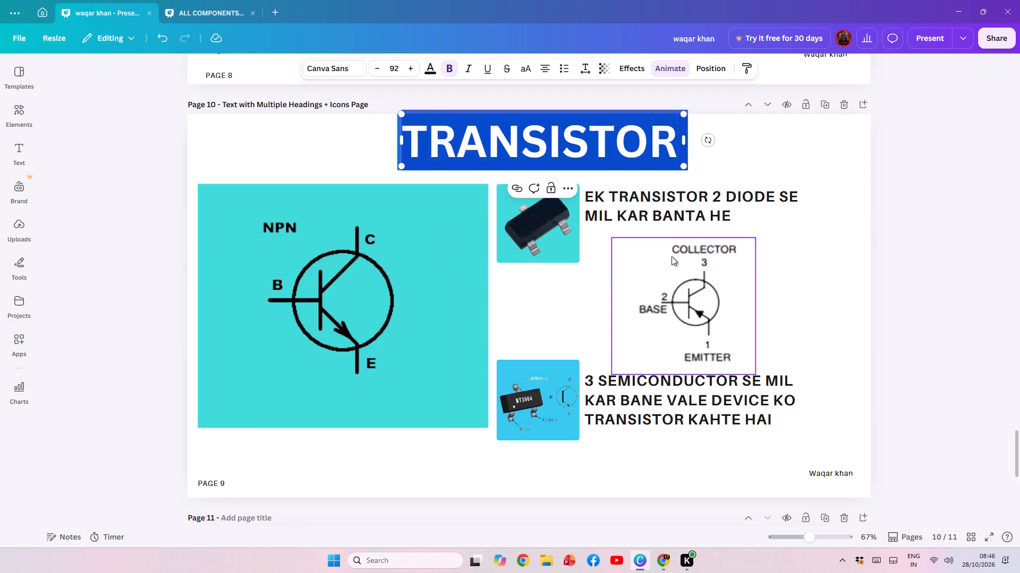
pyautogui.click(180, 8)
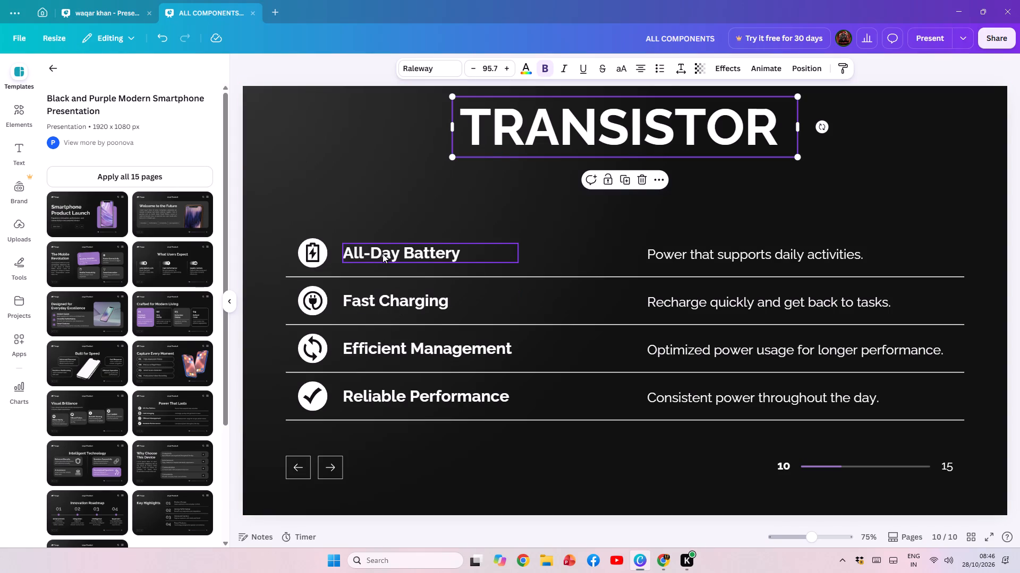
pyautogui.moveTo(294, 203); pyautogui.dragTo(791, 426)
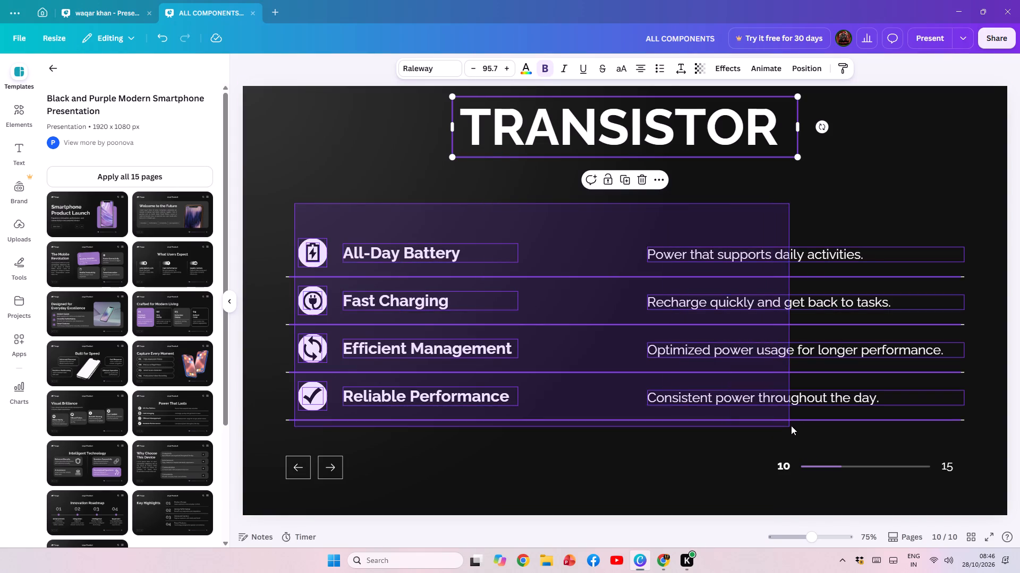
pyautogui.moveTo(791, 426); pyautogui.dragTo(817, 425)
pyautogui.press('BackSpace')
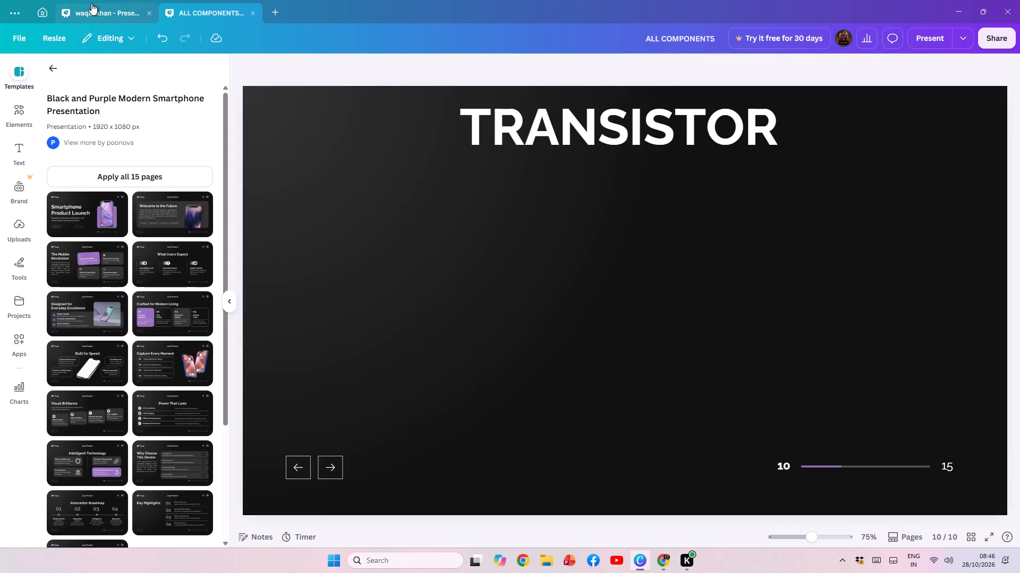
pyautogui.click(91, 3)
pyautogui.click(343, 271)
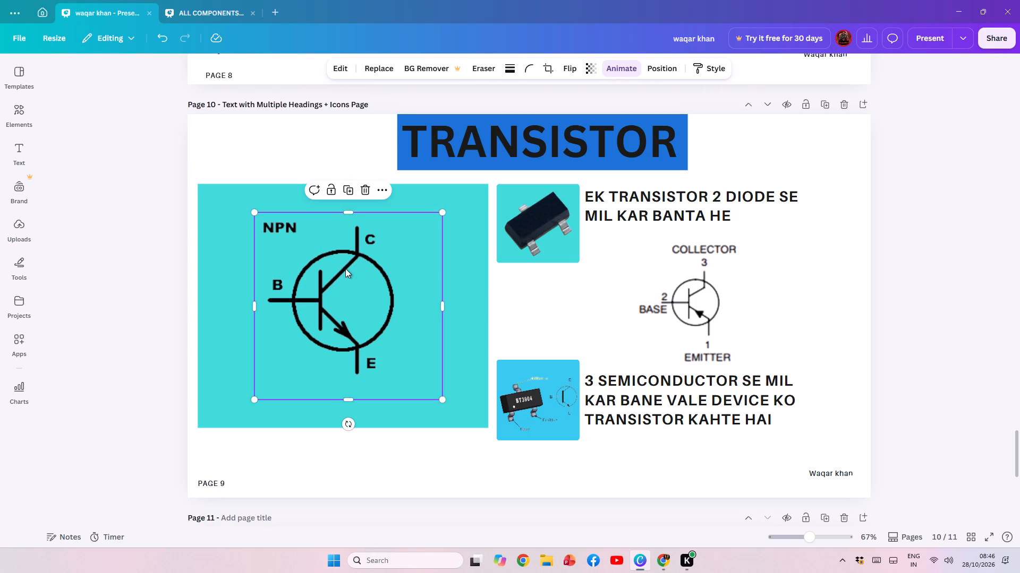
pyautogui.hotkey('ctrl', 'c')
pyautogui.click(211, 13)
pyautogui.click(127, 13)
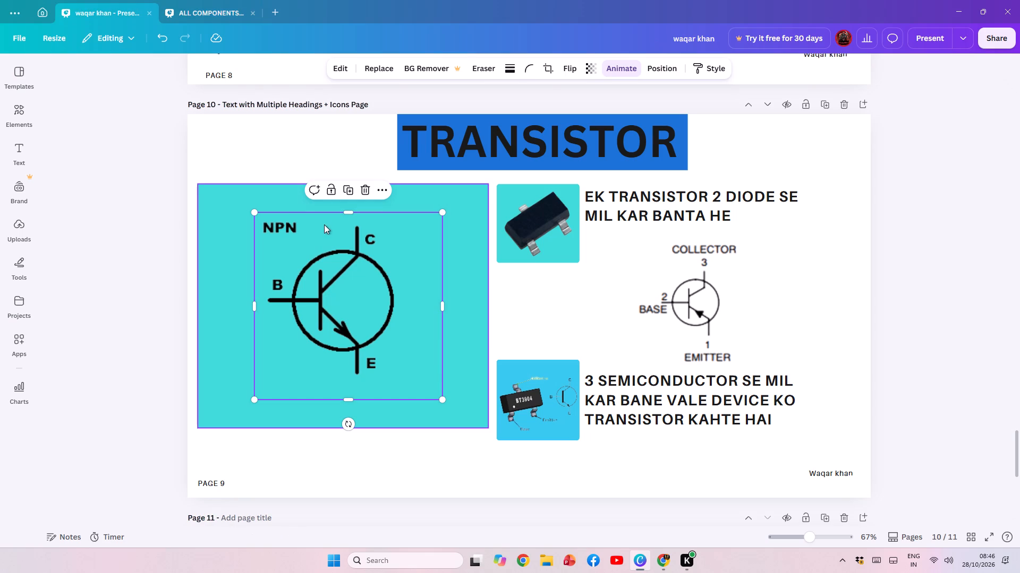
# Copy the turquoise rectangle behind the NPN symbol on page 10 of the earlier presentation onto the TRANSISTOR slide.
pyautogui.click(259, 190)
pyautogui.hotkey('ctrl', 'c')
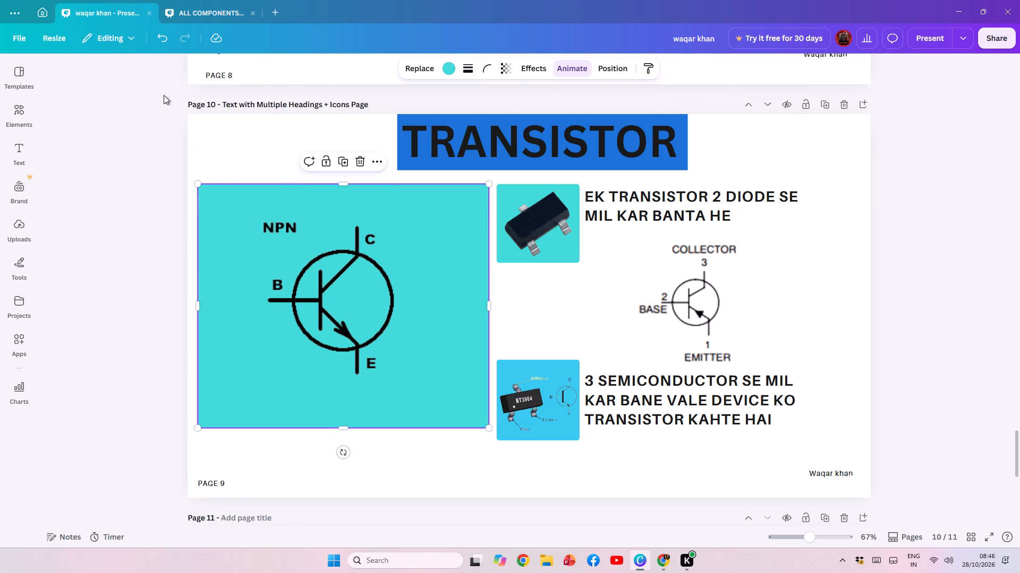
pyautogui.click(201, 8)
pyautogui.hotkey('ctrl', 'v')
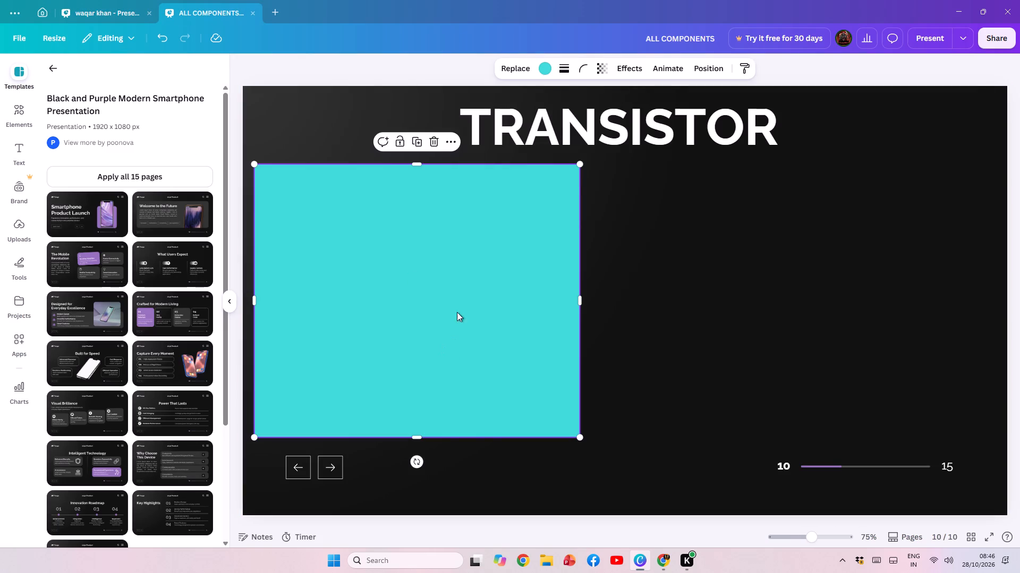
# Recolour the pasted rectangle white and shift it slightly down, between the heading and the navigation arrows.
pyautogui.click(541, 66)
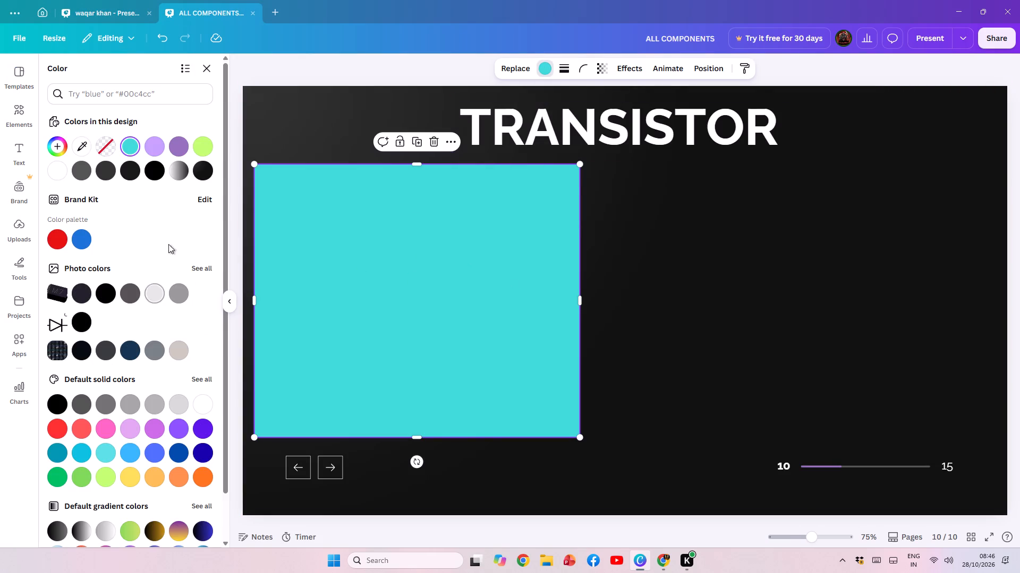
pyautogui.click(176, 175)
pyautogui.click(160, 300)
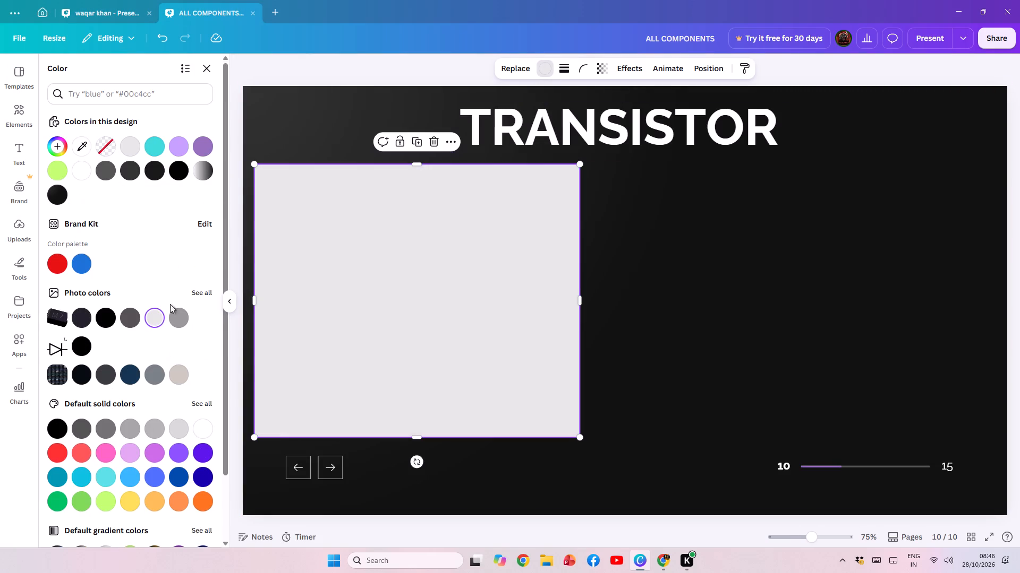
pyautogui.click(86, 168)
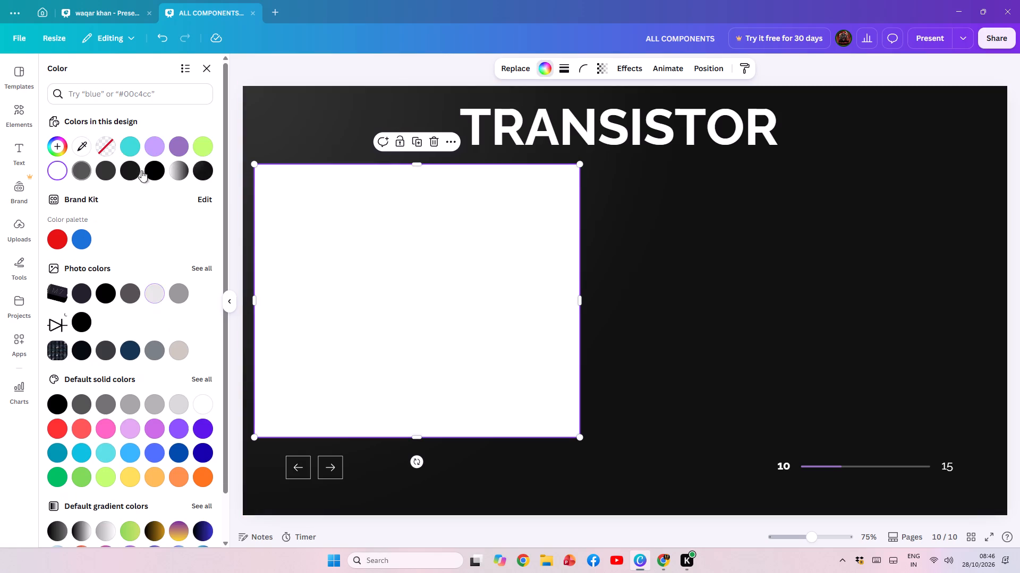
pyautogui.moveTo(455, 295); pyautogui.dragTo(454, 303)
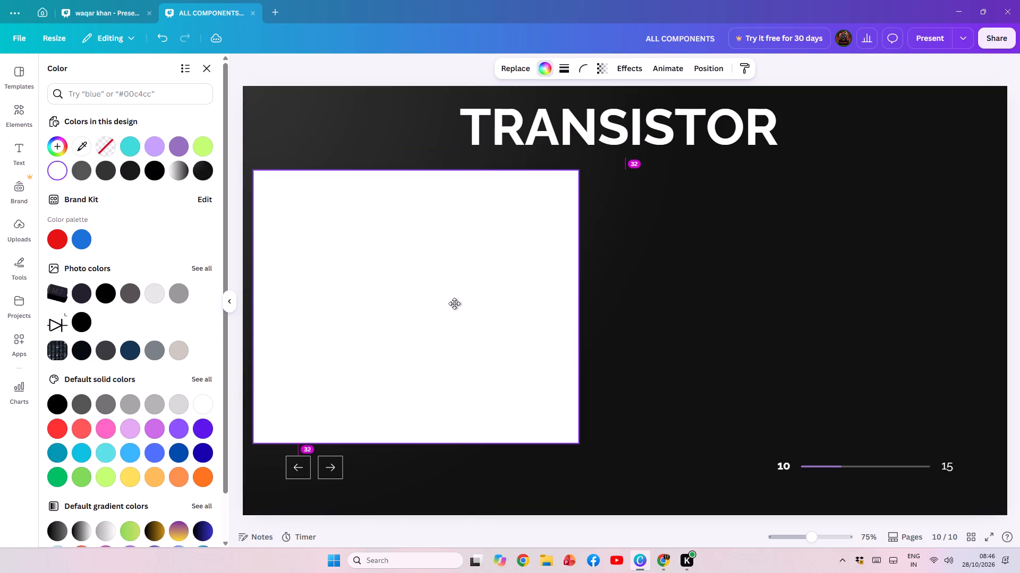
pyautogui.moveTo(454, 303); pyautogui.dragTo(457, 303)
# Copy the NPN transistor symbol from page 10 of the earlier presentation and centre it on the TRANSISTOR slide's white panel.
pyautogui.click(112, 8)
pyautogui.click(360, 292)
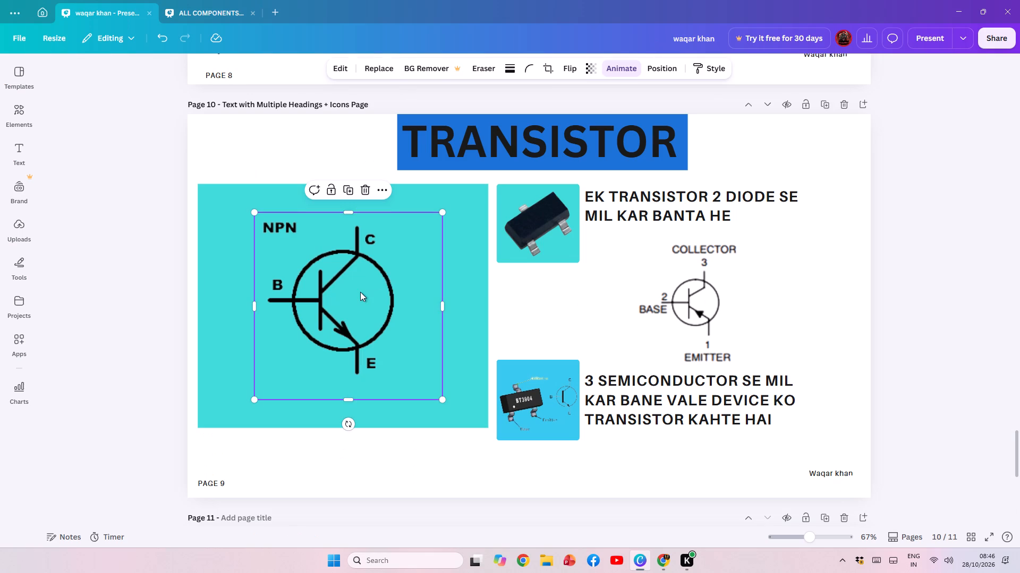
pyautogui.hotkey('ctrl', 'c')
pyautogui.click(197, 19)
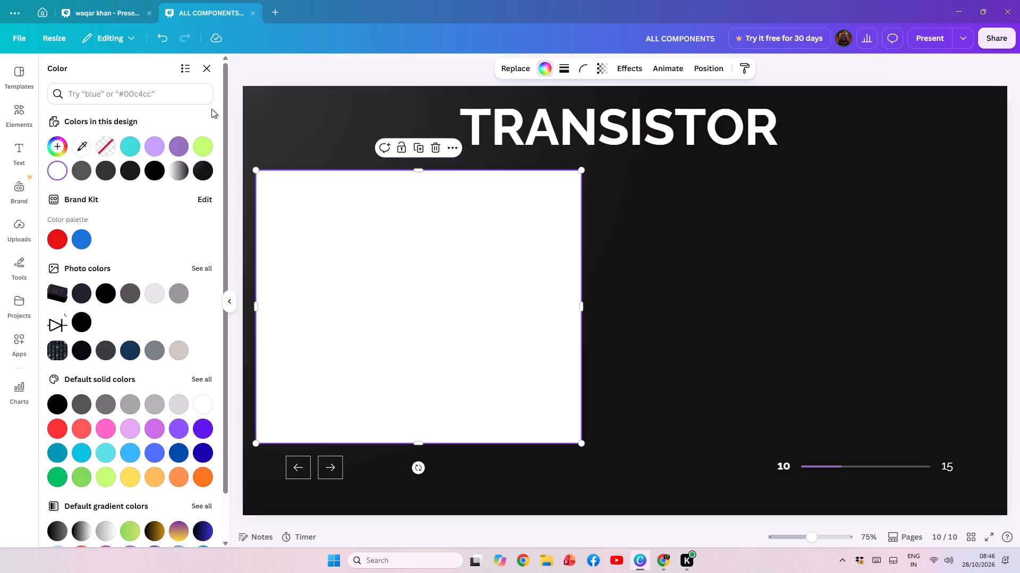
pyautogui.hotkey('ctrl', 'v')
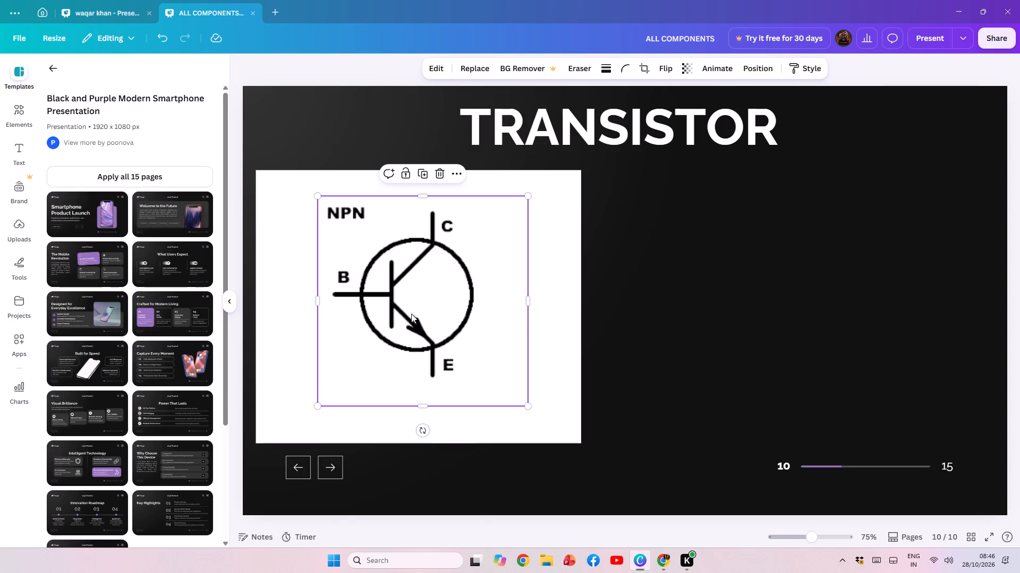
pyautogui.click(411, 314)
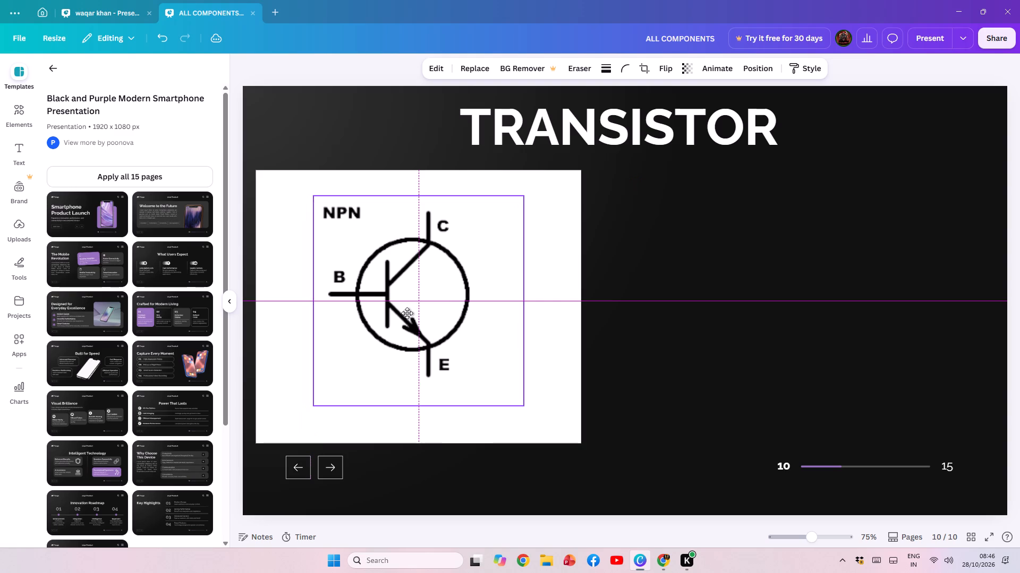
pyautogui.click(674, 312)
# Shrink the white panel in width and height so it frames the NPN symbol more closely.
pyautogui.click(524, 396)
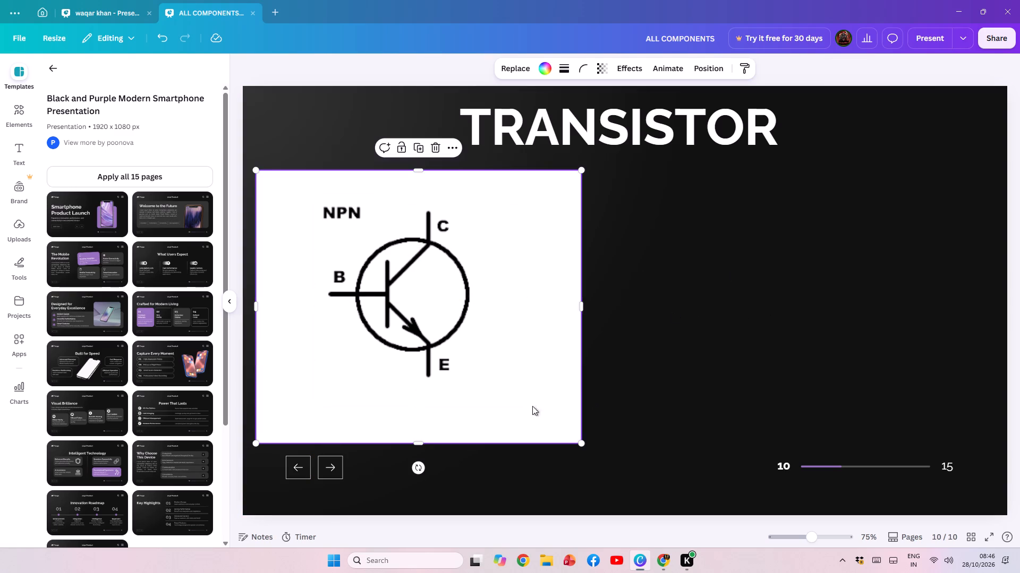
pyautogui.moveTo(580, 441); pyautogui.dragTo(541, 412)
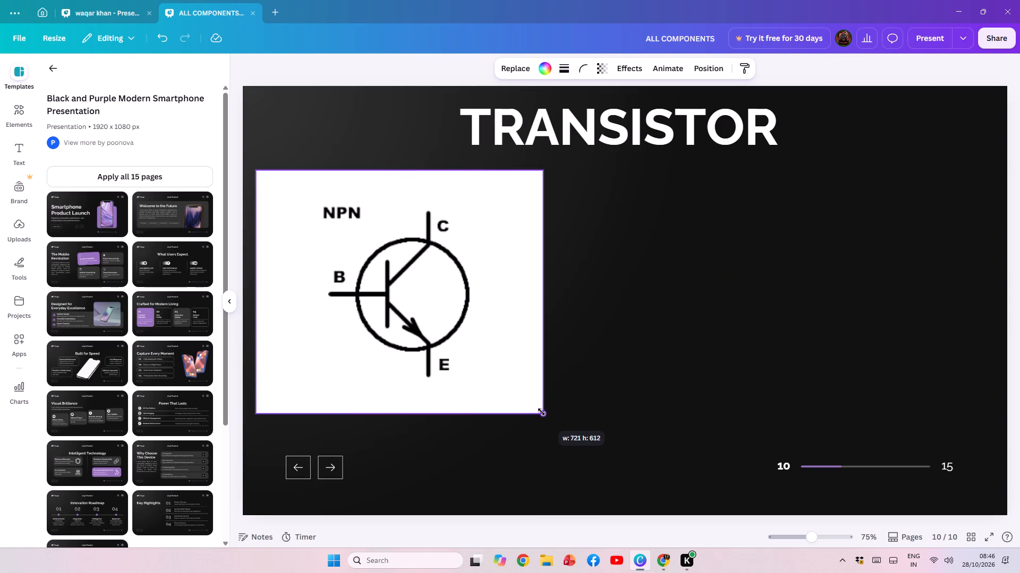
pyautogui.moveTo(541, 412); pyautogui.dragTo(543, 422)
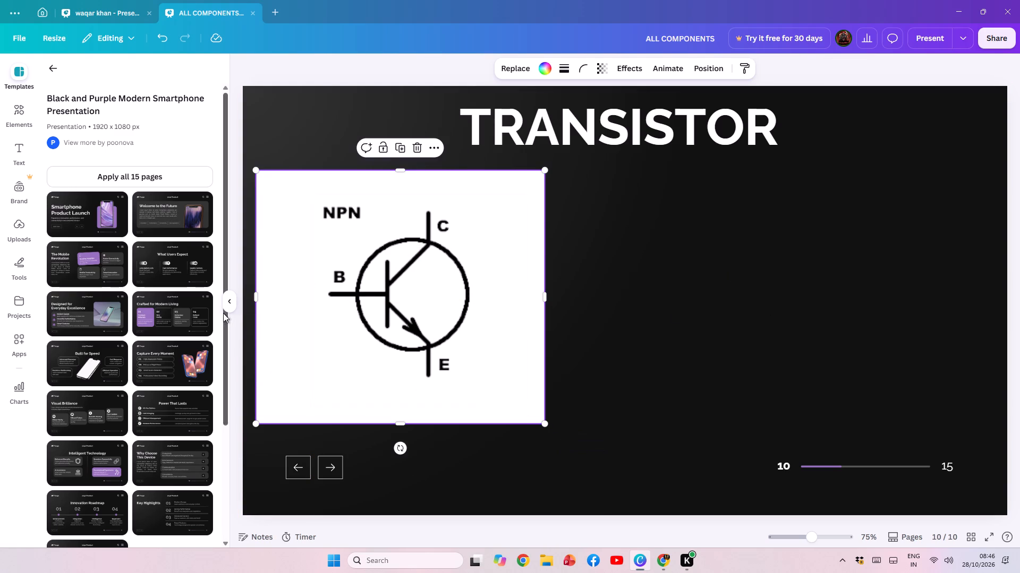
pyautogui.moveTo(259, 297); pyautogui.dragTo(281, 297)
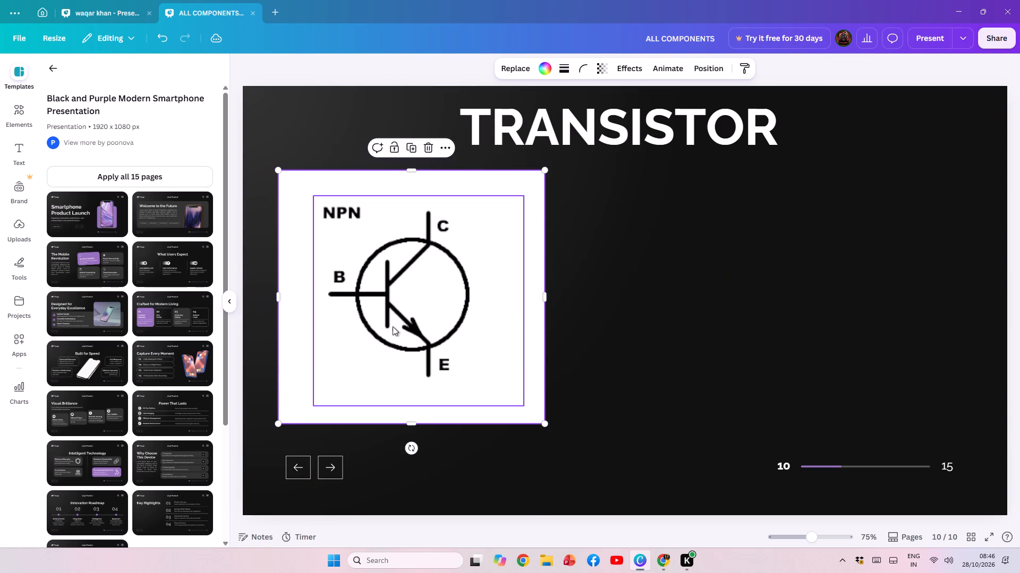
pyautogui.click(576, 289)
# Copy the upper transistor chip picture from the earlier presentation and place it right of the white panel, aligned with its top edge.
pyautogui.click(108, 23)
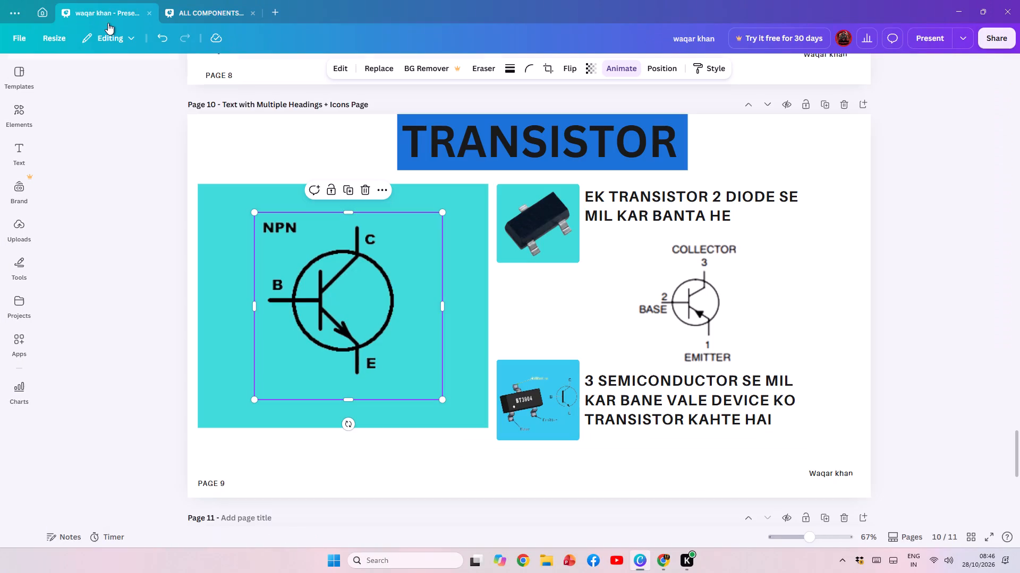
pyautogui.click(523, 215)
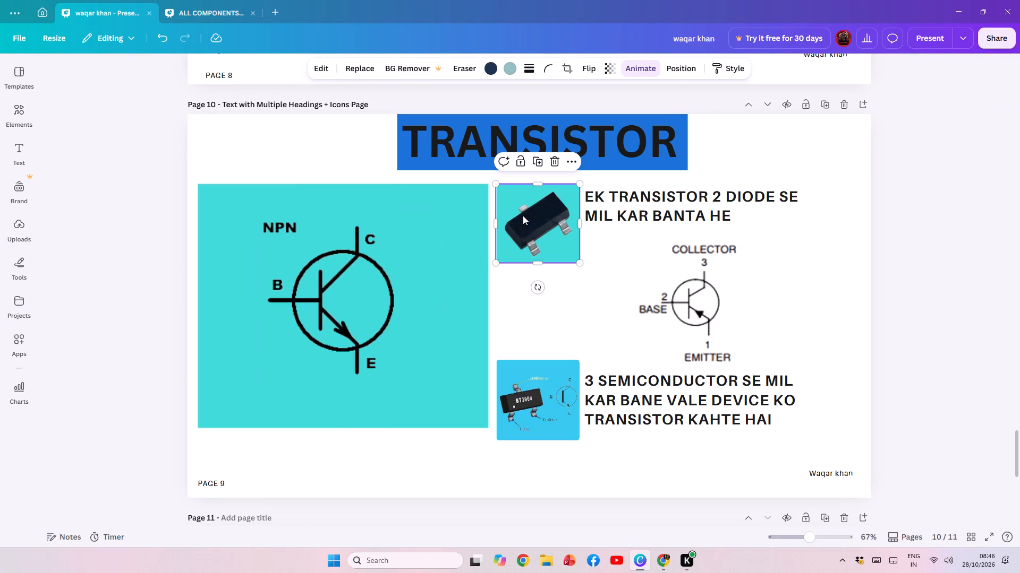
pyautogui.hotkey('ctrl', 'c')
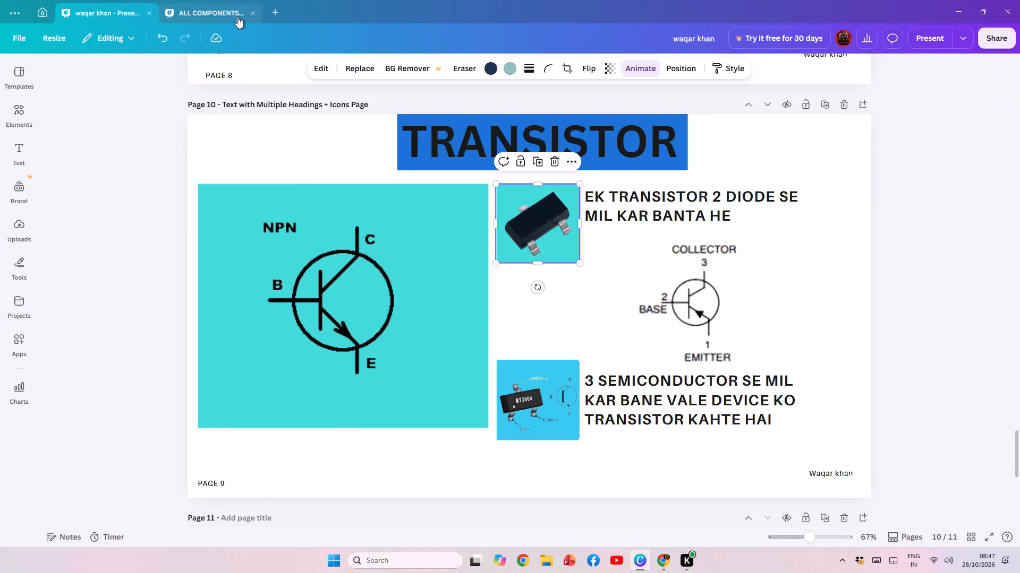
pyautogui.click(234, 12)
pyautogui.hotkey('ctrl', 'v')
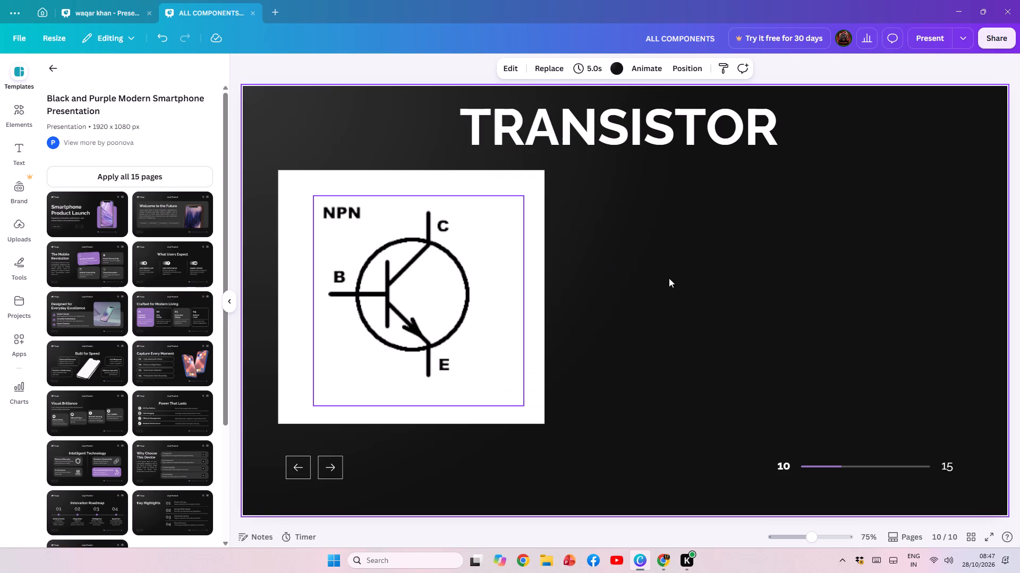
pyautogui.moveTo(630, 202); pyautogui.dragTo(658, 210)
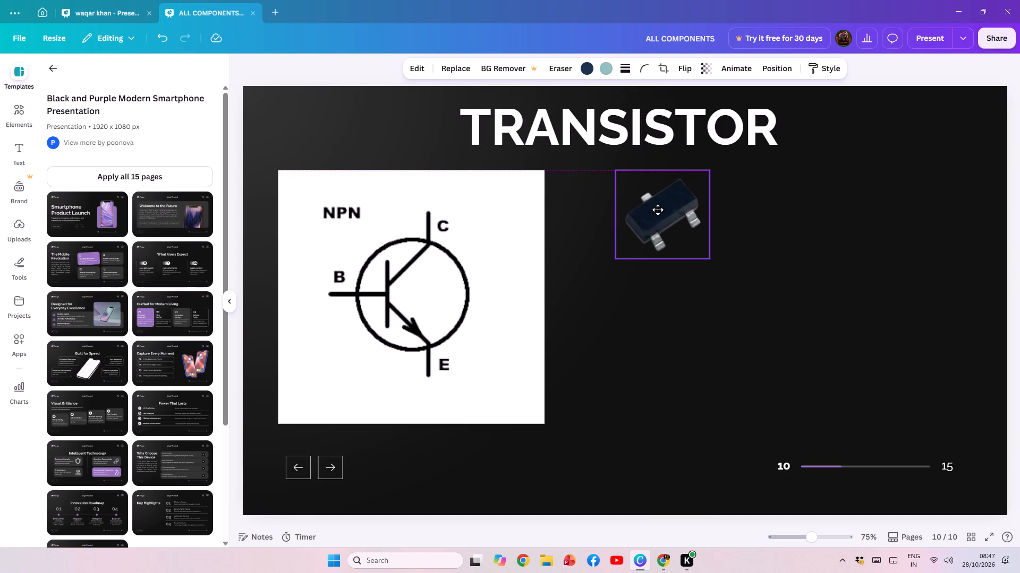
pyautogui.moveTo(658, 210); pyautogui.dragTo(653, 210)
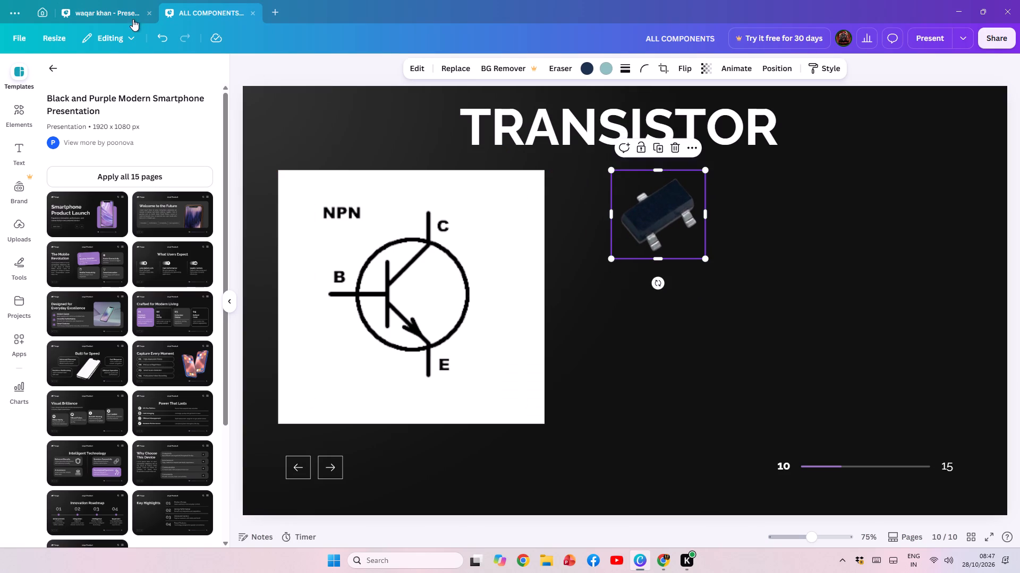
# Copy the text "EK TRANSISTOR 2 DIODE SE MIL KAR BANTA HE" from the earlier presentation and place it beside the chip picture.
pyautogui.click(125, 8)
pyautogui.click(626, 207)
pyautogui.hotkey('ctrl', 'c')
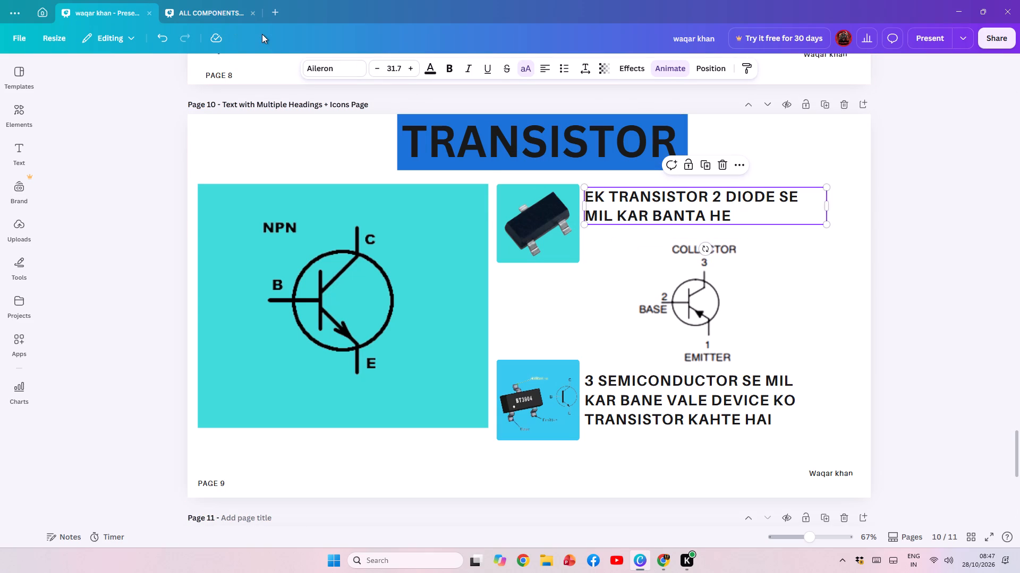
pyautogui.hotkey('ctrl', 'c')
pyautogui.hotkey('ctrl', 'c')
pyautogui.click(203, 0)
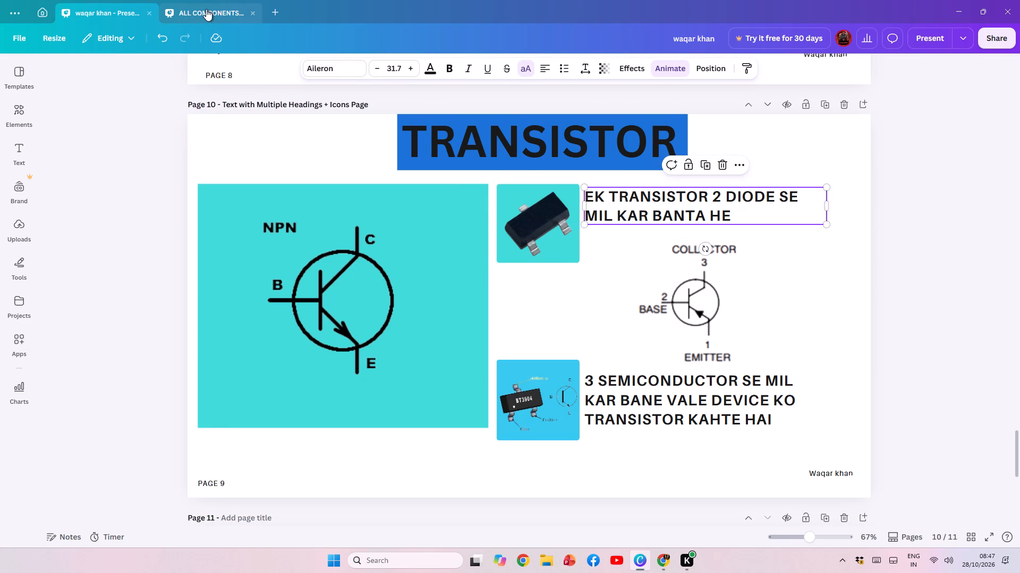
pyautogui.click(206, 9)
pyautogui.hotkey('ctrl', 'v')
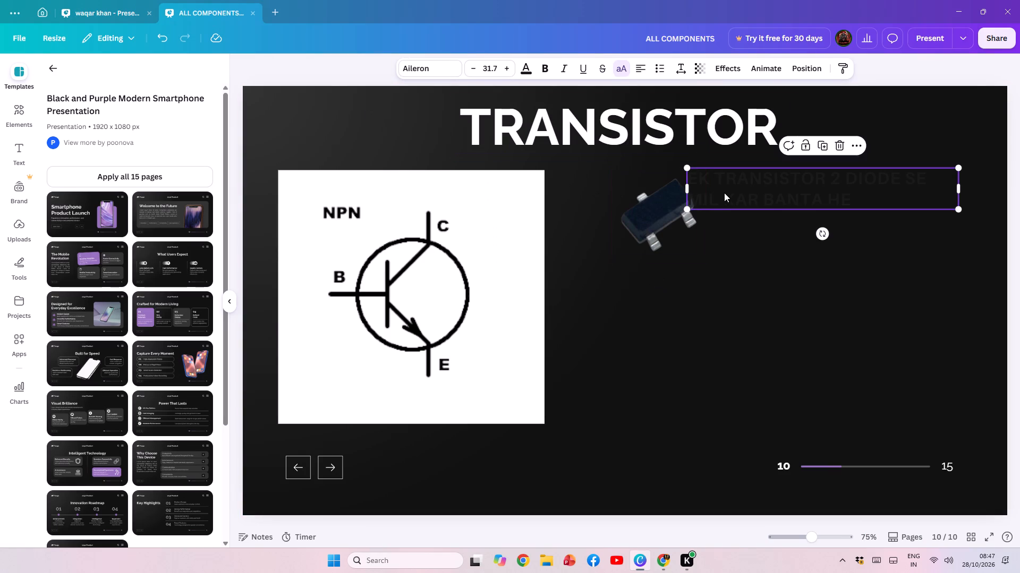
pyautogui.moveTo(725, 193); pyautogui.dragTo(742, 203)
# Recolour the pasted description white and shift it slightly right and down, level with the chip picture.
pyautogui.click(527, 68)
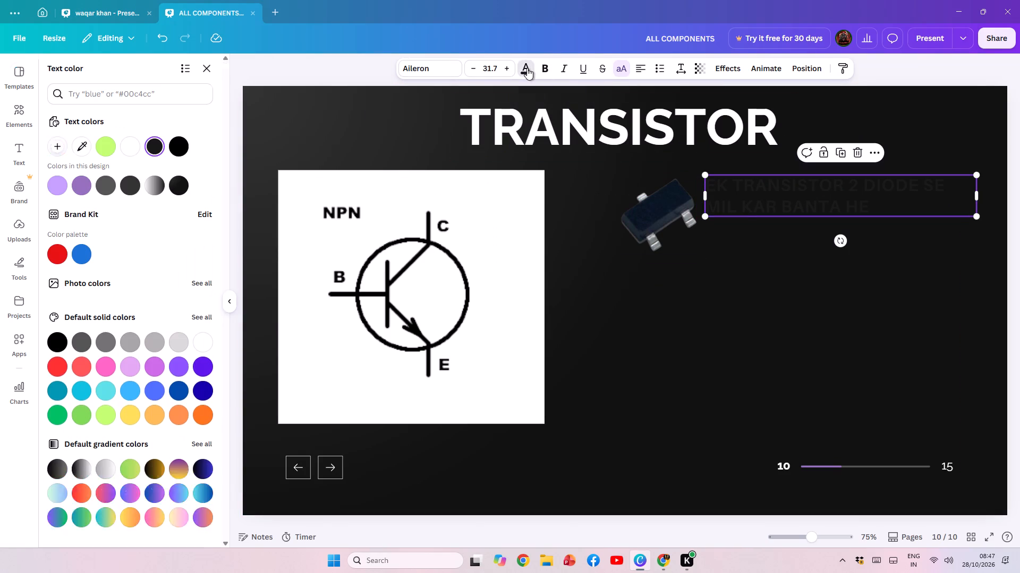
pyautogui.click(134, 150)
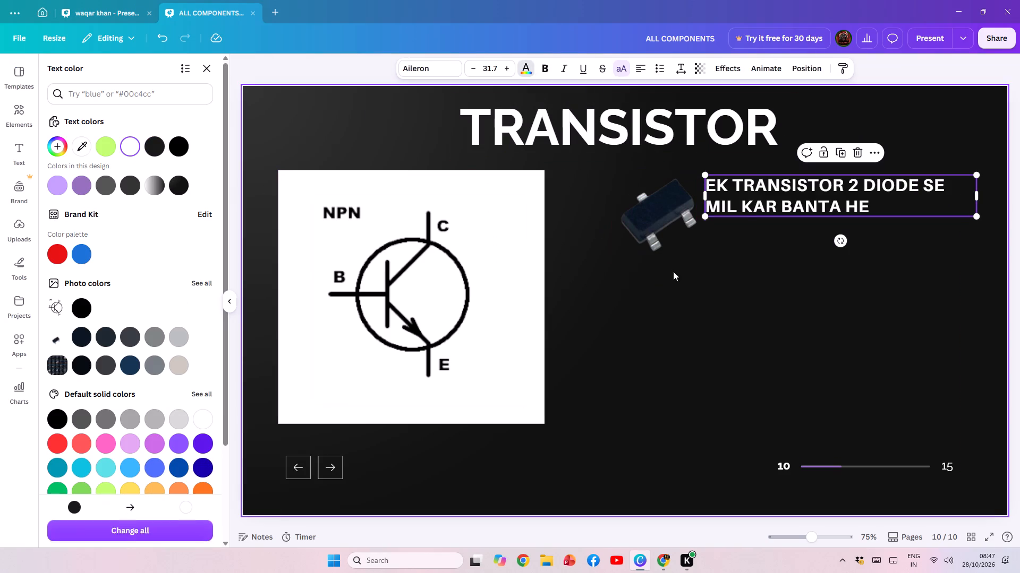
pyautogui.click(683, 276)
pyautogui.moveTo(762, 203); pyautogui.dragTo(770, 223)
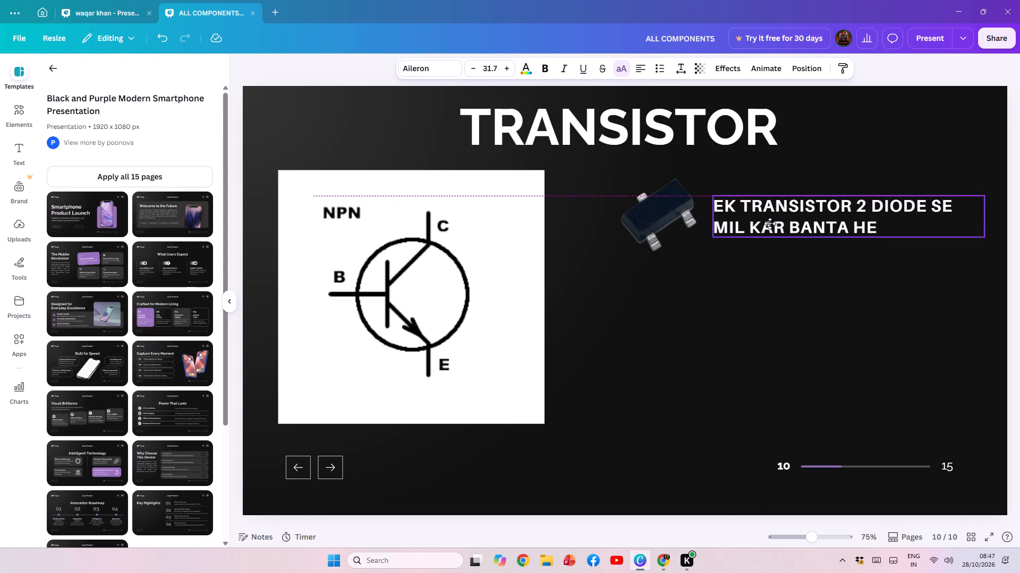
pyautogui.moveTo(770, 223); pyautogui.dragTo(770, 214)
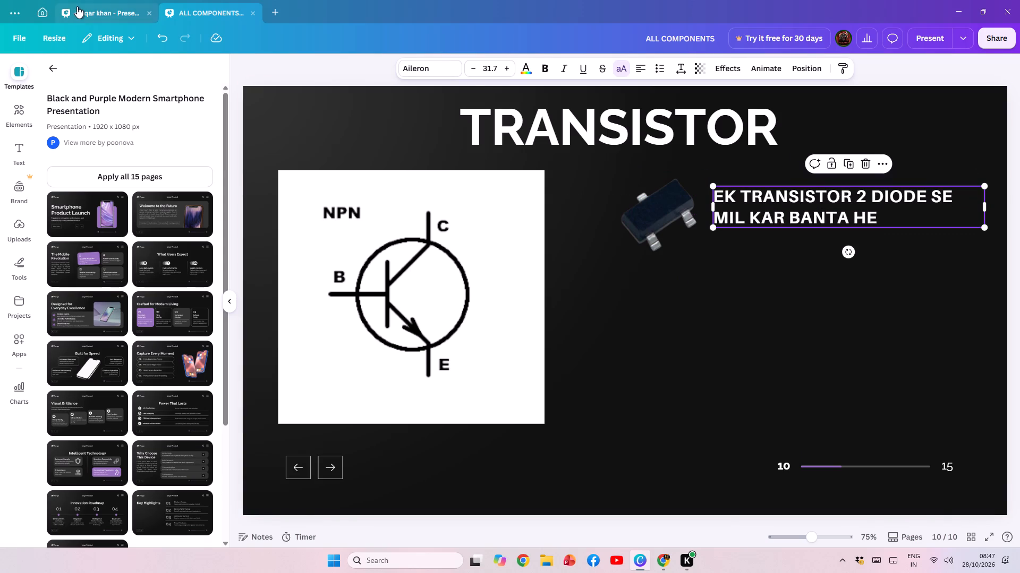
# Copy the collector-base-emitter symbol from the earlier presentation and place it below the description on the TRANSISTOR slide.
pyautogui.click(77, 6)
pyautogui.click(697, 275)
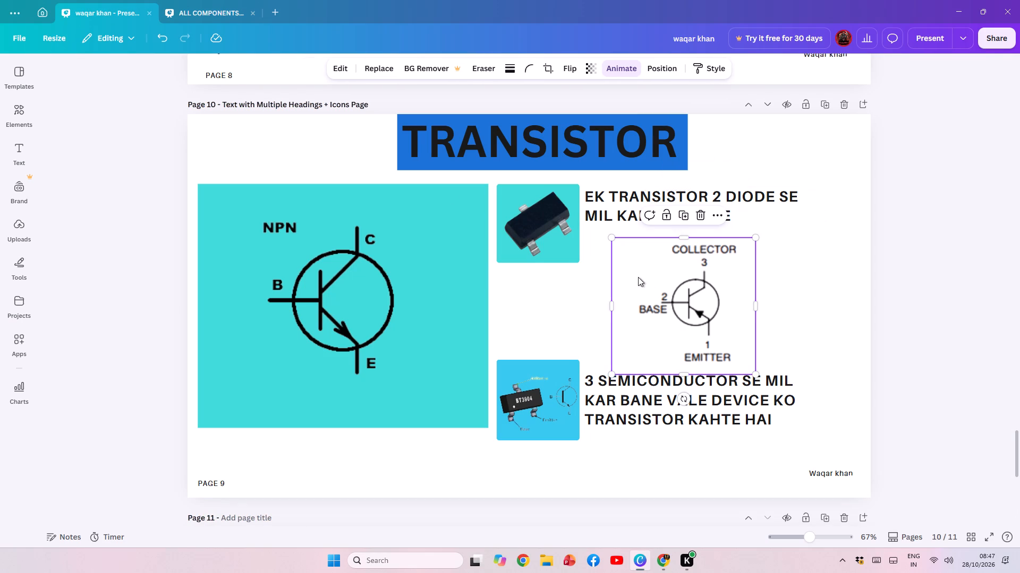
pyautogui.hotkey('ctrl', 'c')
pyautogui.hotkey('ctrl', 'v')
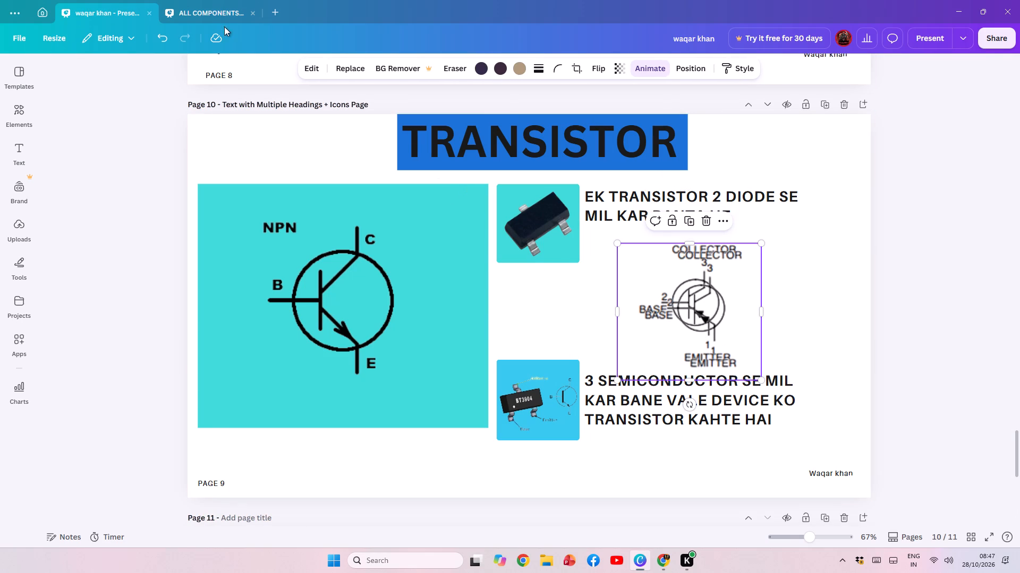
pyautogui.click(216, 11)
pyautogui.hotkey('ctrl', 'v')
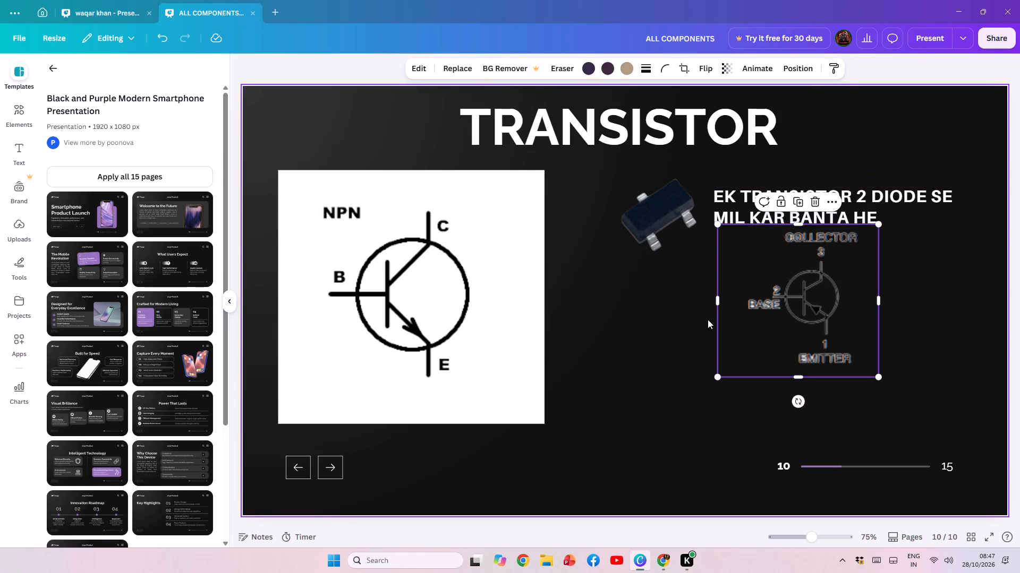
pyautogui.moveTo(817, 306); pyautogui.dragTo(830, 319)
pyautogui.click(830, 319)
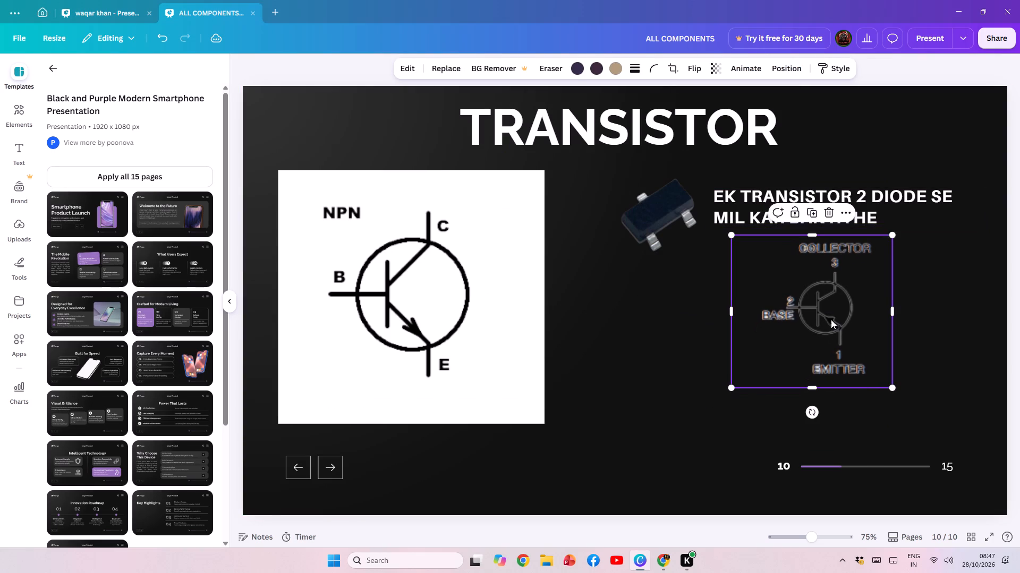
# Duplicate the white panel behind the NPN symbol and move the copy toward the right half of the slide.
pyautogui.click(532, 317)
pyautogui.hotkey('ctrl', 'c')
pyautogui.hotkey('ctrl', 'v')
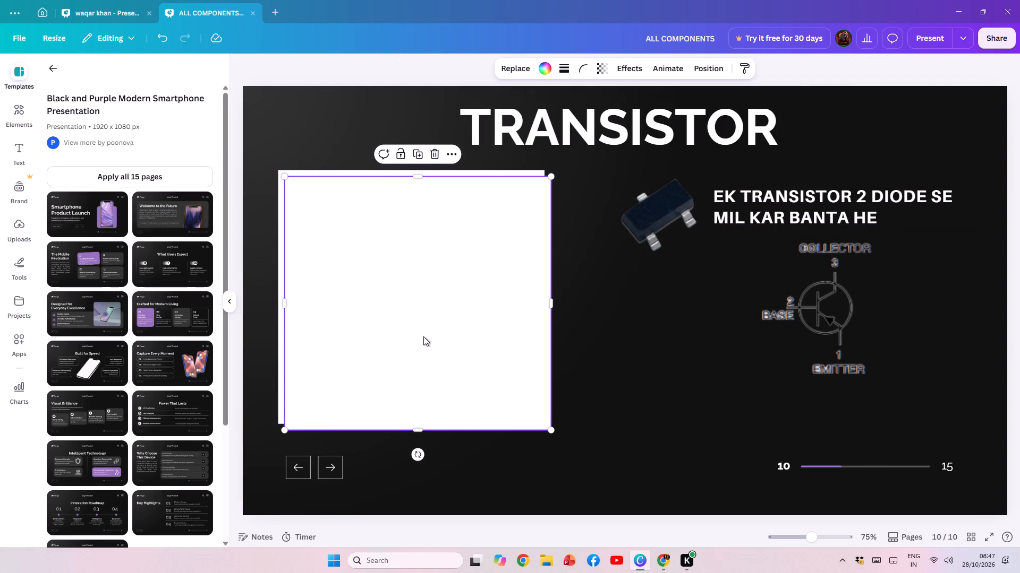
pyautogui.moveTo(423, 336); pyautogui.dragTo(616, 364)
# Bring the collector-base-emitter symbol to the front so it sits above the duplicated white panel.
pyautogui.moveTo(807, 346); pyautogui.dragTo(667, 349)
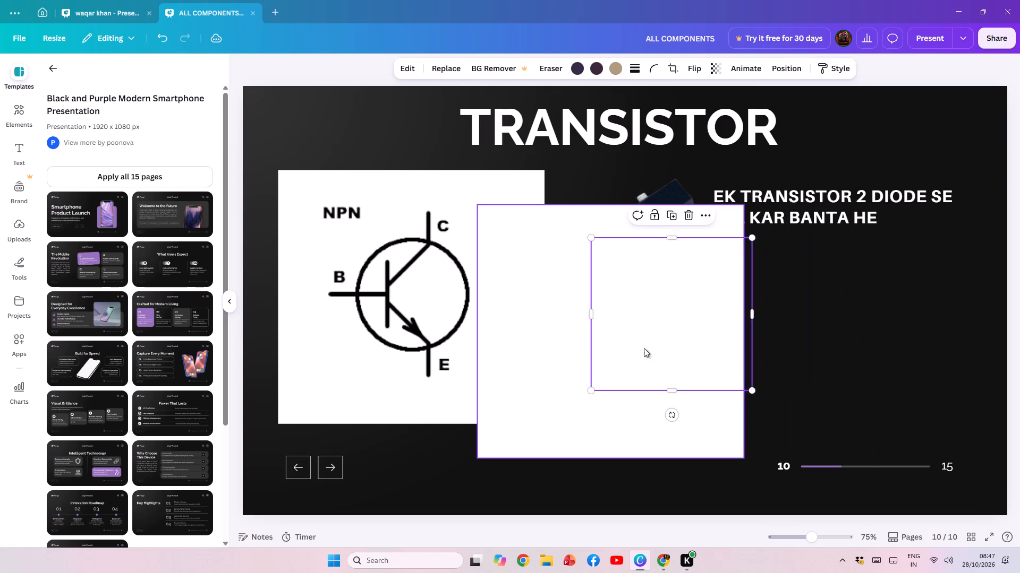
pyautogui.moveTo(644, 348); pyautogui.dragTo(735, 344)
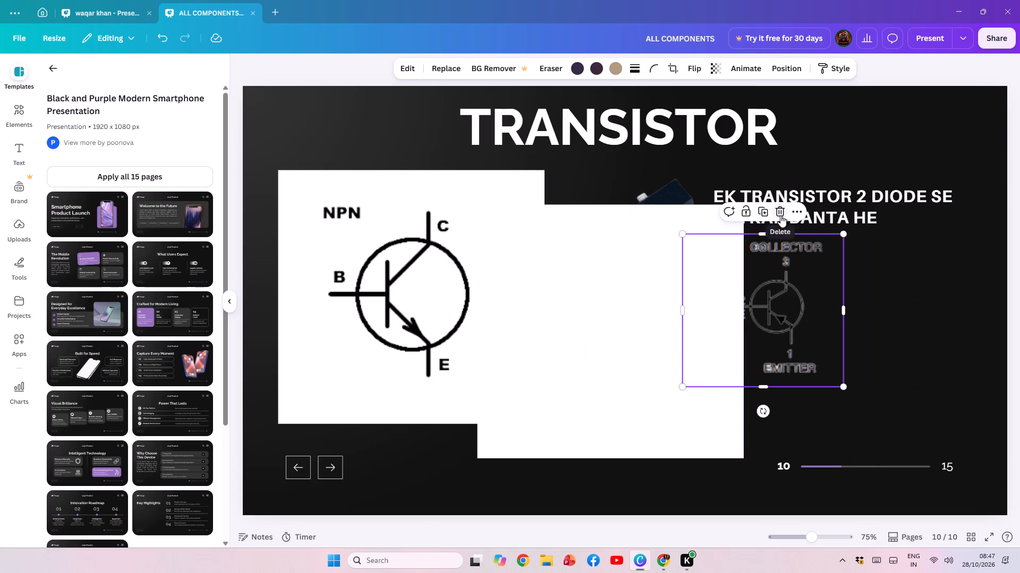
pyautogui.click(797, 214)
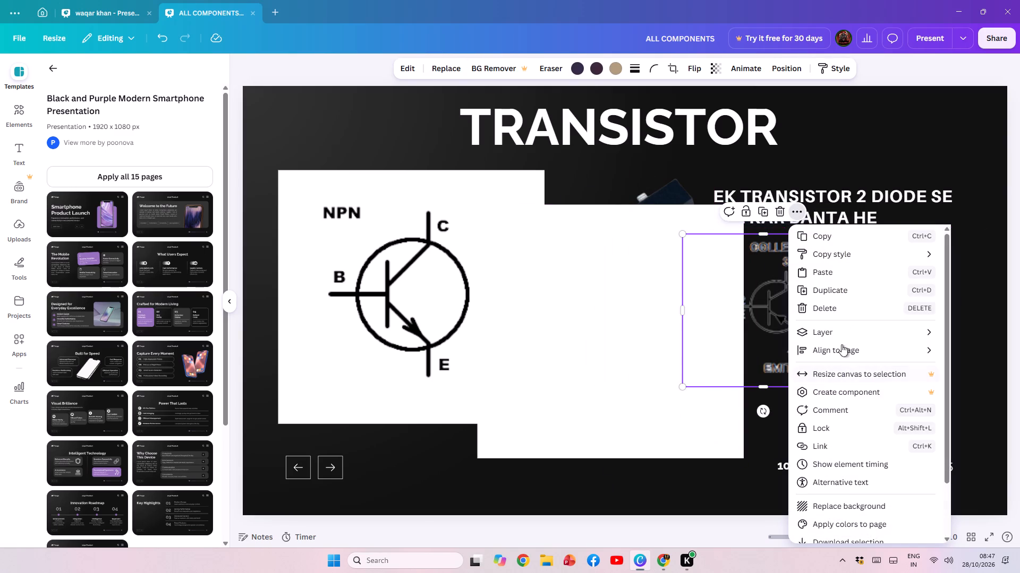
pyautogui.click(845, 339)
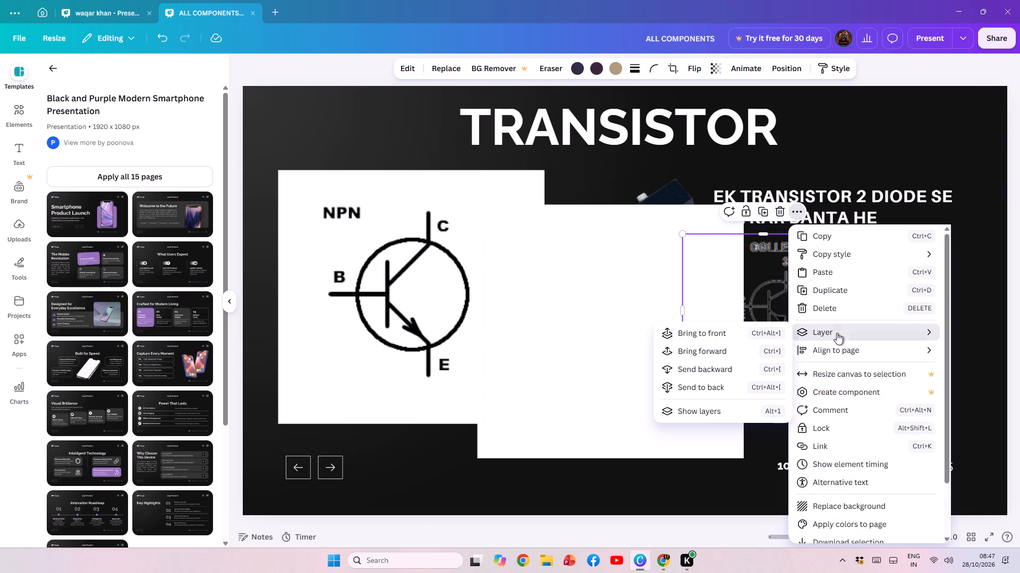
pyautogui.click(684, 333)
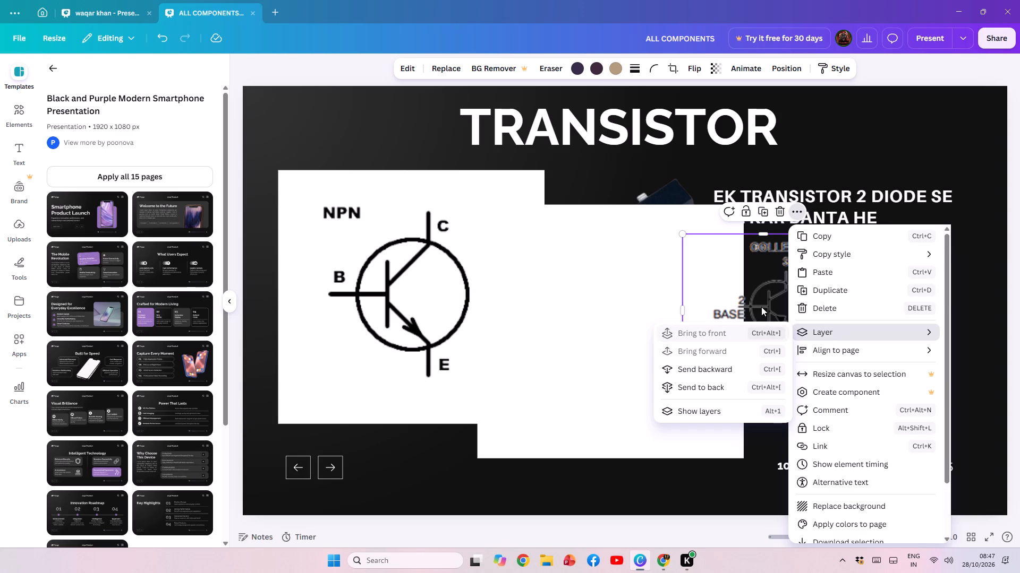
pyautogui.click(761, 307)
# Move the duplicated white panel behind the collector-base-emitter symbol and shrink it to about 303 by 365 around the symbol.
pyautogui.moveTo(761, 307); pyautogui.dragTo(675, 303)
pyautogui.moveTo(646, 327); pyautogui.dragTo(818, 338)
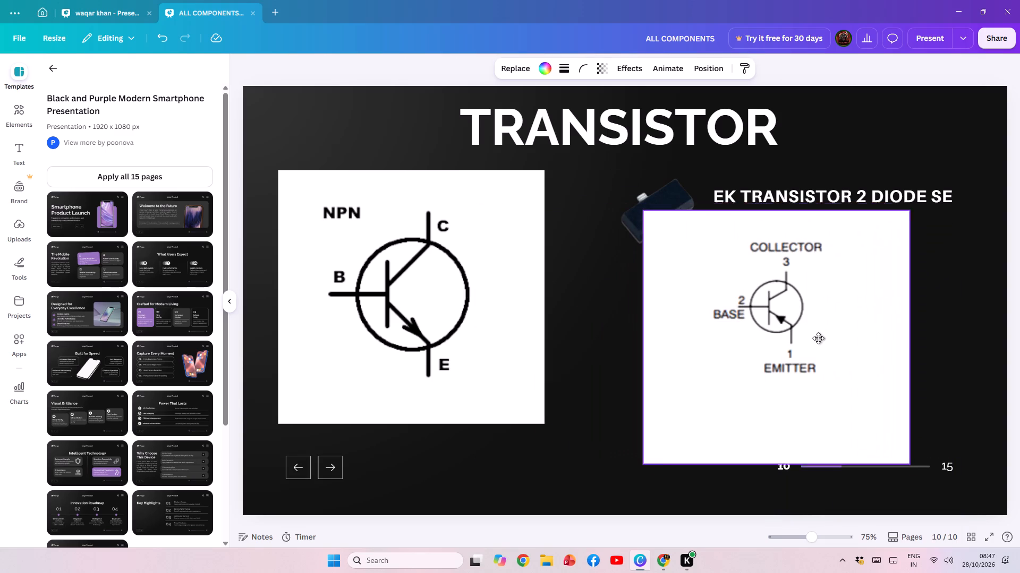
pyautogui.moveTo(818, 338); pyautogui.dragTo(820, 340)
pyautogui.moveTo(917, 470); pyautogui.dragTo(871, 398)
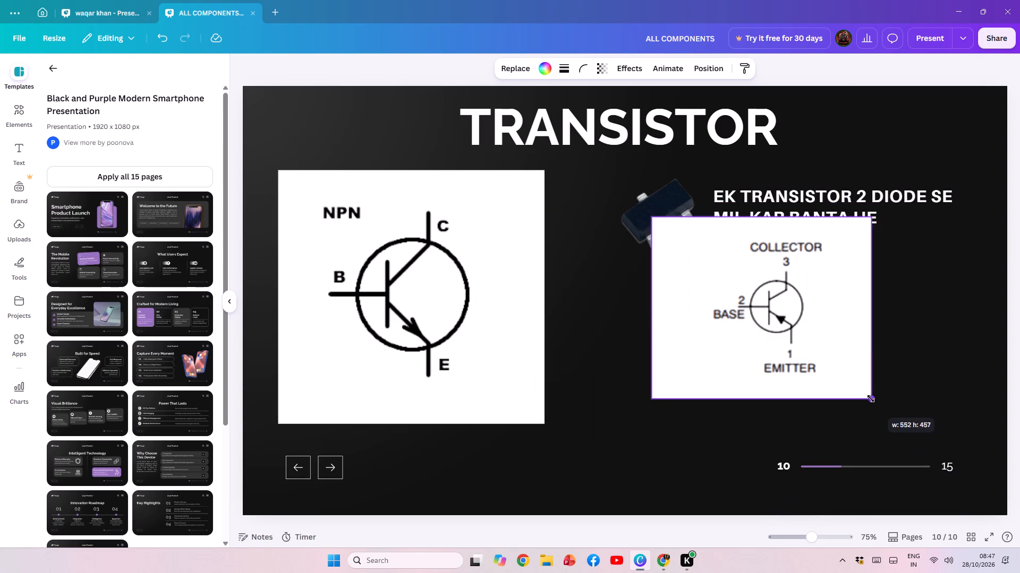
pyautogui.moveTo(871, 398); pyautogui.dragTo(823, 379)
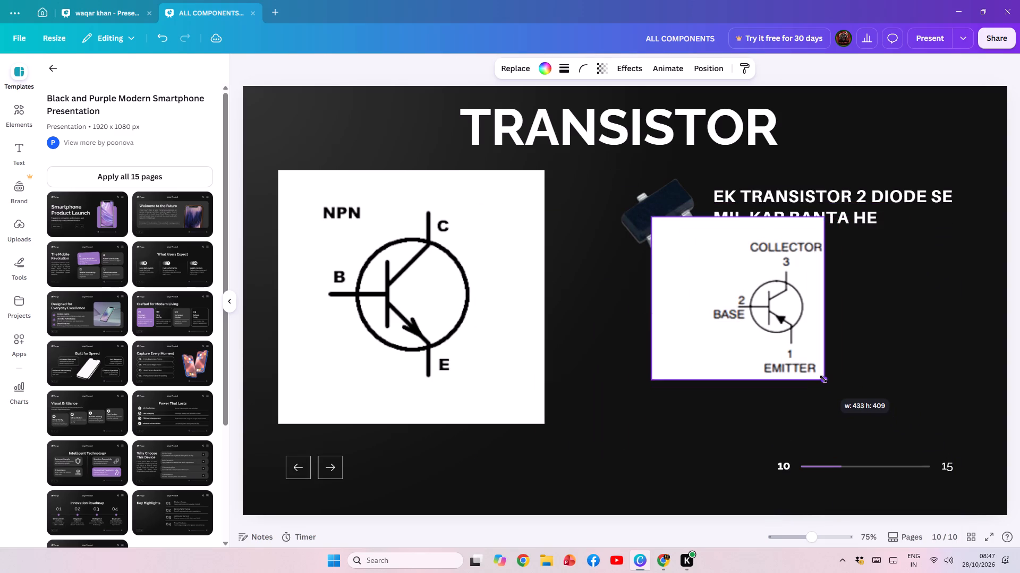
pyautogui.moveTo(823, 379); pyautogui.dragTo(825, 379)
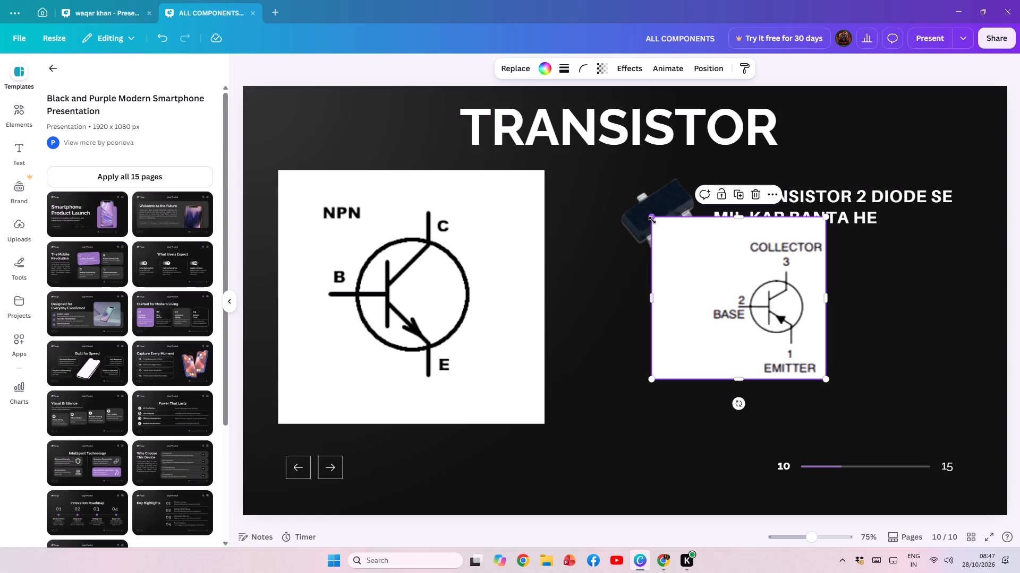
pyautogui.moveTo(652, 220); pyautogui.dragTo(705, 238)
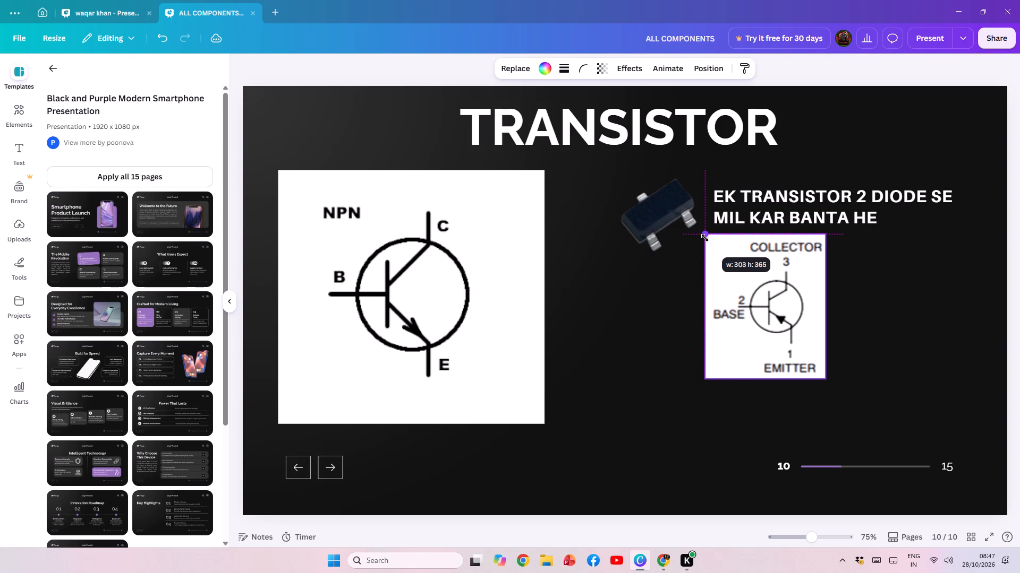
pyautogui.moveTo(705, 238); pyautogui.dragTo(707, 237)
# Scale down the collector-base-emitter symbol and its white panel together and centre them below the first description.
pyautogui.click(782, 309)
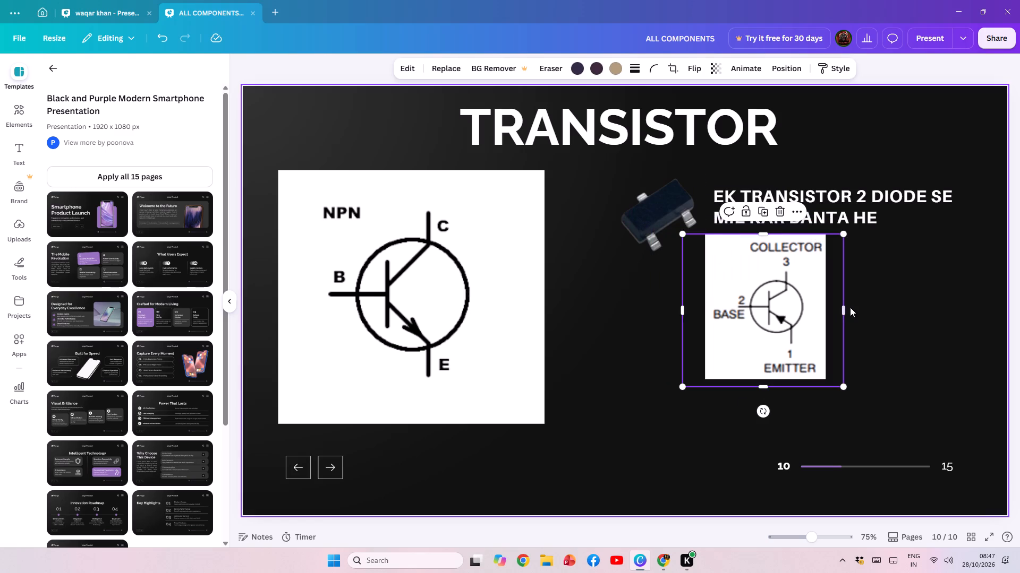
pyautogui.click(851, 310)
pyautogui.moveTo(860, 308); pyautogui.dragTo(734, 294)
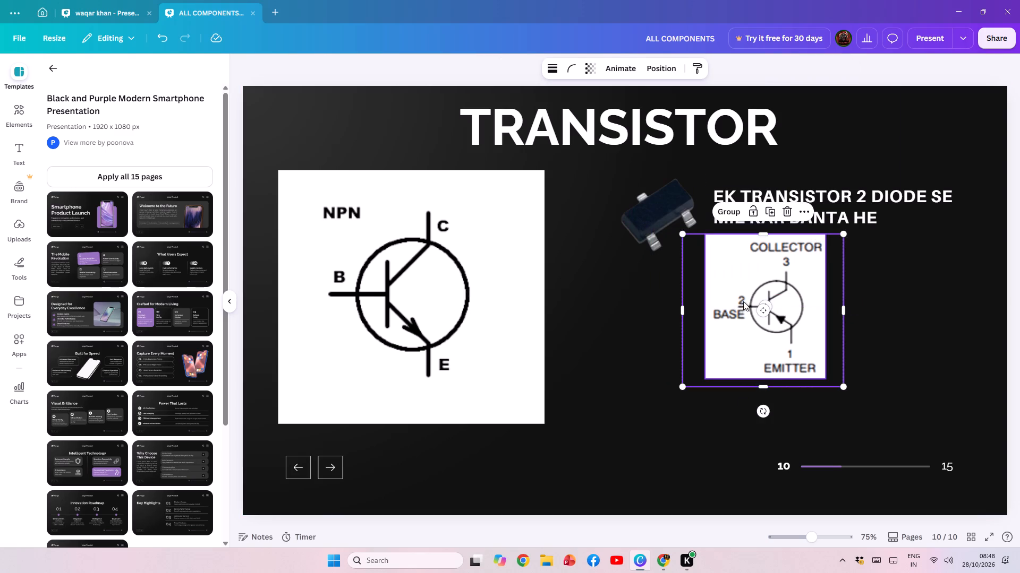
pyautogui.moveTo(743, 301); pyautogui.dragTo(804, 308)
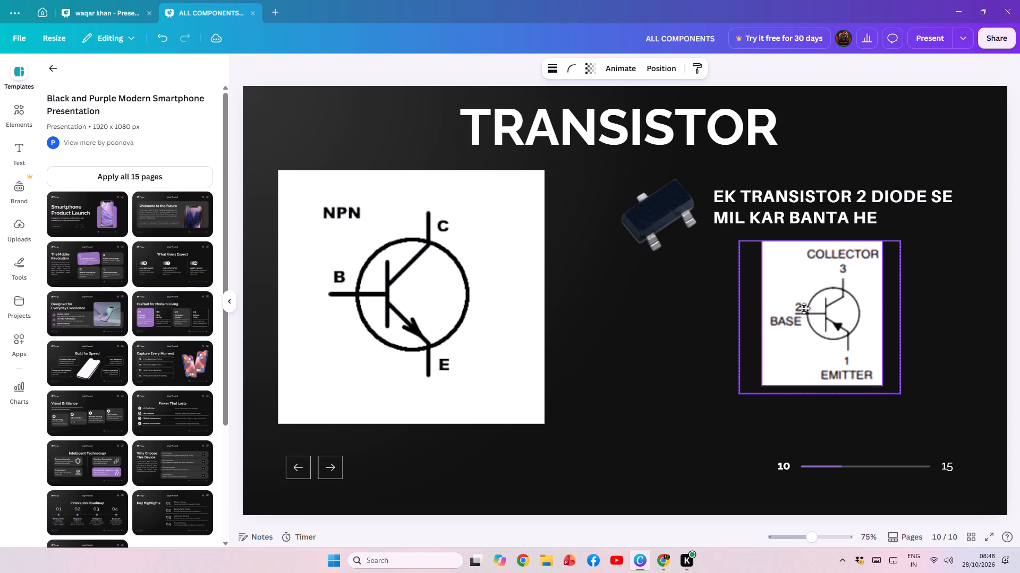
pyautogui.moveTo(804, 308); pyautogui.dragTo(817, 305)
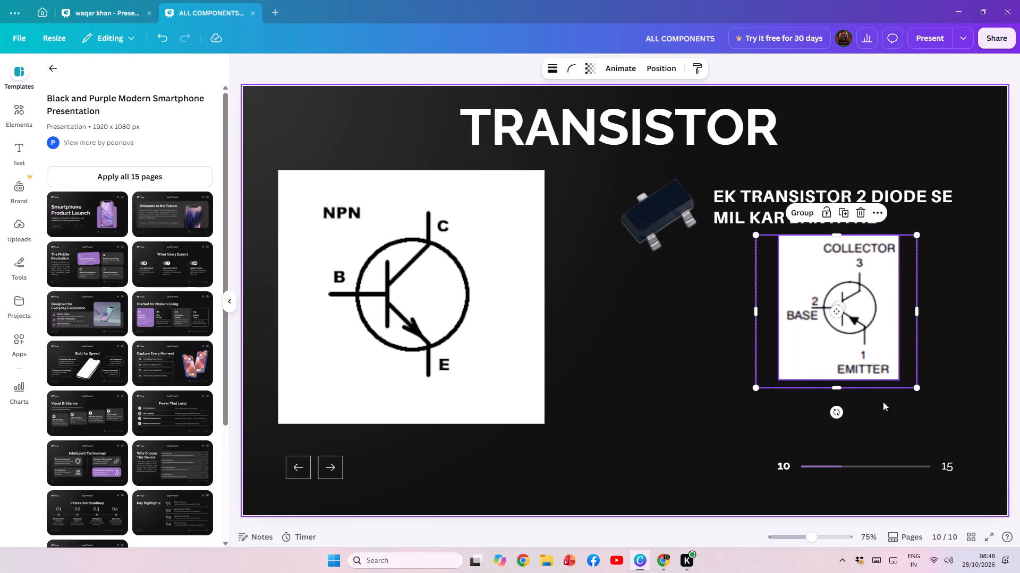
pyautogui.moveTo(916, 389); pyautogui.dragTo(902, 382)
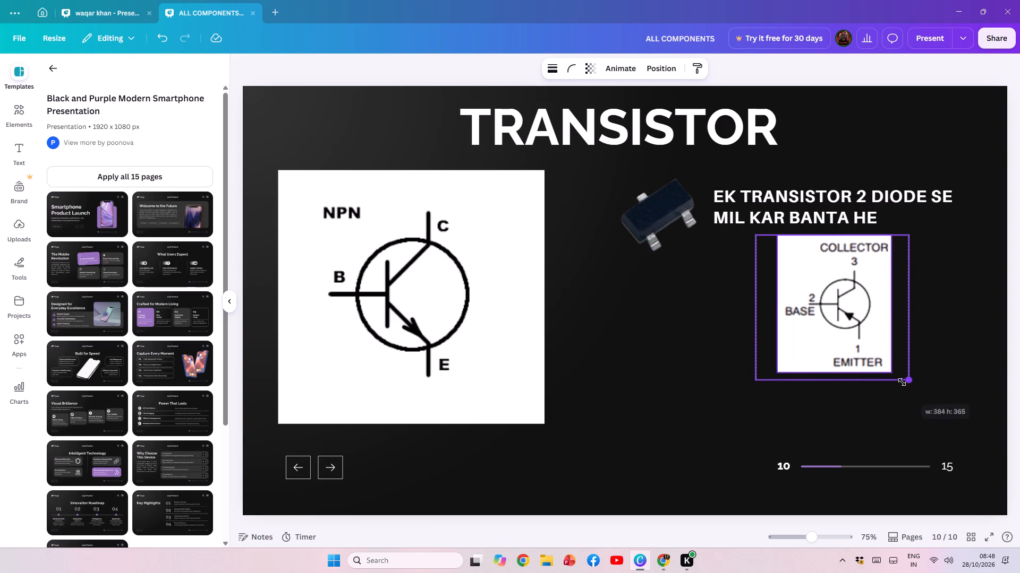
pyautogui.moveTo(902, 382); pyautogui.dragTo(878, 363)
pyautogui.moveTo(840, 324); pyautogui.dragTo(820, 327)
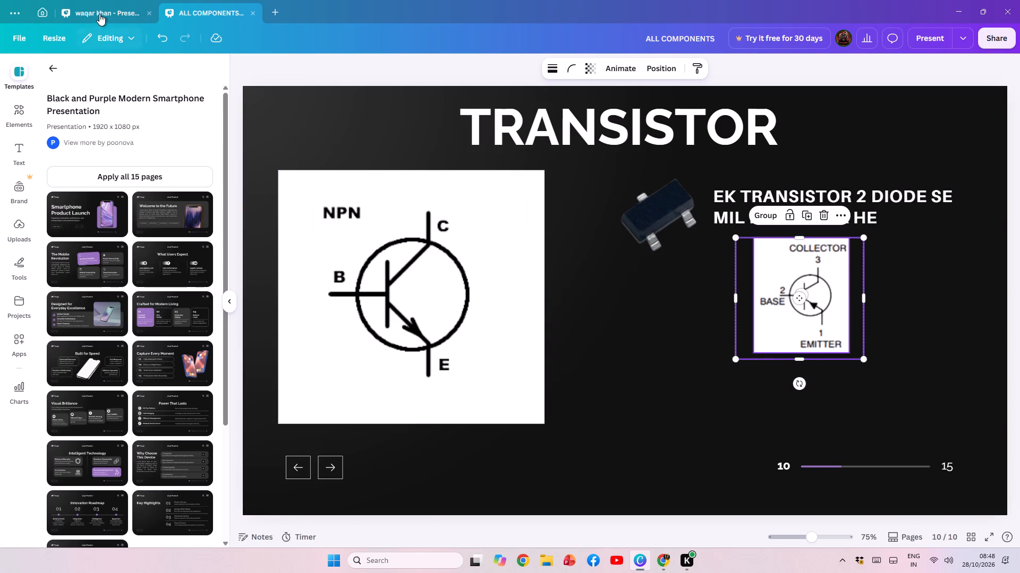
# Copy the BT3904 chip picture with its blue panel from the earlier presentation and paste it onto the TRANSISTOR slide in ALL COMPONENTS.
pyautogui.click(99, 12)
pyautogui.click(545, 386)
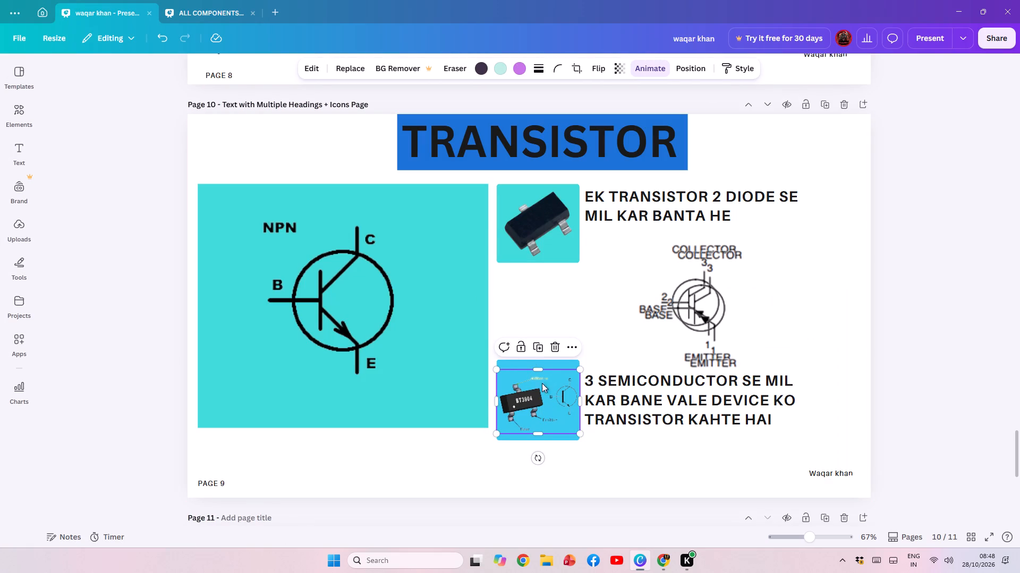
pyautogui.click(516, 314)
pyautogui.moveTo(522, 341); pyautogui.dragTo(582, 437)
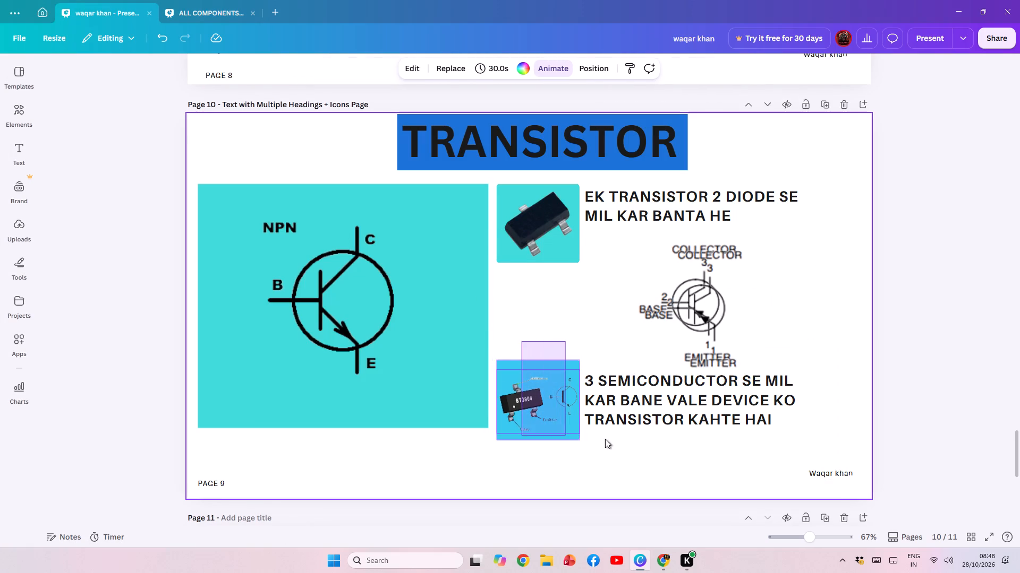
pyautogui.moveTo(631, 441); pyautogui.dragTo(650, 442)
pyautogui.hotkey('ctrl', 'c')
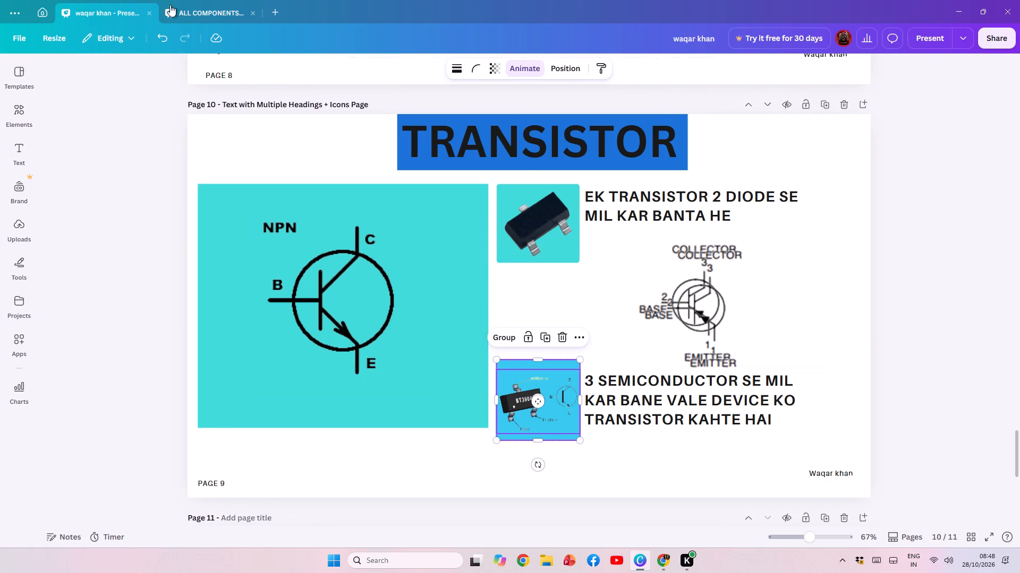
pyautogui.click(203, 13)
pyautogui.hotkey('ctrl', 'v')
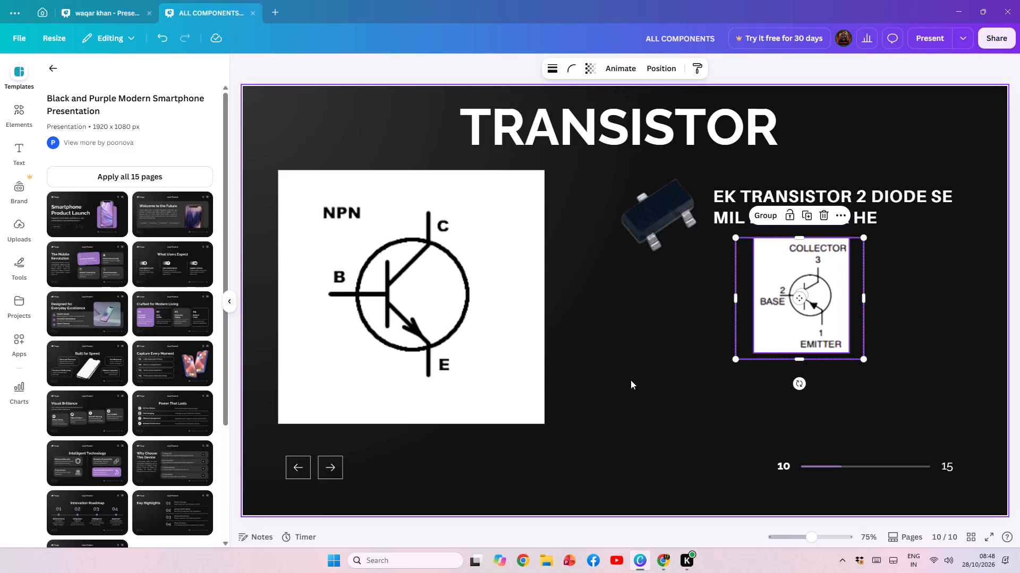
pyautogui.click(652, 421)
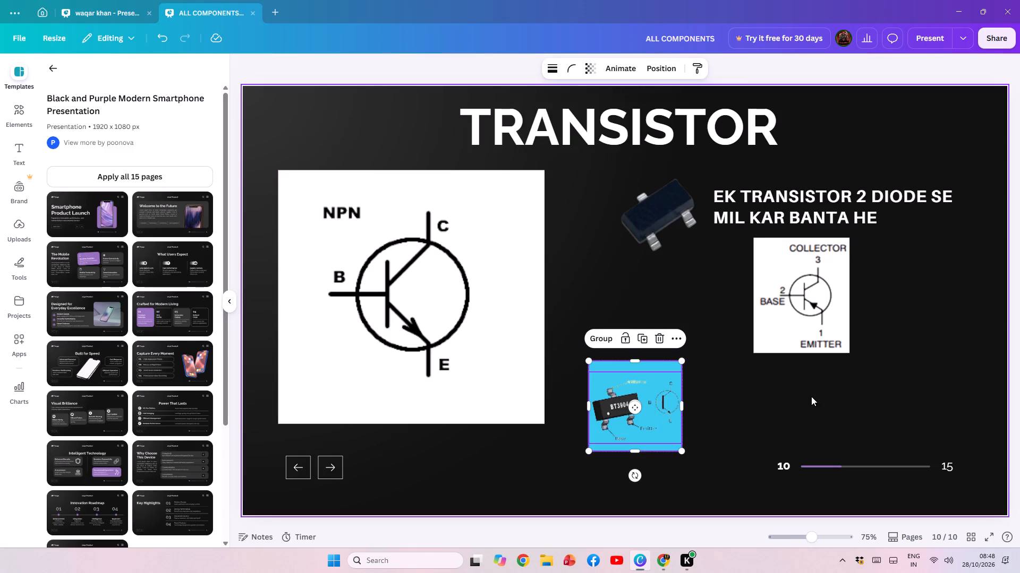
# Recolour the blue panel behind the BT3904 chip picture white.
pyautogui.click(811, 396)
pyautogui.click(662, 365)
pyautogui.click(545, 73)
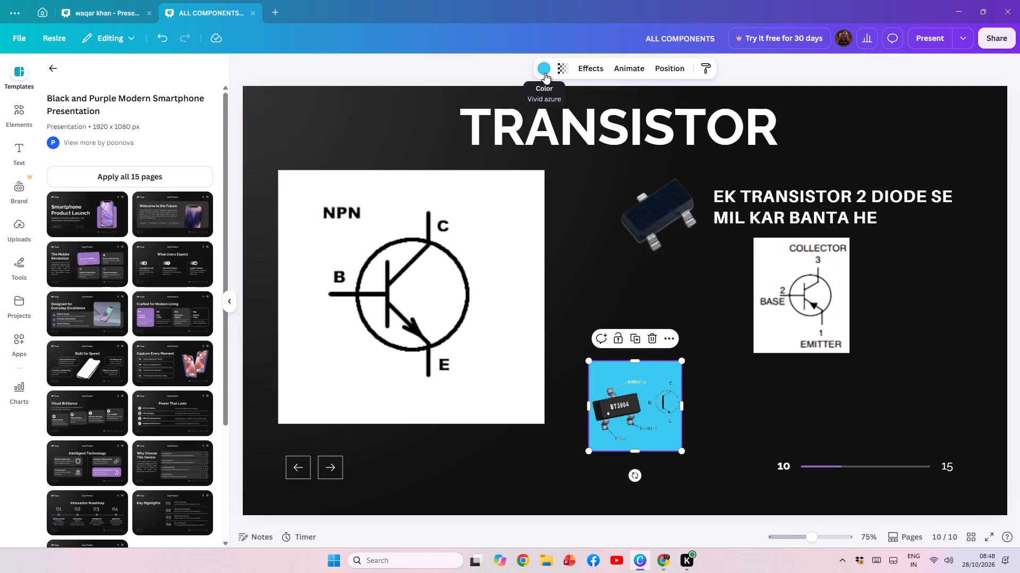
pyautogui.click(149, 152)
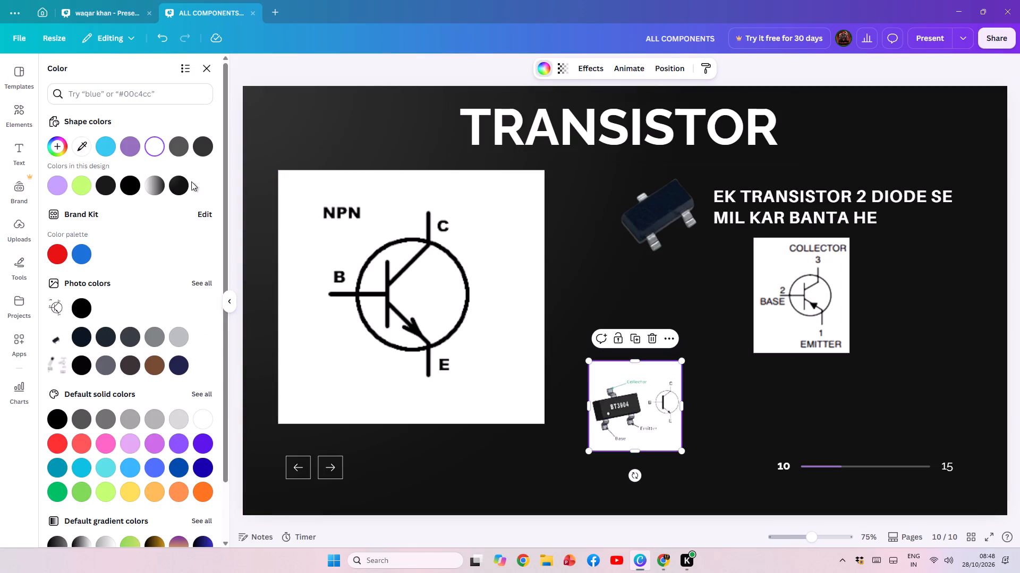
# Move the BT3904 chip picture and its panel together slightly right and down, aligned beneath the upper chip picture.
pyautogui.click(711, 410)
pyautogui.moveTo(709, 410); pyautogui.dragTo(671, 405)
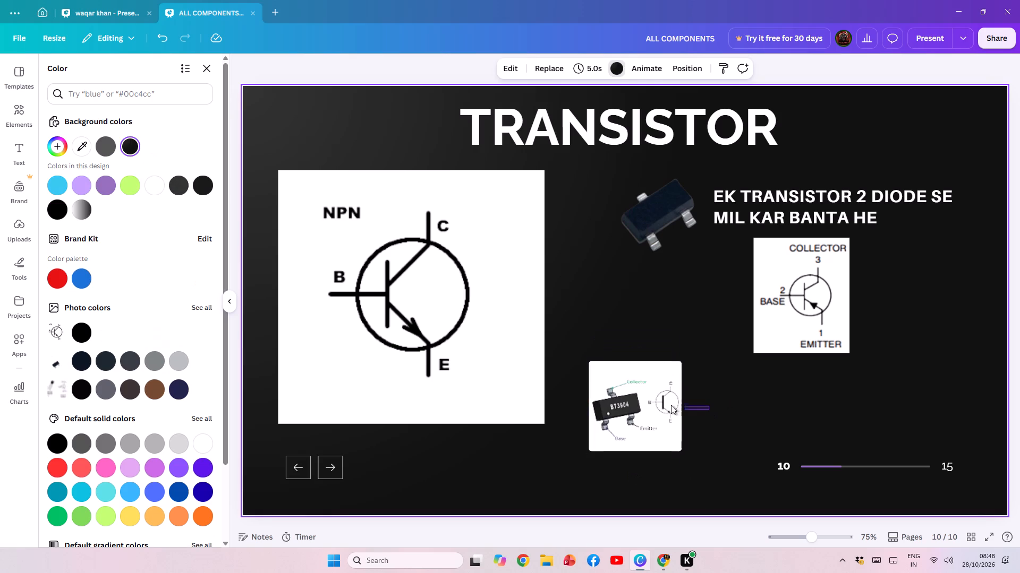
pyautogui.moveTo(671, 405); pyautogui.dragTo(594, 361)
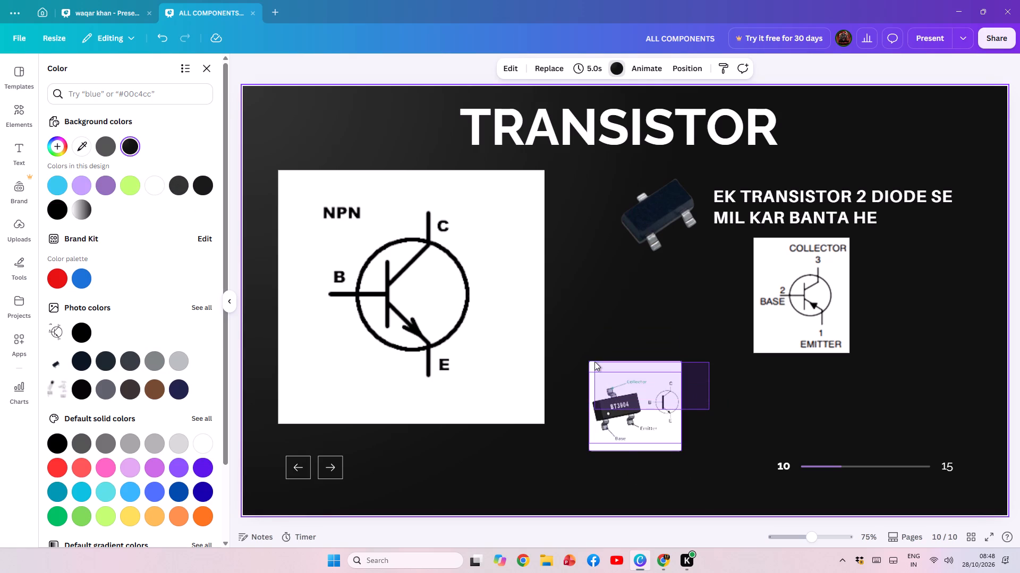
pyautogui.moveTo(594, 361); pyautogui.dragTo(593, 356)
pyautogui.moveTo(620, 394); pyautogui.dragTo(656, 398)
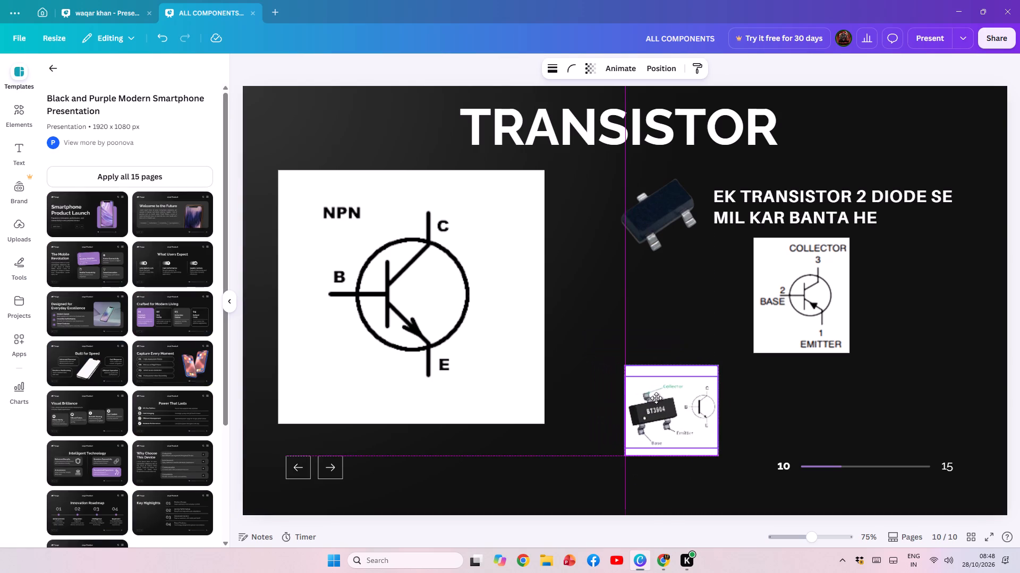
pyautogui.moveTo(656, 398); pyautogui.dragTo(657, 406)
# Delete the progress bar and the page numbers 10 and 15 from the bottom of the TRANSISTOR slide.
pyautogui.moveTo(869, 439); pyautogui.dragTo(942, 468)
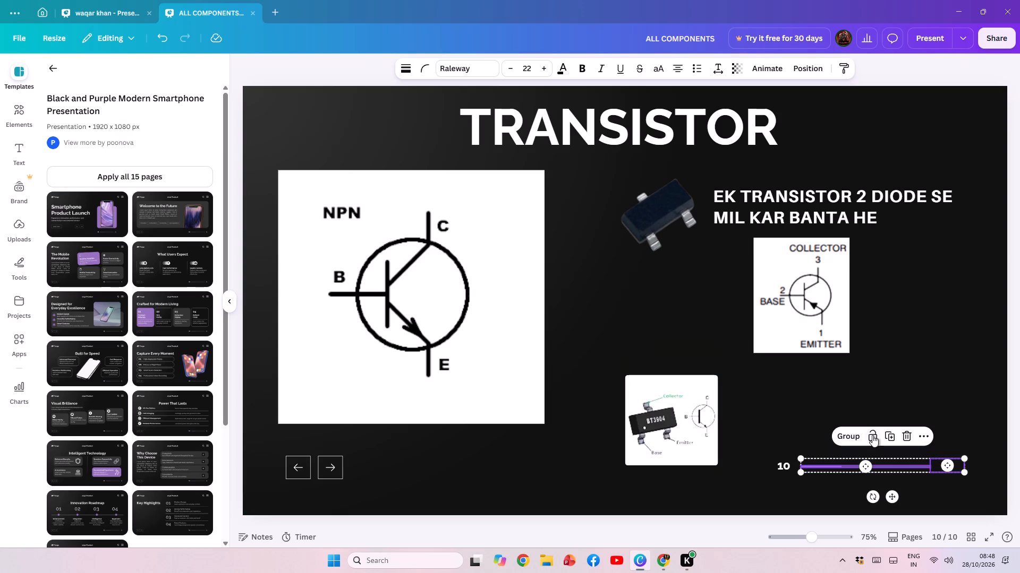
pyautogui.click(905, 433)
pyautogui.click(786, 464)
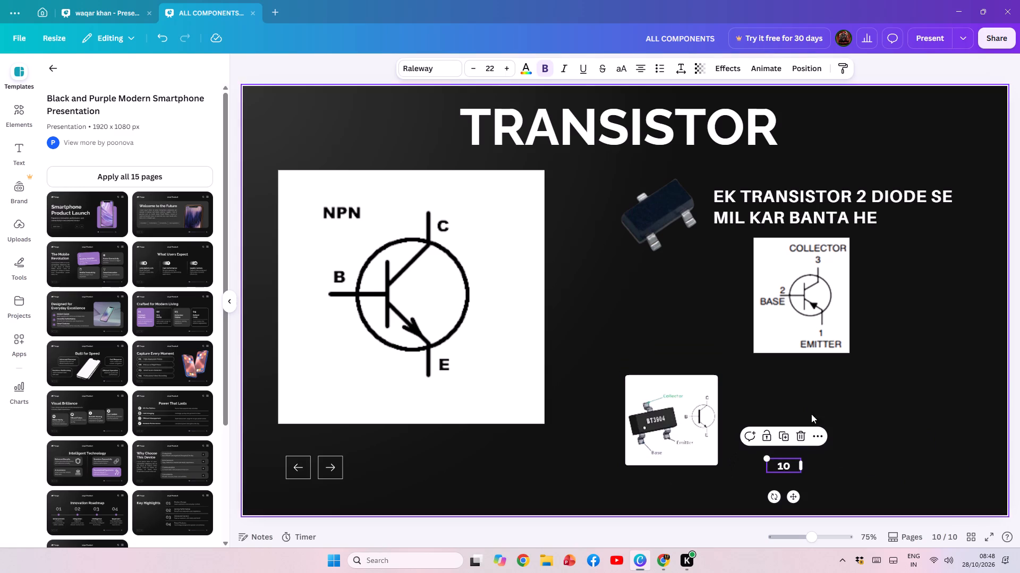
pyautogui.click(802, 435)
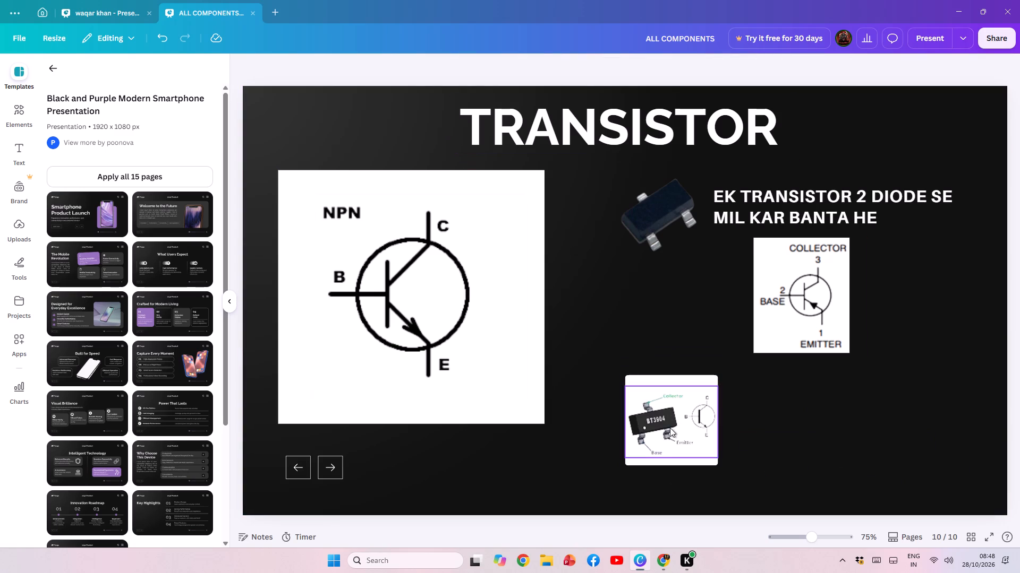
# Copy the text "3 SEMICONDUCTOR SE MIL KAR BANE VALE DEVICE KO TRANSISTOR KAHTE HAI" from the earlier presentation onto the TRANSISTOR slide.
pyautogui.click(95, 10)
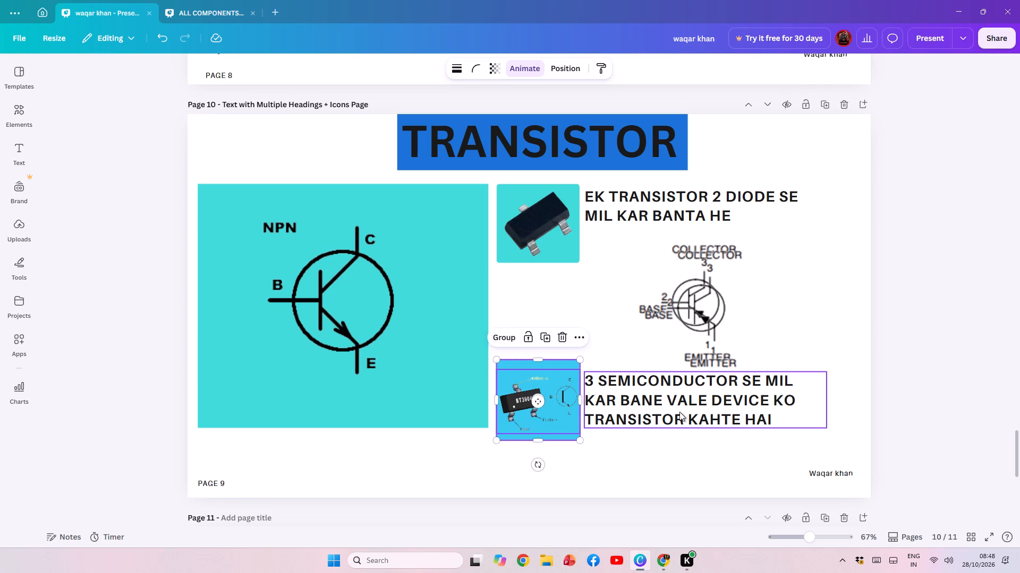
pyautogui.doubleClick(679, 412)
pyautogui.doubleClick(679, 412)
pyautogui.doubleClick(679, 412)
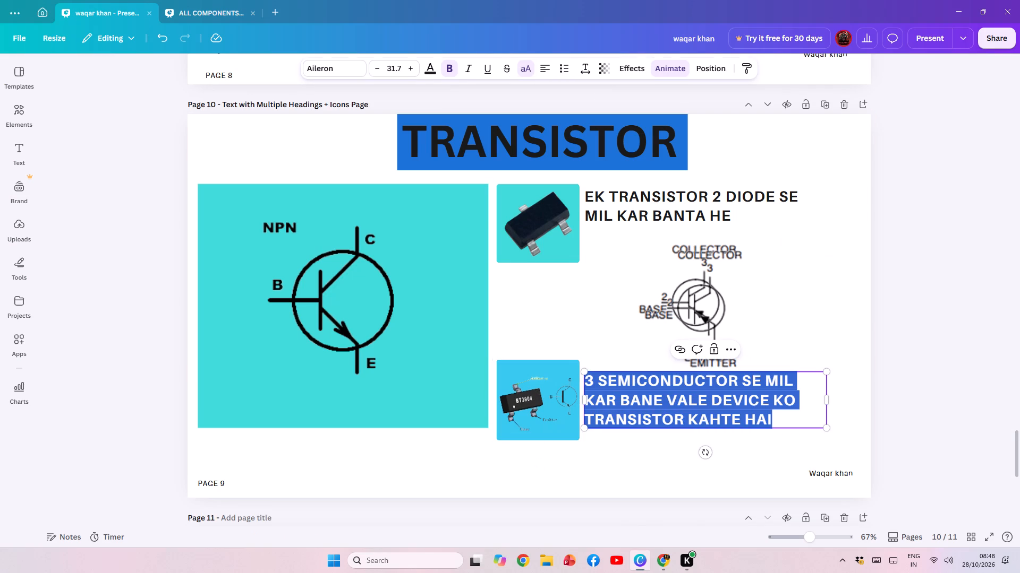
pyautogui.hotkey('ctrl', 'c')
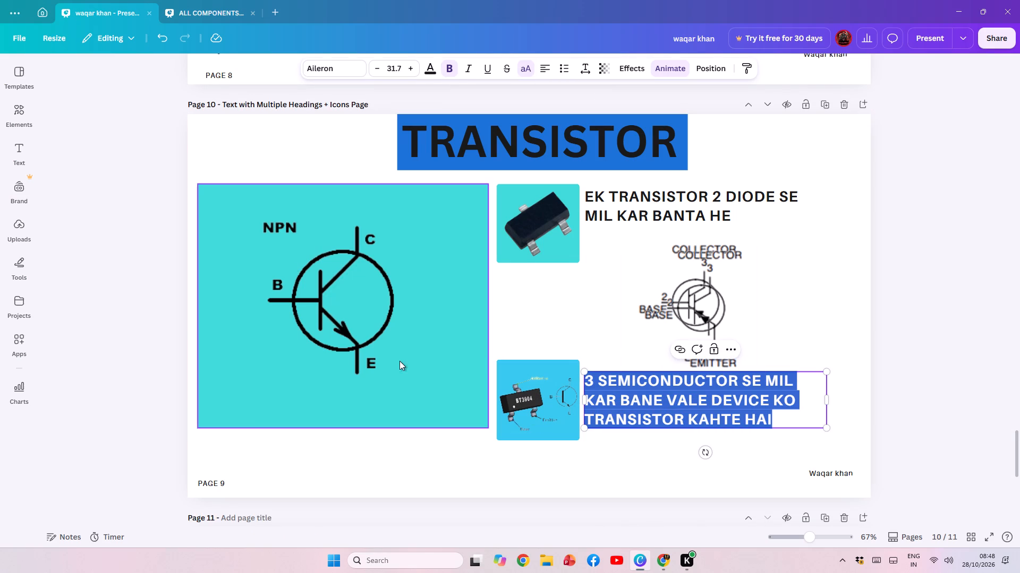
pyautogui.click(198, 8)
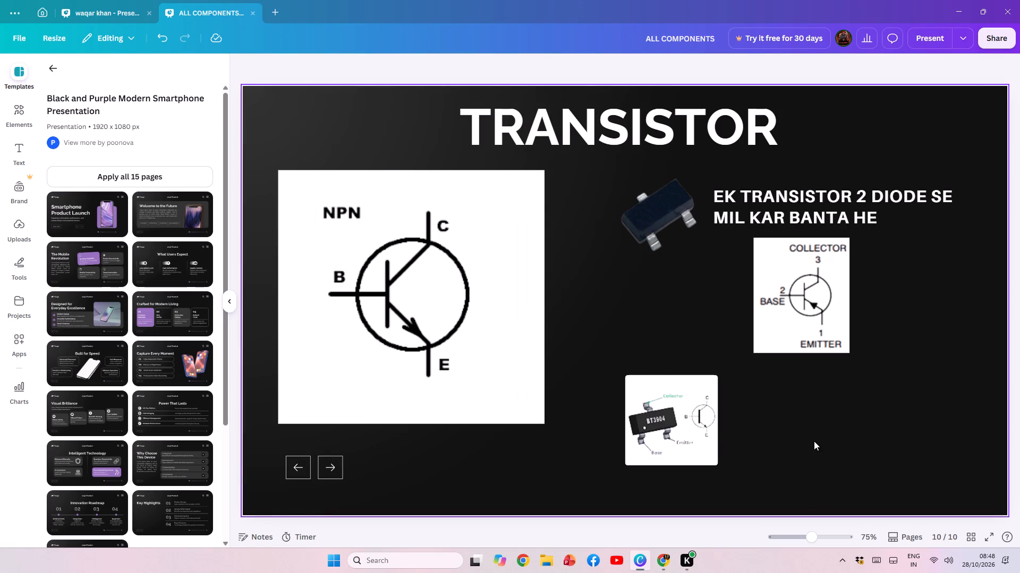
pyautogui.hotkey('ctrl', 'v')
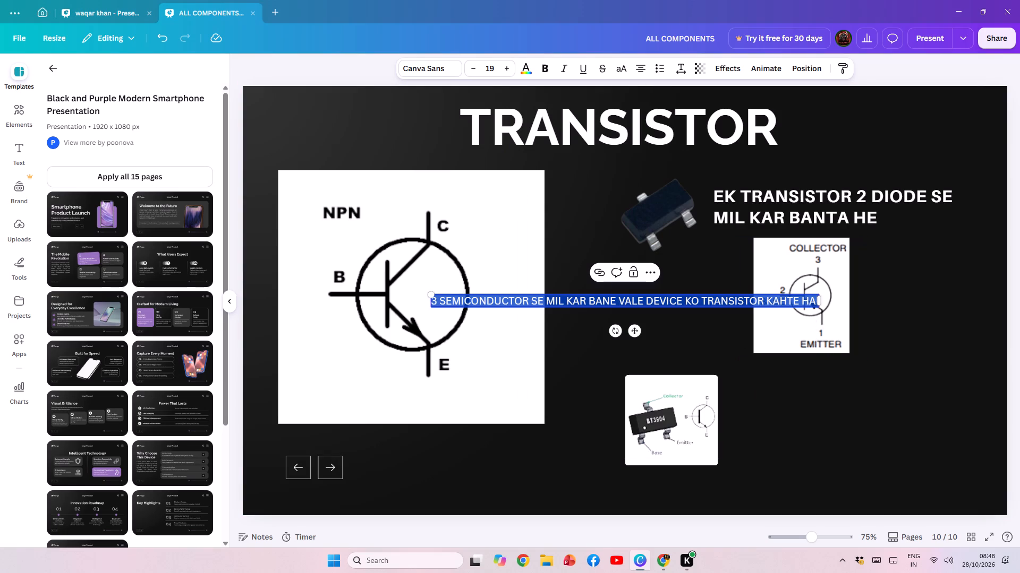
# Wrap the pasted description onto two lines, enlarge it to size 27.5 and move it beside the BT3904 chip picture.
pyautogui.moveTo(820, 299); pyautogui.dragTo(702, 298)
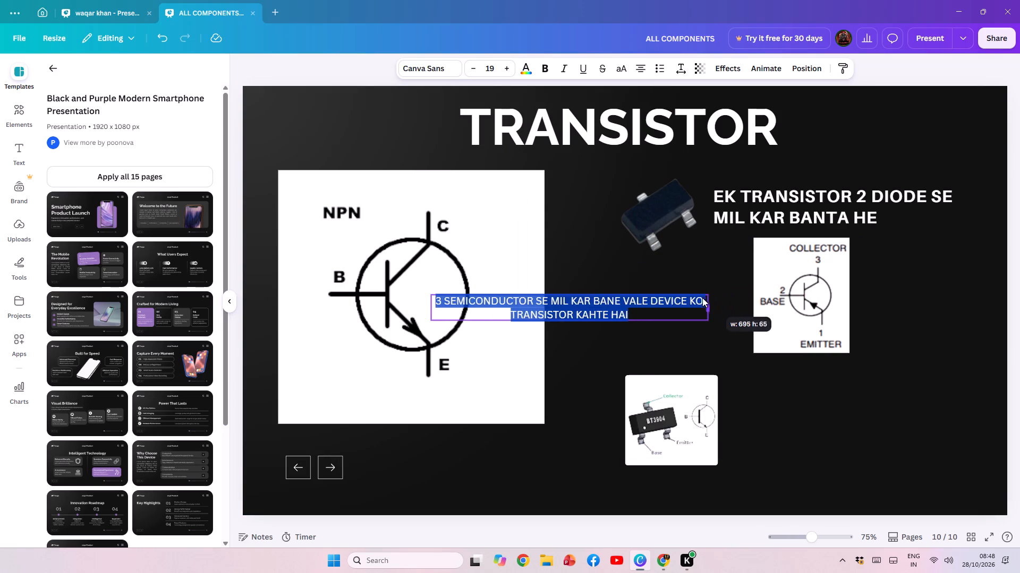
pyautogui.moveTo(702, 298); pyautogui.dragTo(648, 298)
pyautogui.moveTo(646, 318); pyautogui.dragTo(723, 381)
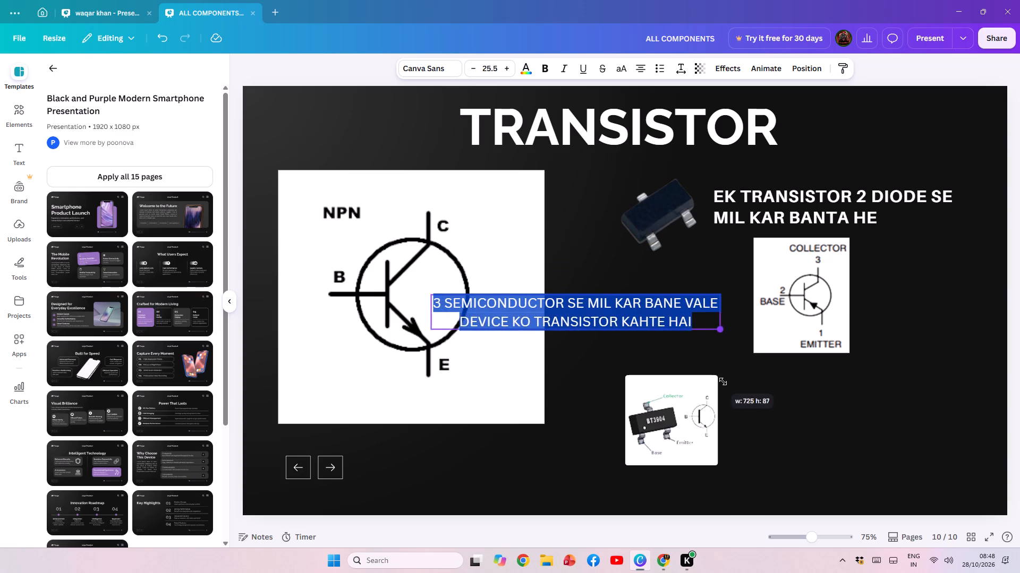
pyautogui.moveTo(723, 381); pyautogui.dragTo(735, 389)
pyautogui.click(623, 365)
pyautogui.moveTo(627, 320); pyautogui.dragTo(889, 436)
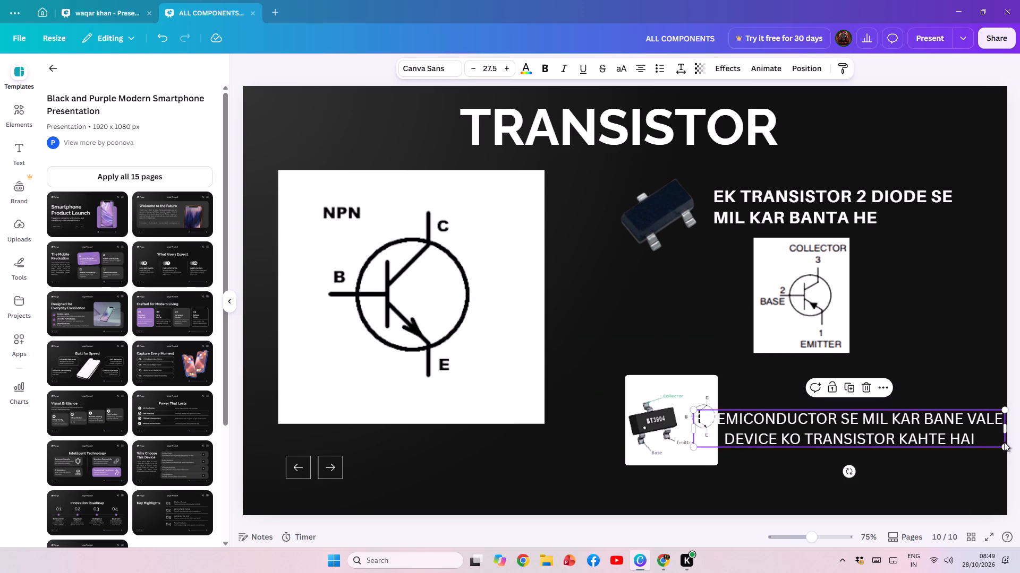
# Resize the semiconductor description to size 28 over three lines, make it bold and position it beside the BT3904 chip picture.
pyautogui.click(1004, 445)
pyautogui.moveTo(1004, 448); pyautogui.dragTo(960, 434)
pyautogui.moveTo(849, 420); pyautogui.dragTo(863, 420)
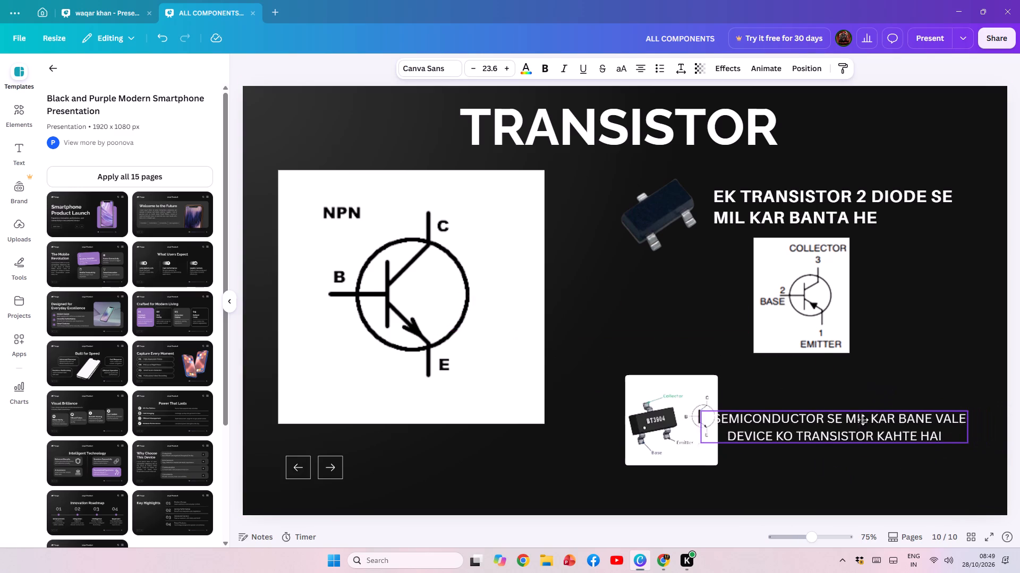
pyautogui.moveTo(863, 420); pyautogui.dragTo(879, 407)
pyautogui.moveTo(992, 413); pyautogui.dragTo(968, 406)
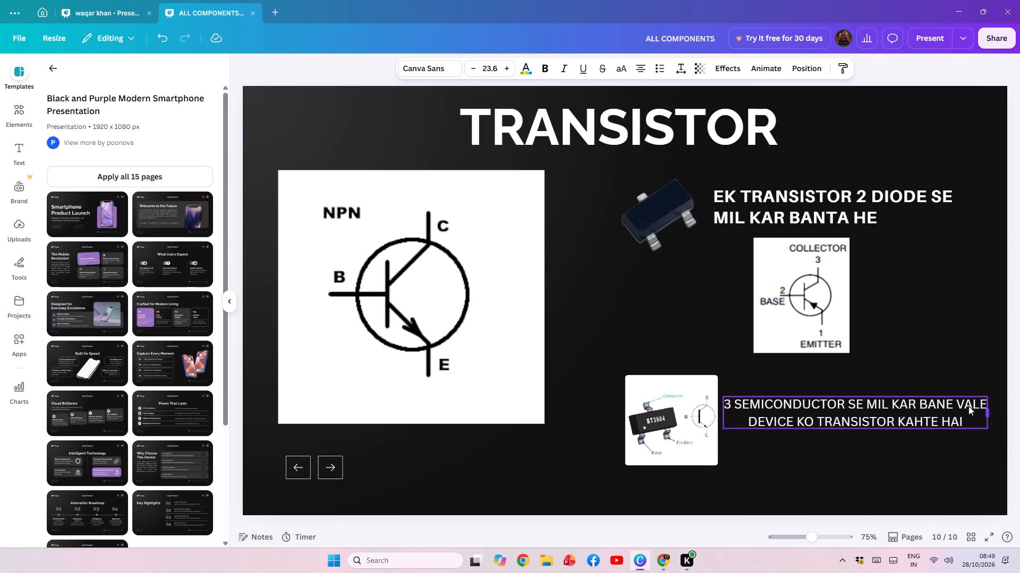
pyautogui.moveTo(968, 406); pyautogui.dragTo(957, 402)
pyautogui.moveTo(955, 443); pyautogui.dragTo(991, 488)
pyautogui.moveTo(884, 427); pyautogui.dragTo(886, 418)
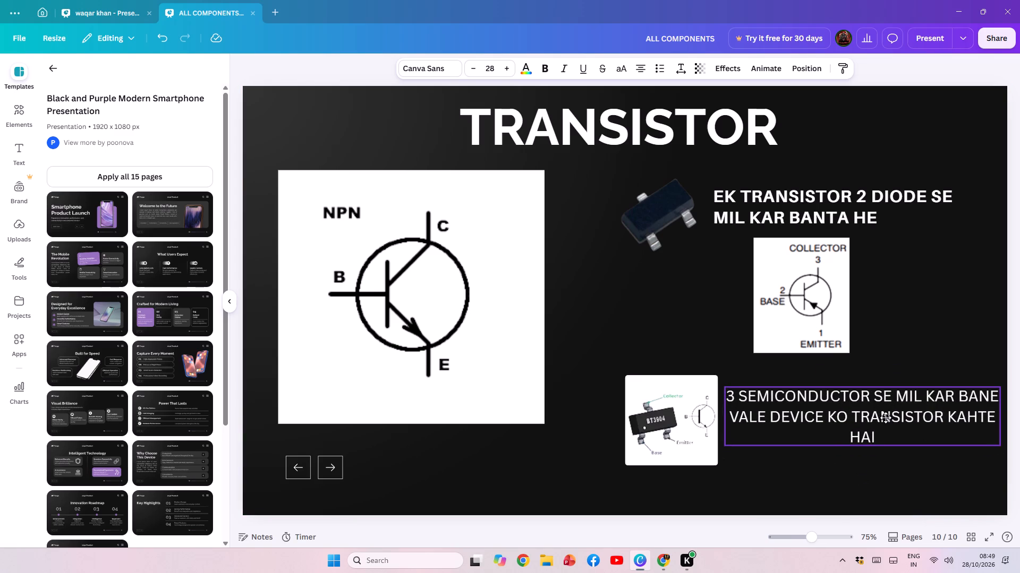
pyautogui.moveTo(886, 418); pyautogui.dragTo(885, 418)
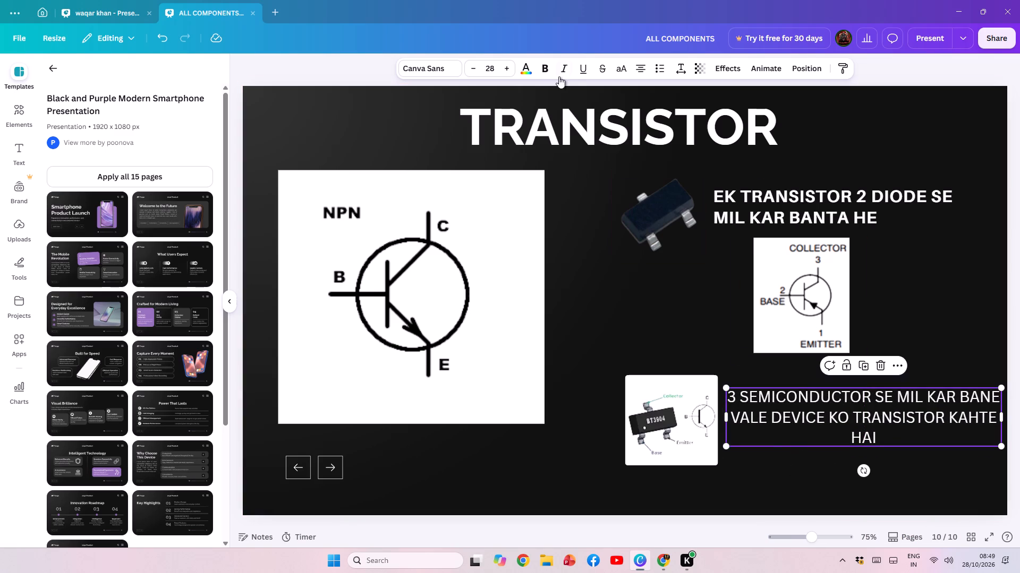
pyautogui.click(549, 73)
pyautogui.click(868, 423)
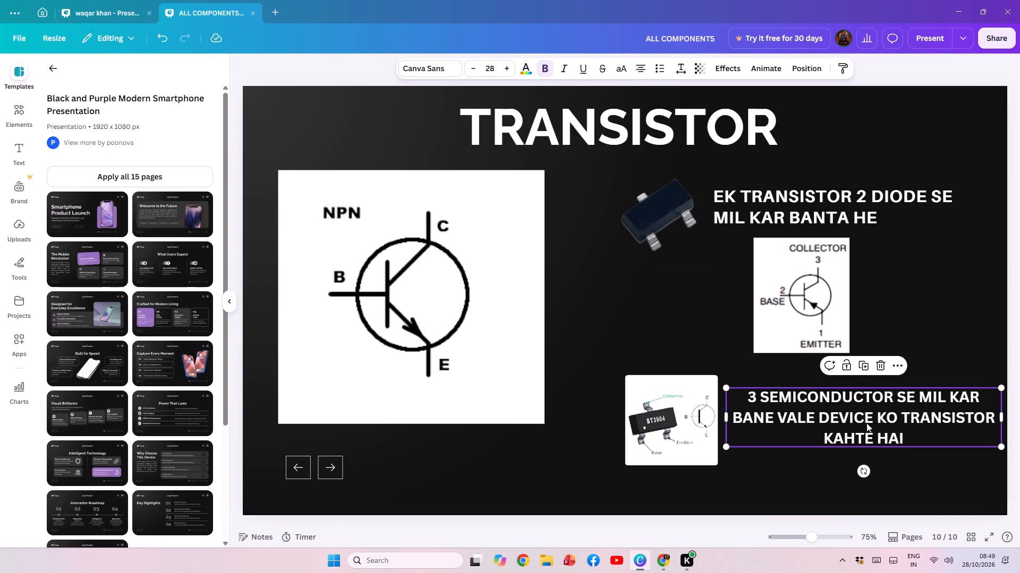
pyautogui.moveTo(821, 414); pyautogui.dragTo(821, 421)
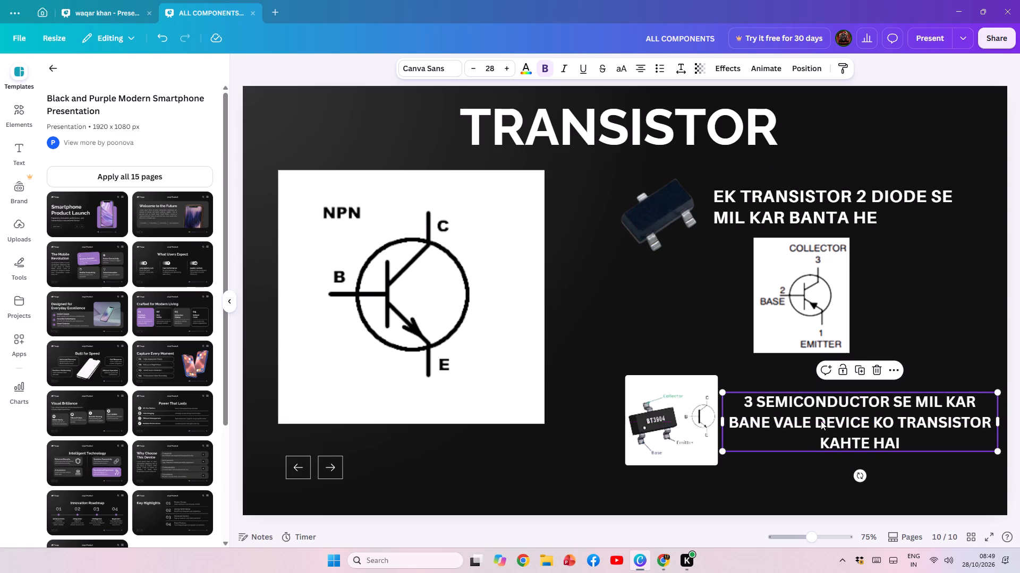
# Duplicate the BT3904 picture's white panel, move the copy over the upper chip picture and send it backward behind that picture.
pyautogui.click(683, 385)
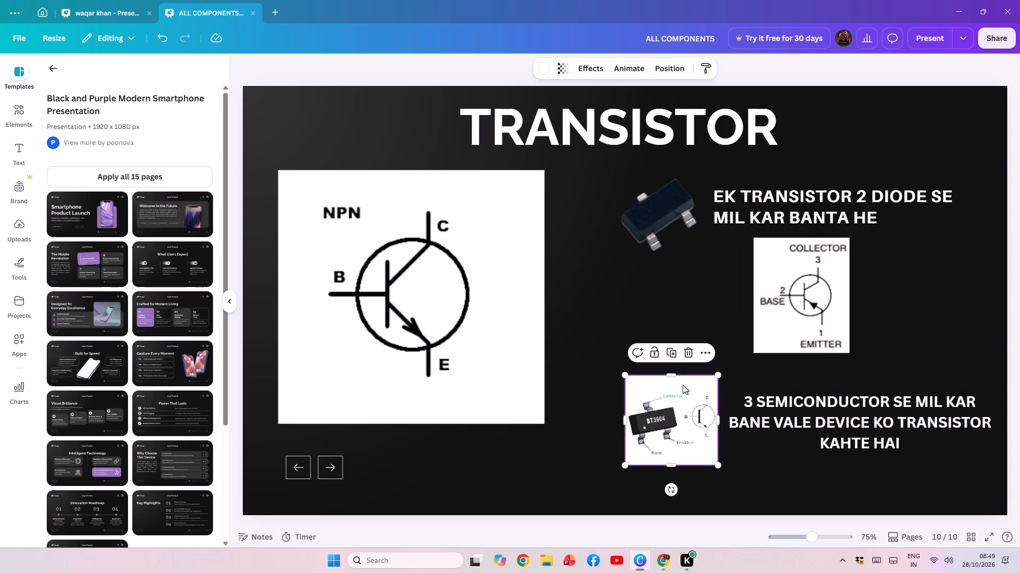
pyautogui.click(670, 358)
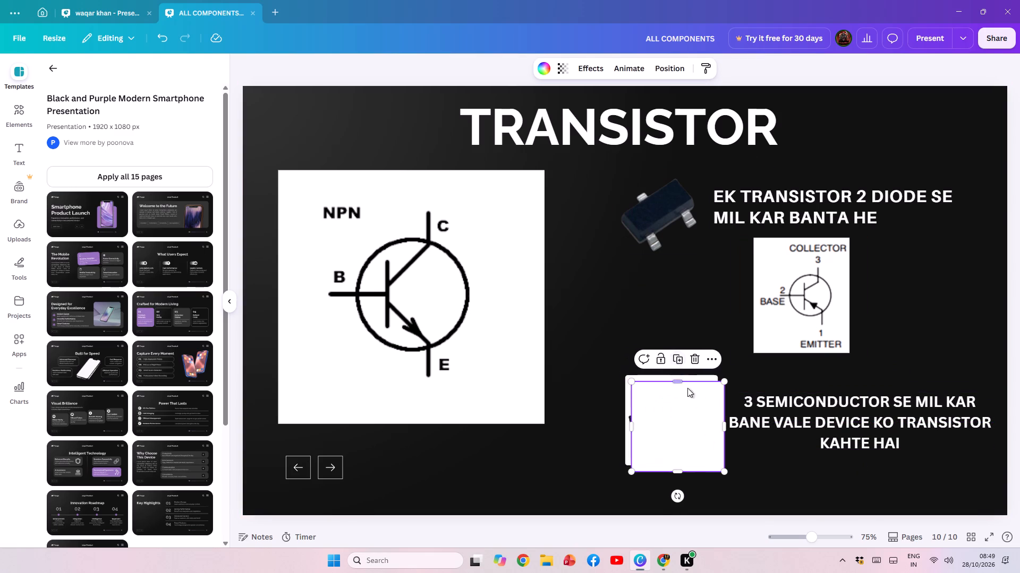
pyautogui.moveTo(681, 406); pyautogui.dragTo(666, 199)
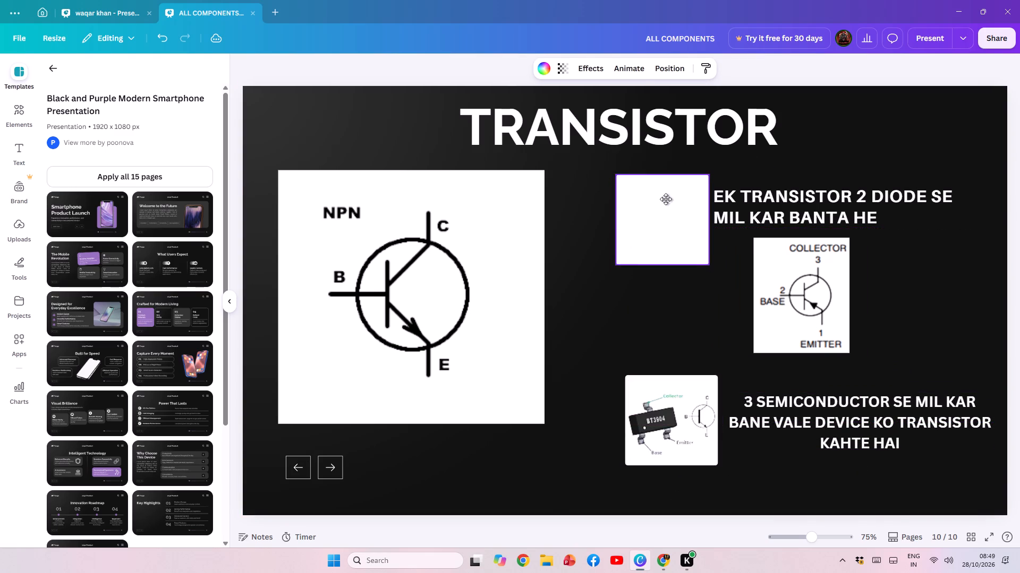
pyautogui.moveTo(666, 199); pyautogui.dragTo(666, 197)
pyautogui.click(691, 151)
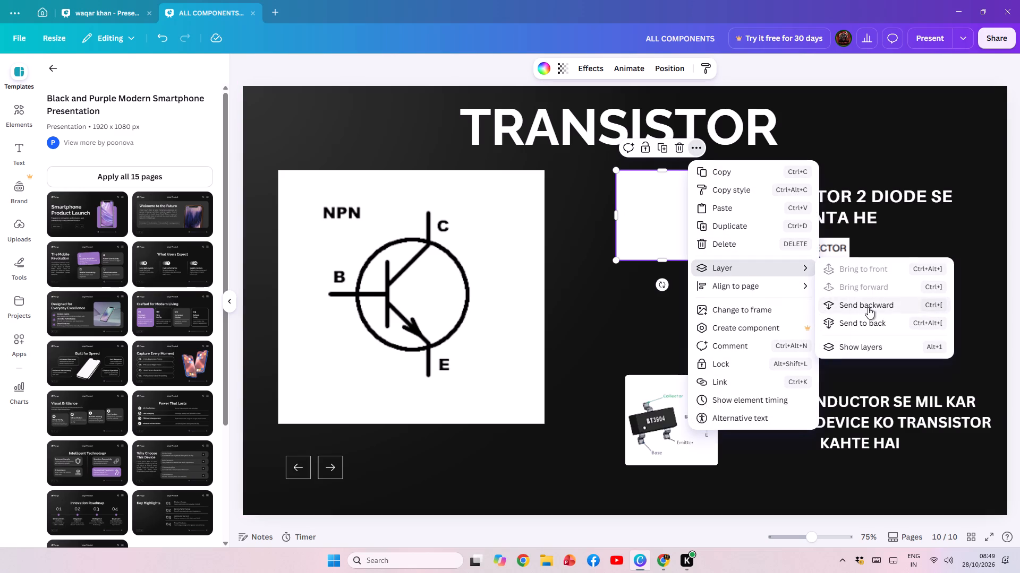
pyautogui.click(868, 307)
pyautogui.click(868, 307)
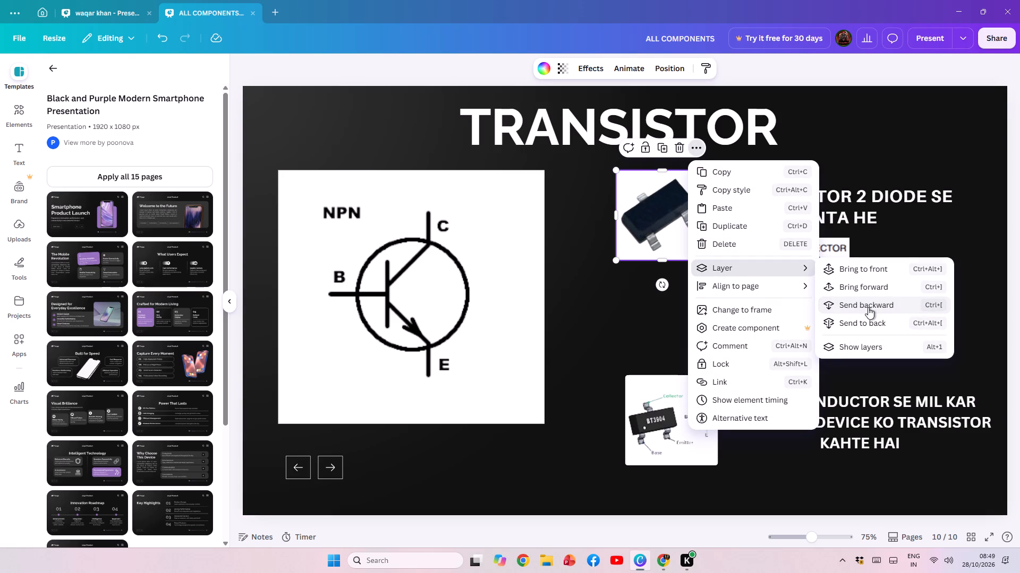
pyautogui.click(548, 349)
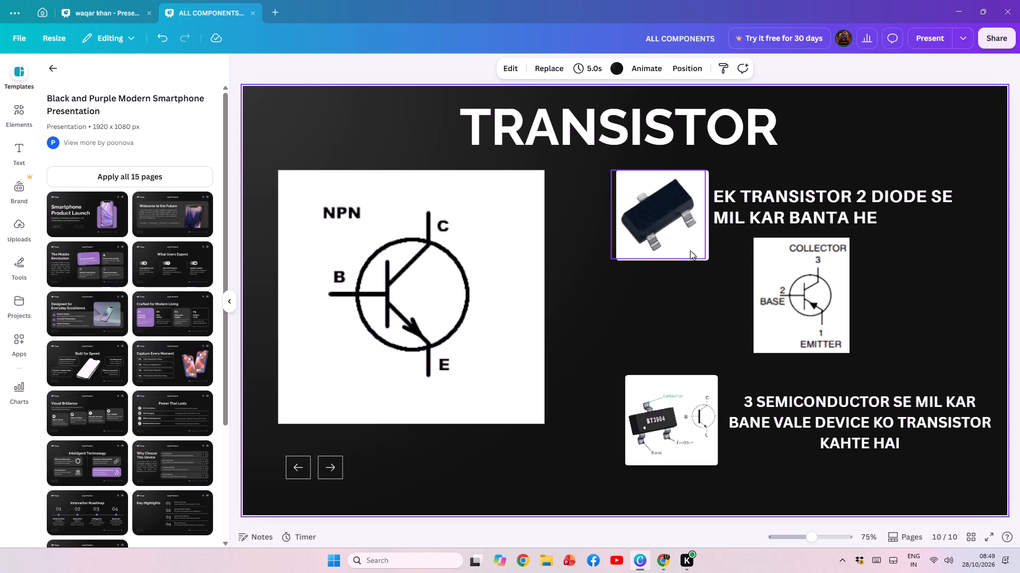
# Nudge the white panel behind the upper chip picture slightly left and up.
pyautogui.click(706, 256)
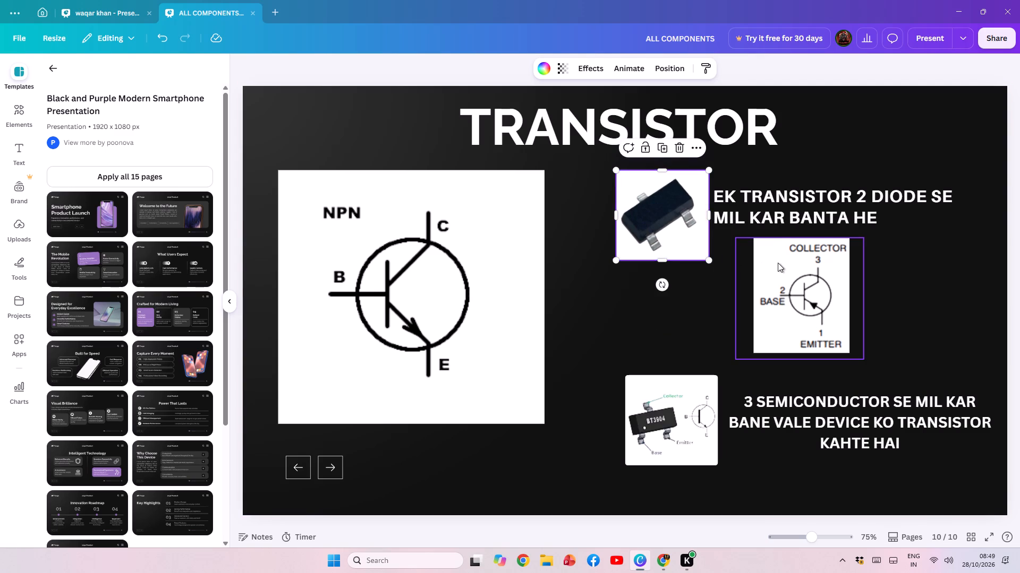
pyautogui.press('Left')
pyautogui.press('Left')
pyautogui.press('Left')
pyautogui.press('Left')
pyautogui.press('Up')
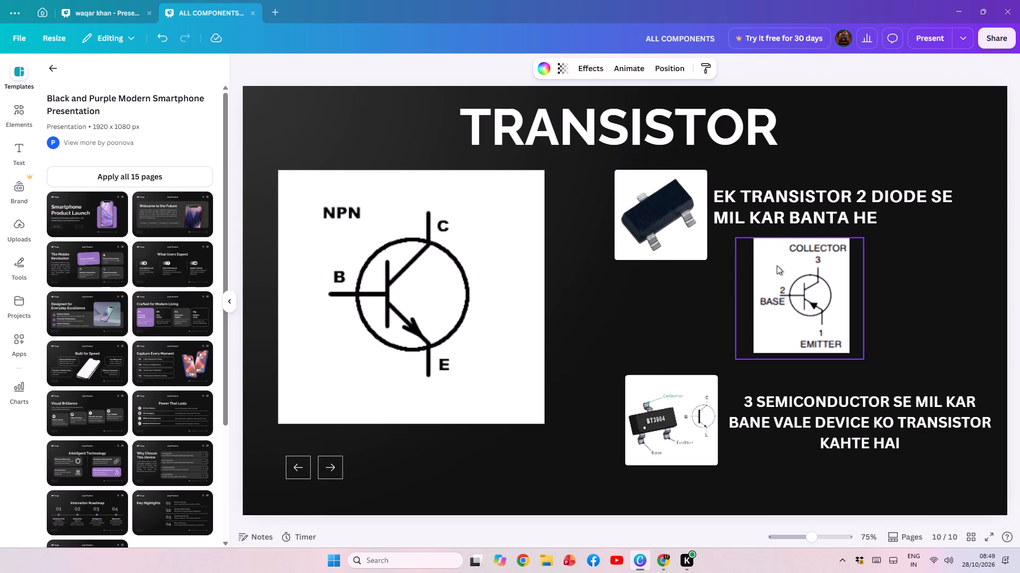
pyautogui.click(644, 324)
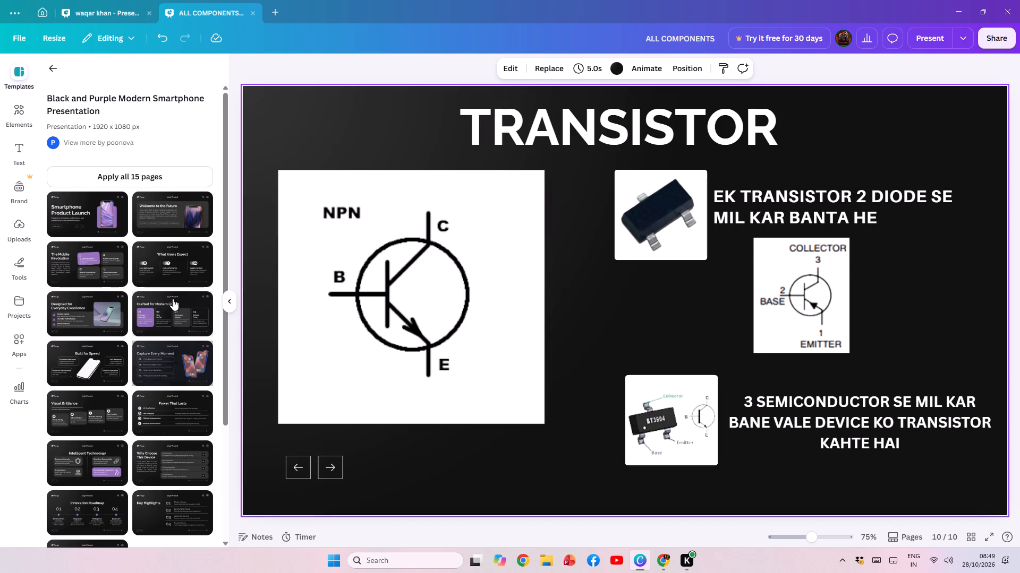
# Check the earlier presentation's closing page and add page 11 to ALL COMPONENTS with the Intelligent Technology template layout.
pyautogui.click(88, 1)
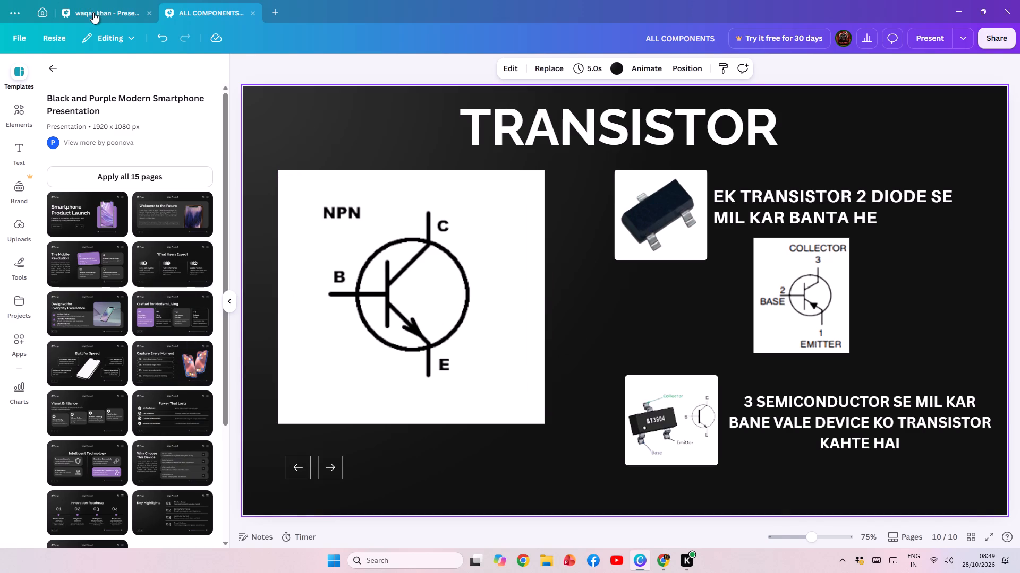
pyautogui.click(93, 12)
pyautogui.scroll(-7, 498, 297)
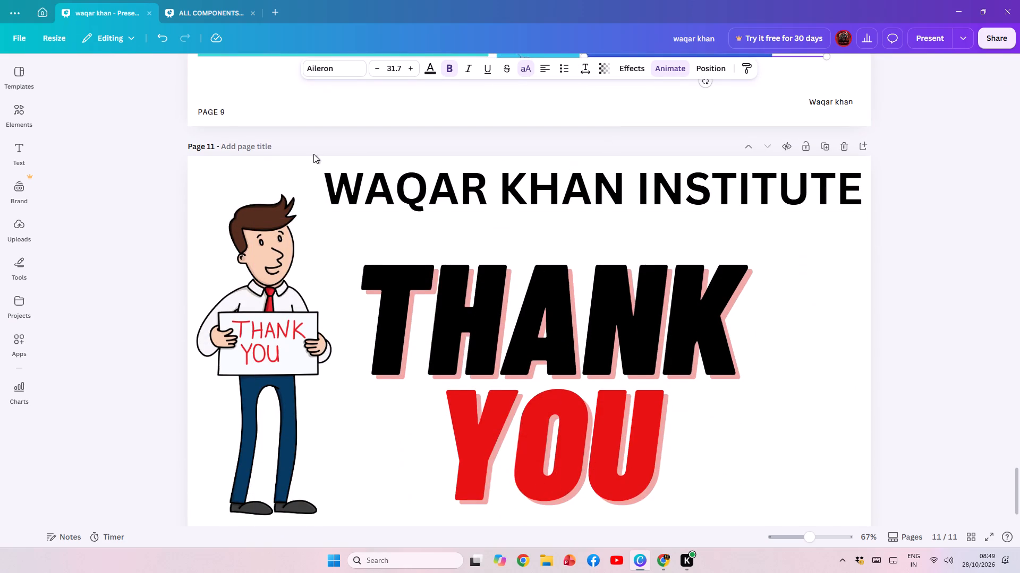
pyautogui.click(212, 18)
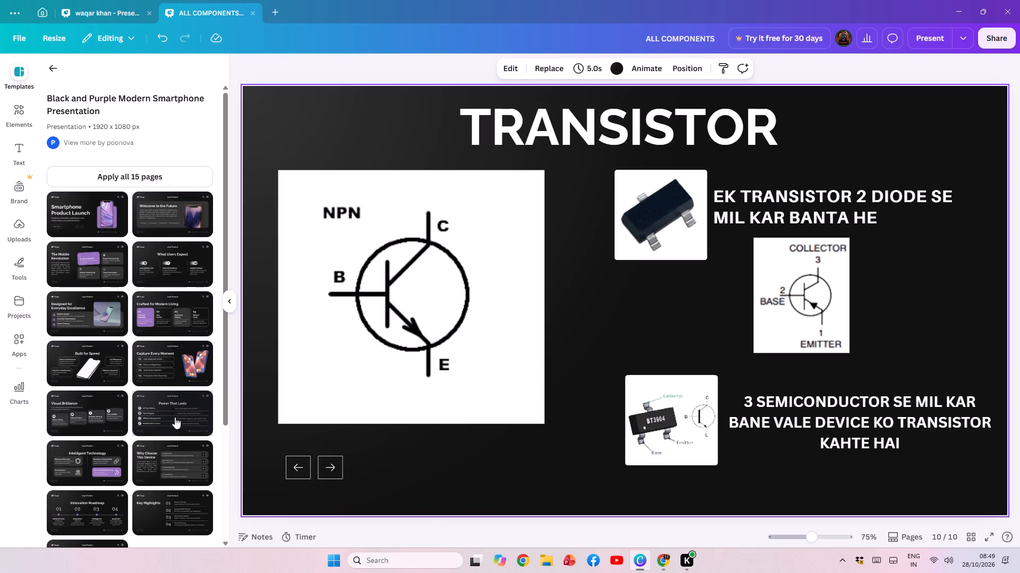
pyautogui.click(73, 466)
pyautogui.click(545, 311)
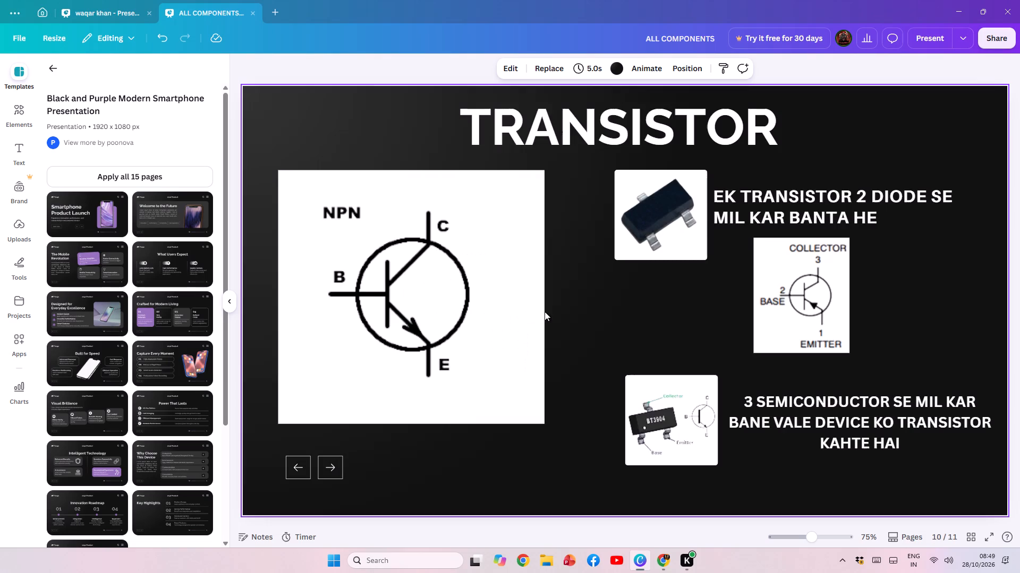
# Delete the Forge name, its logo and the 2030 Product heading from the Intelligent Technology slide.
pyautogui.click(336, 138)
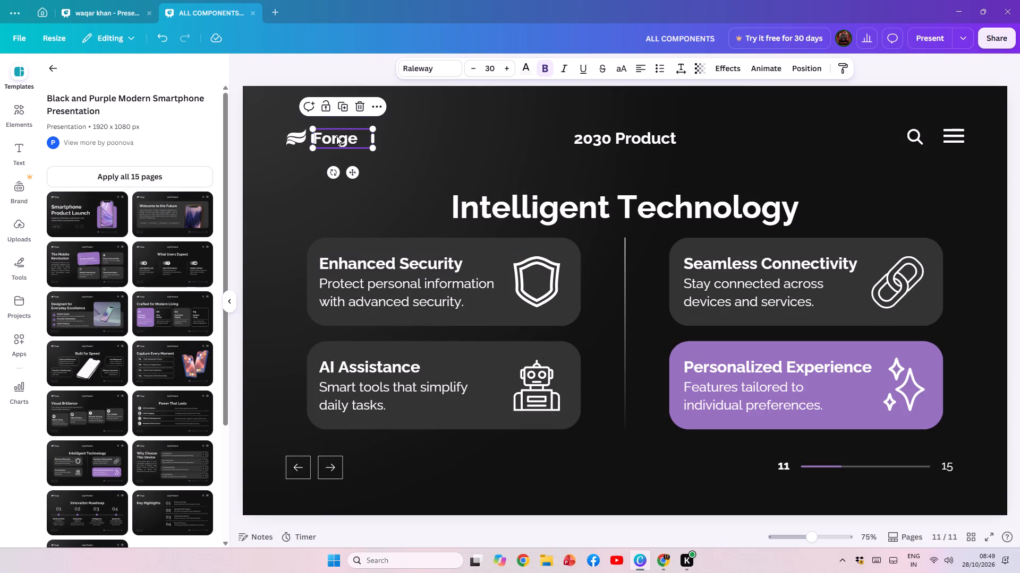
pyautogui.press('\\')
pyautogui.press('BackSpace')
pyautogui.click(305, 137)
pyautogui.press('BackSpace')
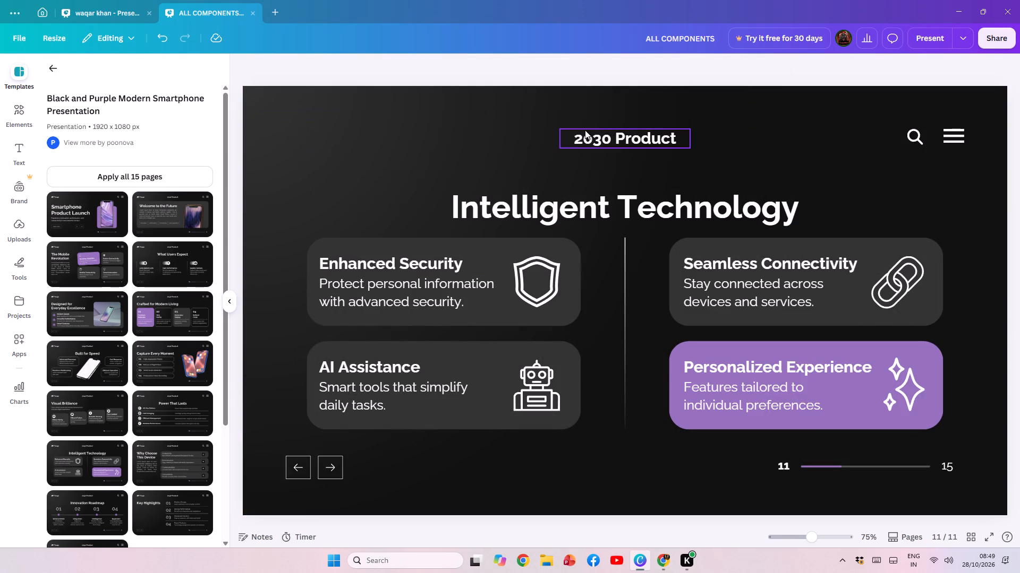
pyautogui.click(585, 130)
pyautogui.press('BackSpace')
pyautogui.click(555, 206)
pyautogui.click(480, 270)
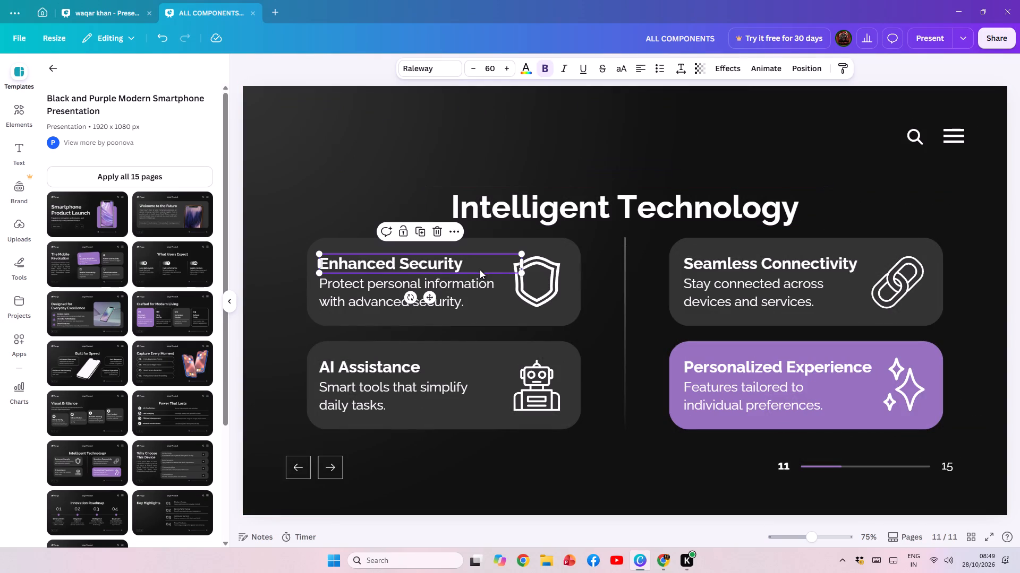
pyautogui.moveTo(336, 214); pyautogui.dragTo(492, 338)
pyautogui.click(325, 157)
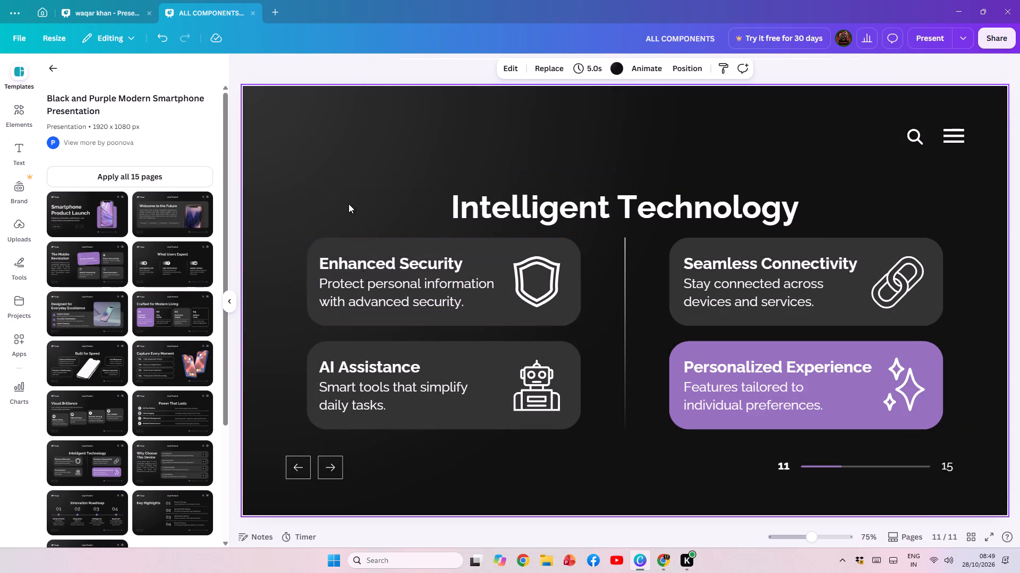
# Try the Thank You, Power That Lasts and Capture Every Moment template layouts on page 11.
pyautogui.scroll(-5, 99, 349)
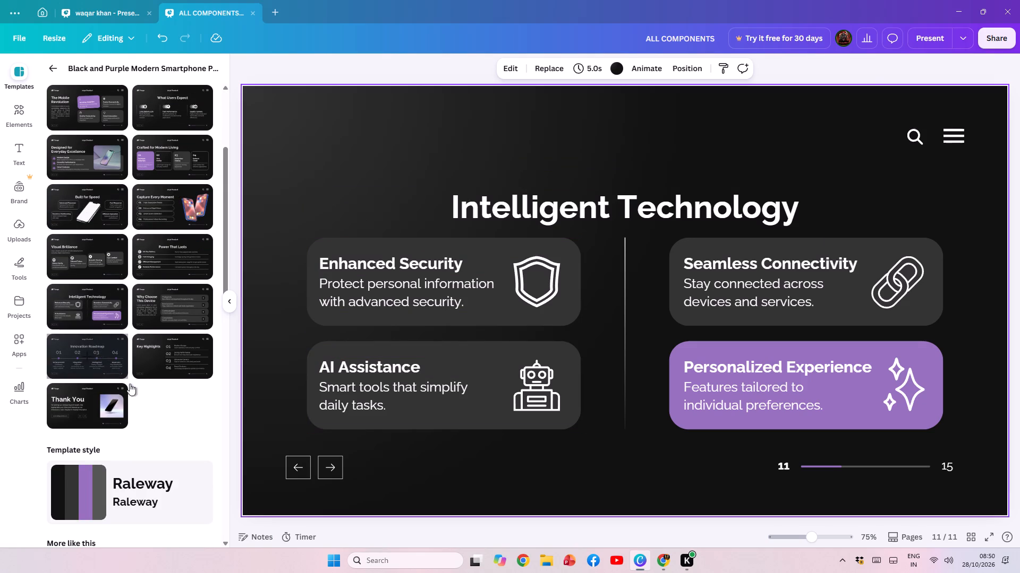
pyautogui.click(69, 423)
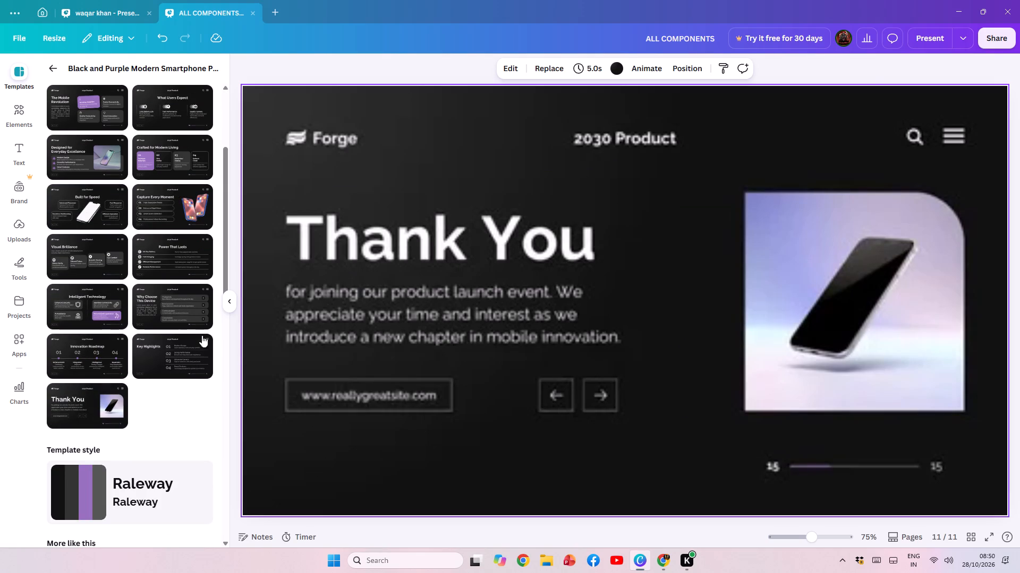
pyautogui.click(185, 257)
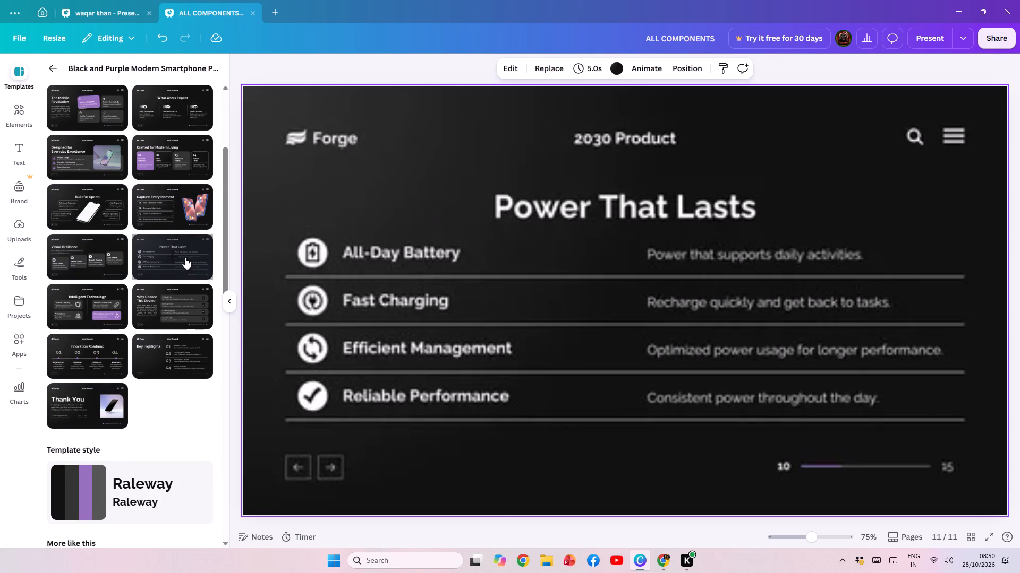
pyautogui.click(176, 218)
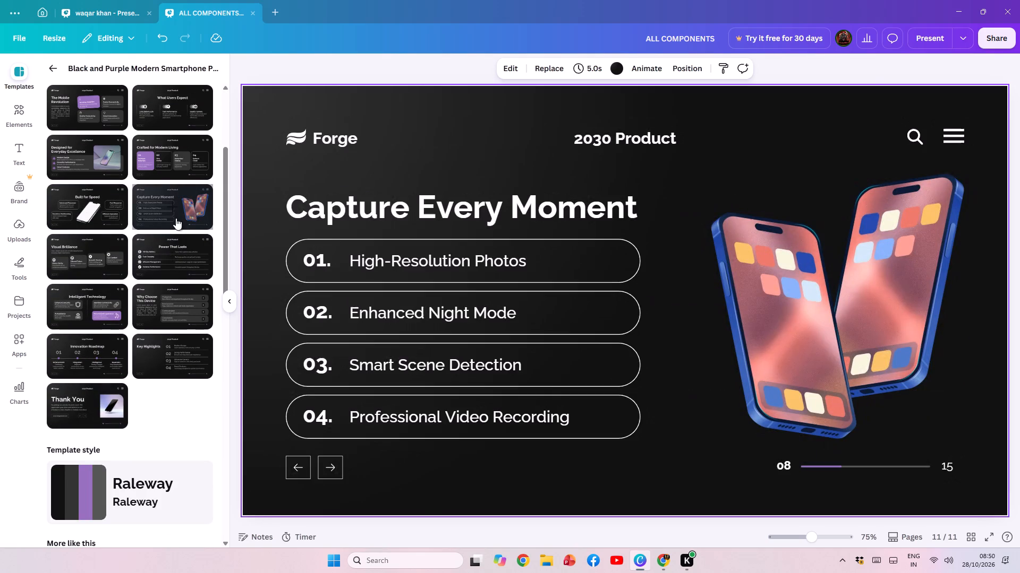
# Review the TRANSISTOR slide and apply the Thank You template layout to page 11.
pyautogui.scroll(5, 413, 364)
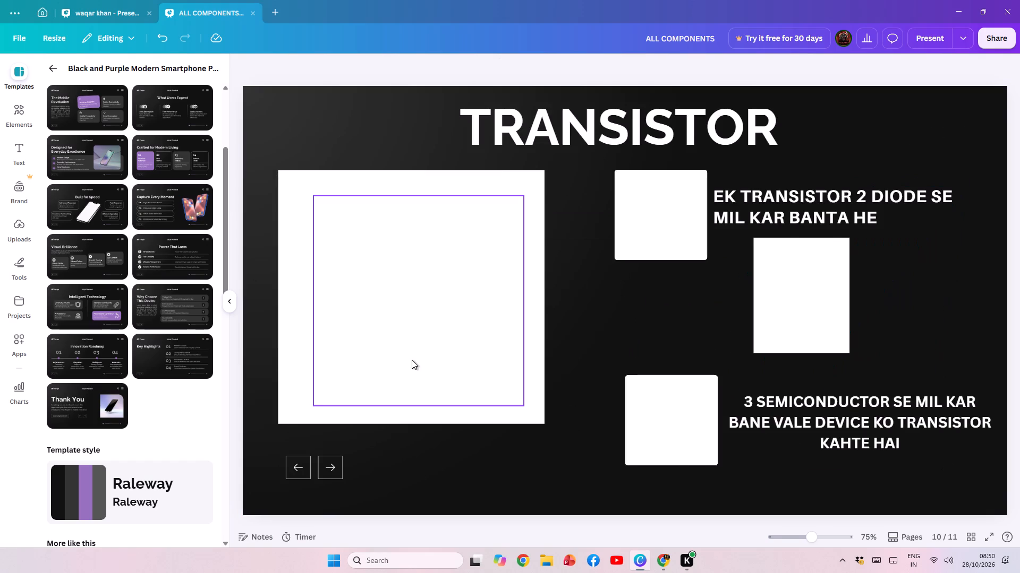
pyautogui.scroll(2, 412, 360)
pyautogui.scroll(-11, 412, 360)
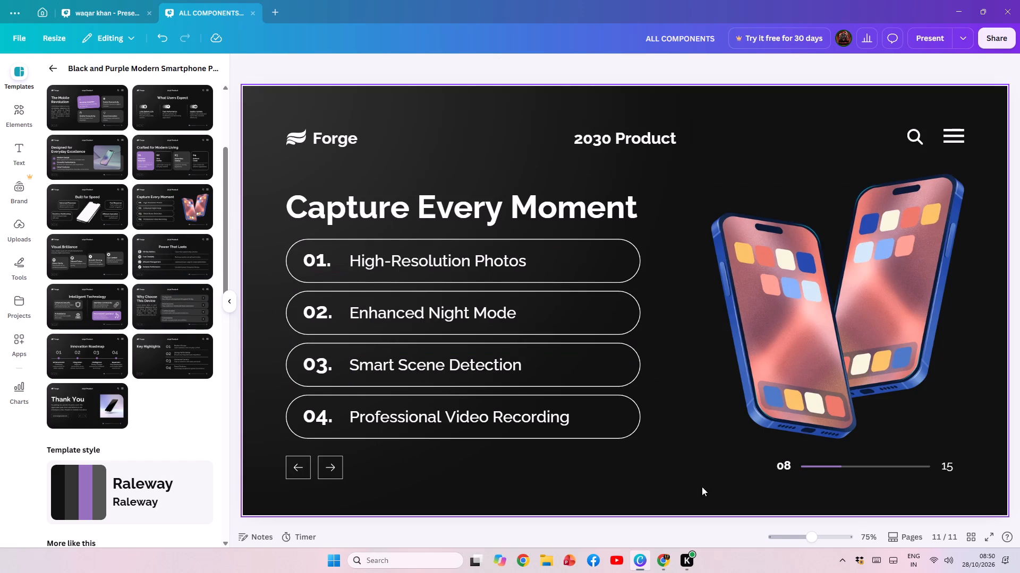
pyautogui.click(105, 400)
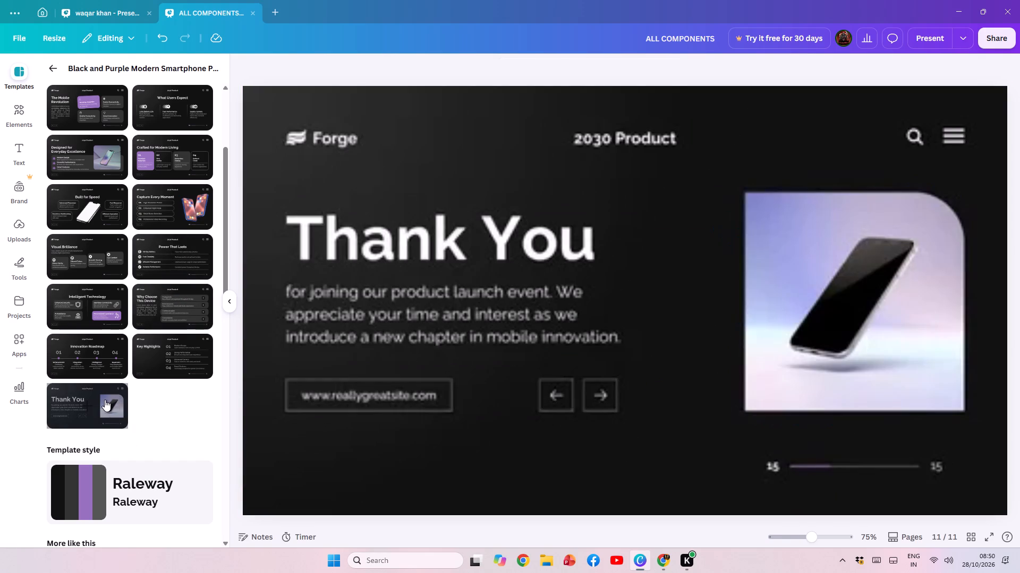
# Remove the phone photo from its frame and delete the product launch paragraph on the Thank You slide.
pyautogui.click(819, 310)
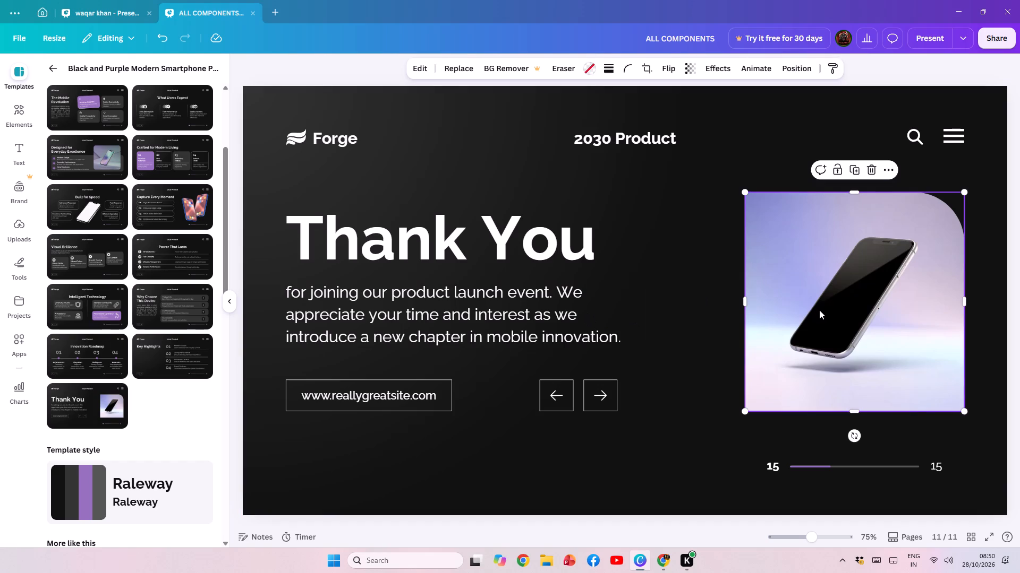
pyautogui.click(850, 308)
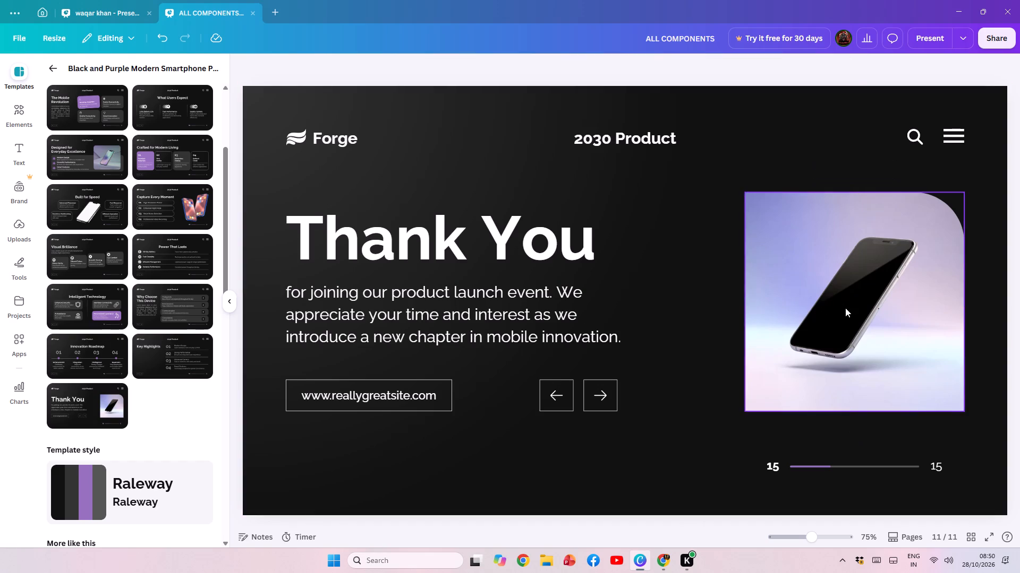
pyautogui.click(845, 308)
pyautogui.press('BackSpace')
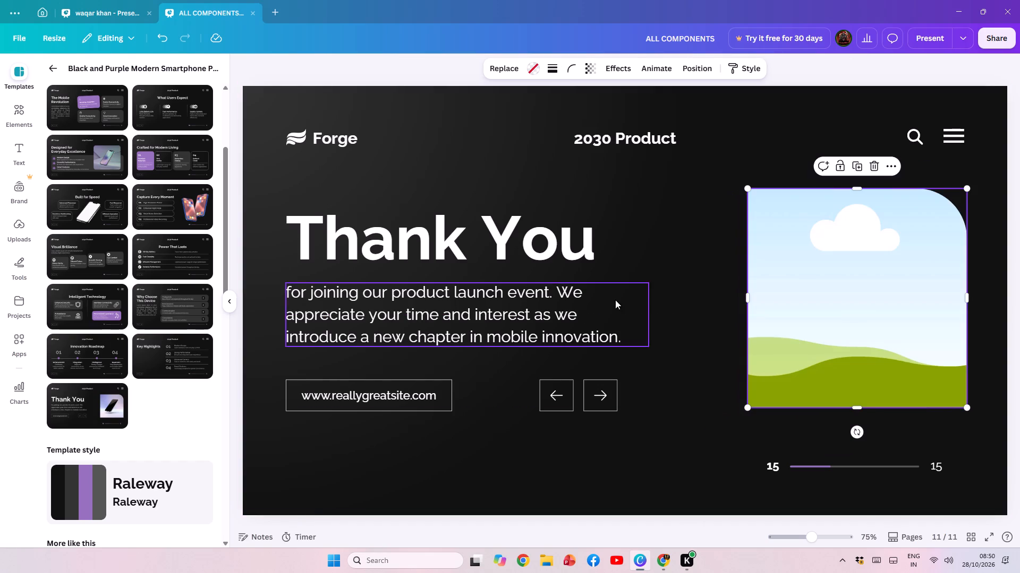
pyautogui.doubleClick(453, 308)
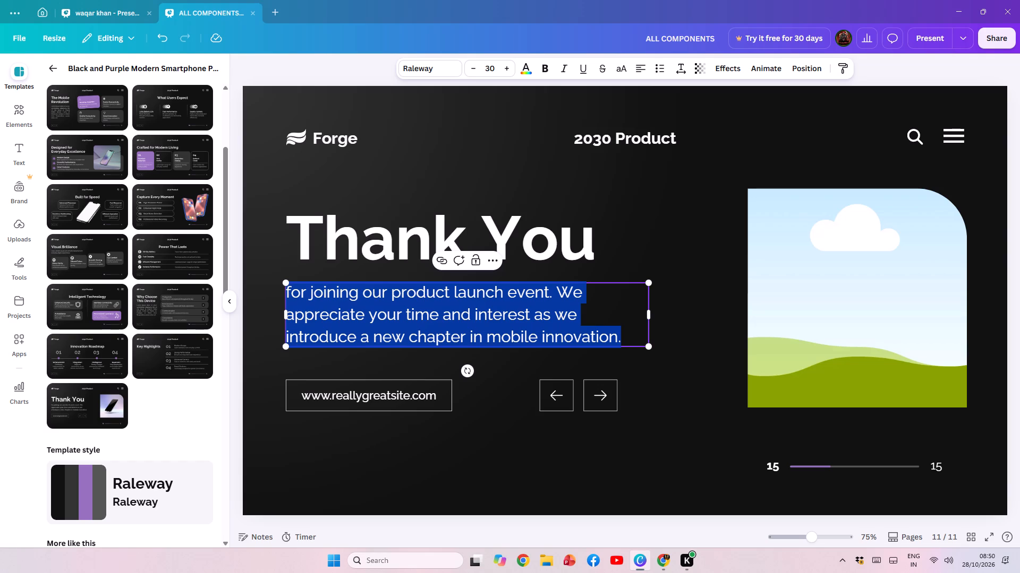
pyautogui.press('BackSpace')
# Delete the website address box and both arrow boxes from the Thank You slide.
pyautogui.click(330, 397)
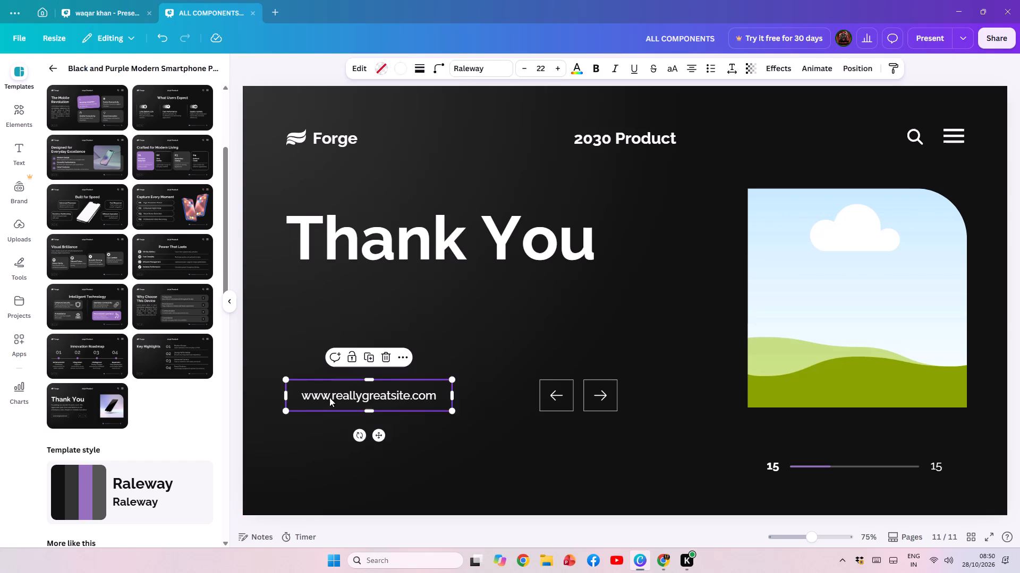
pyautogui.press('BackSpace')
pyautogui.click(548, 395)
pyautogui.press('BackSpace')
pyautogui.click(602, 398)
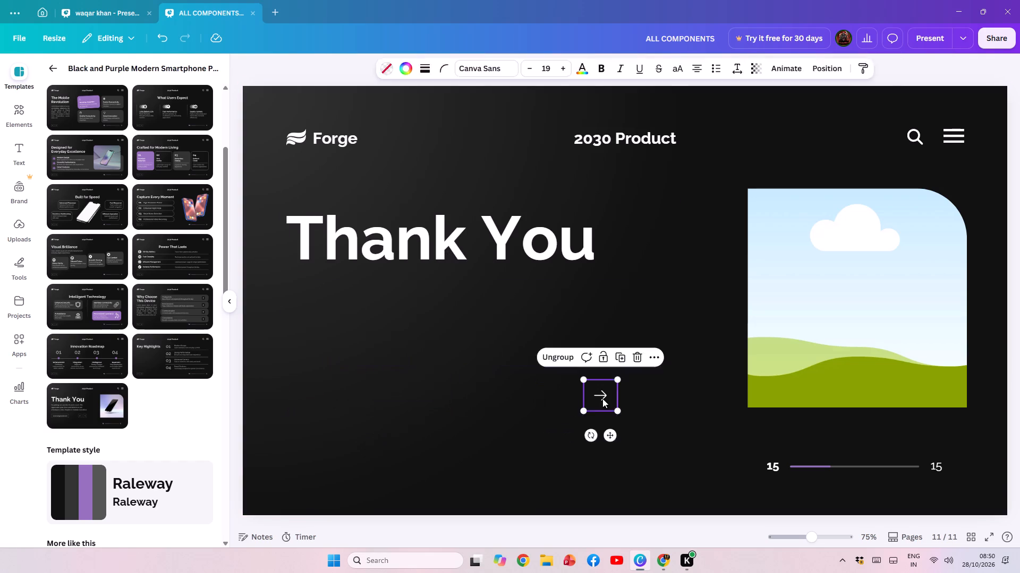
pyautogui.press('BackSpace')
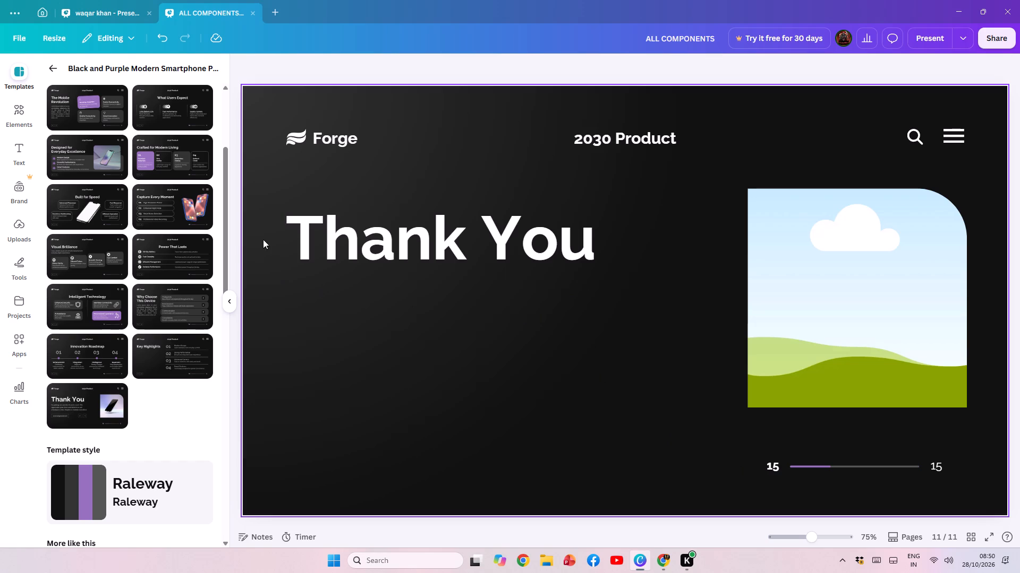
# Delete the Forge logo and name, the 2030 Product heading, and the search and menu icons from the slide's header.
pyautogui.click(299, 142)
pyautogui.press('BackSpace')
pyautogui.click(323, 140)
pyautogui.press('BackSpace')
pyautogui.click(605, 136)
pyautogui.press('BackSpace')
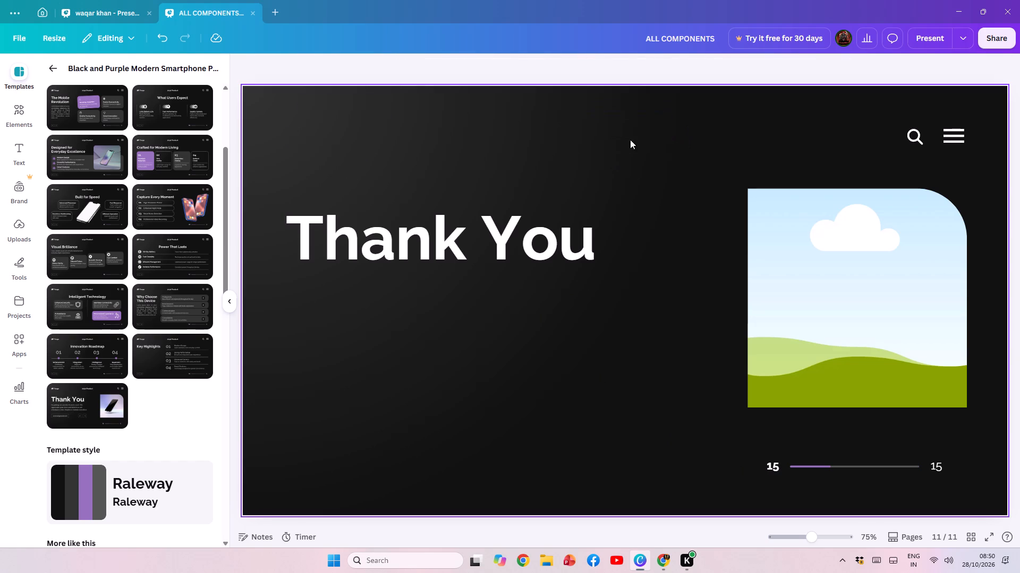
pyautogui.click(909, 137)
pyautogui.press('BackSpace')
pyautogui.click(945, 138)
pyautogui.press('BackSpace')
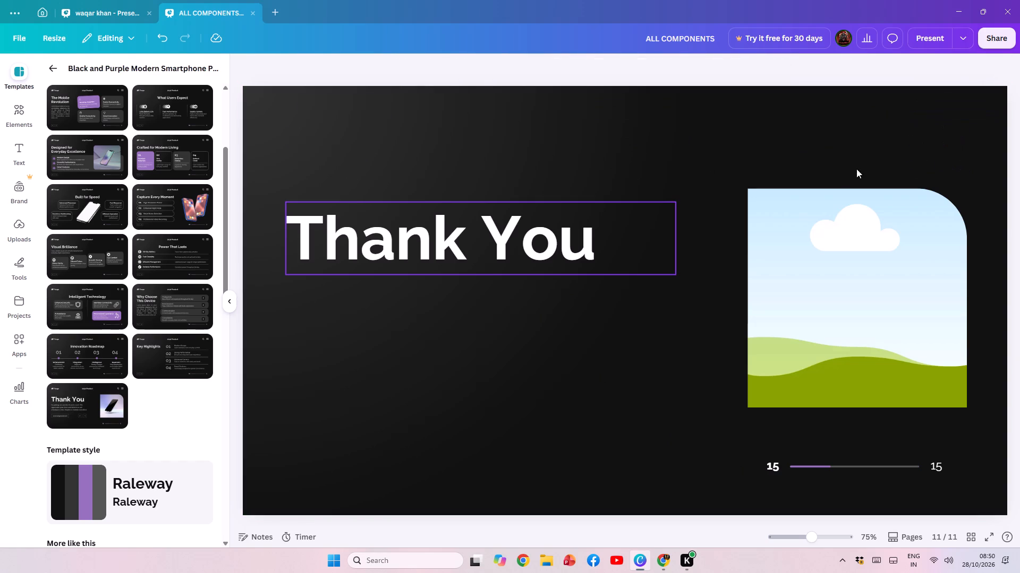
# Enlarge the Thank You heading to about size 142 and move it up to the slide's top margin.
pyautogui.click(505, 255)
pyautogui.moveTo(674, 273); pyautogui.dragTo(737, 320)
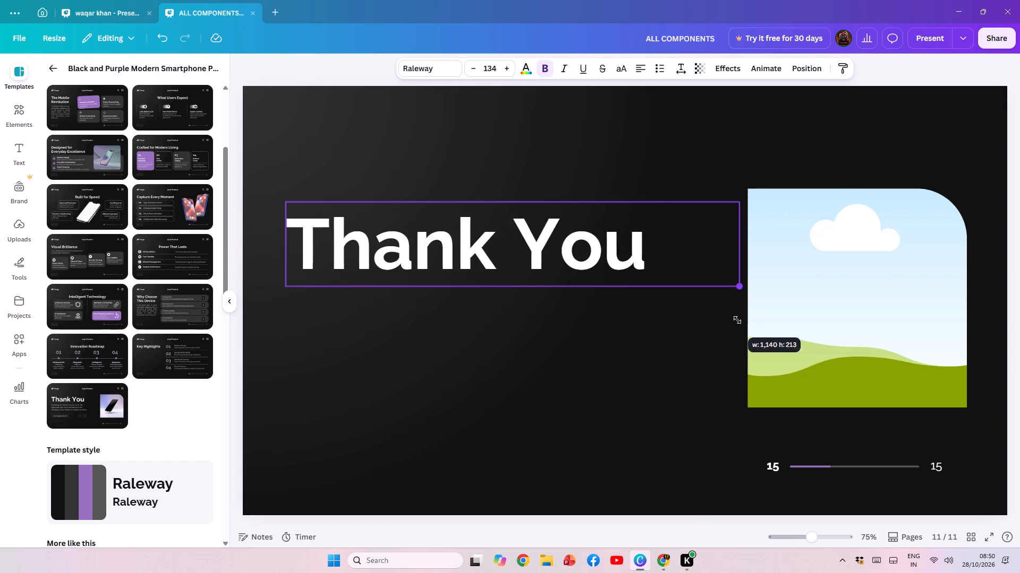
pyautogui.moveTo(737, 320); pyautogui.dragTo(757, 330)
pyautogui.moveTo(595, 259); pyautogui.dragTo(591, 203)
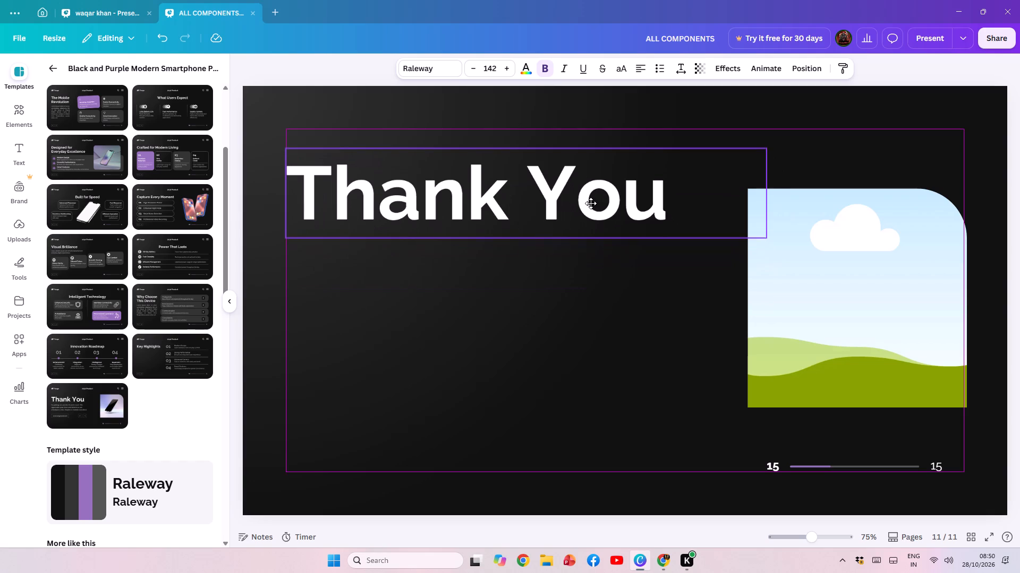
pyautogui.moveTo(591, 203); pyautogui.dragTo(593, 186)
pyautogui.click(535, 277)
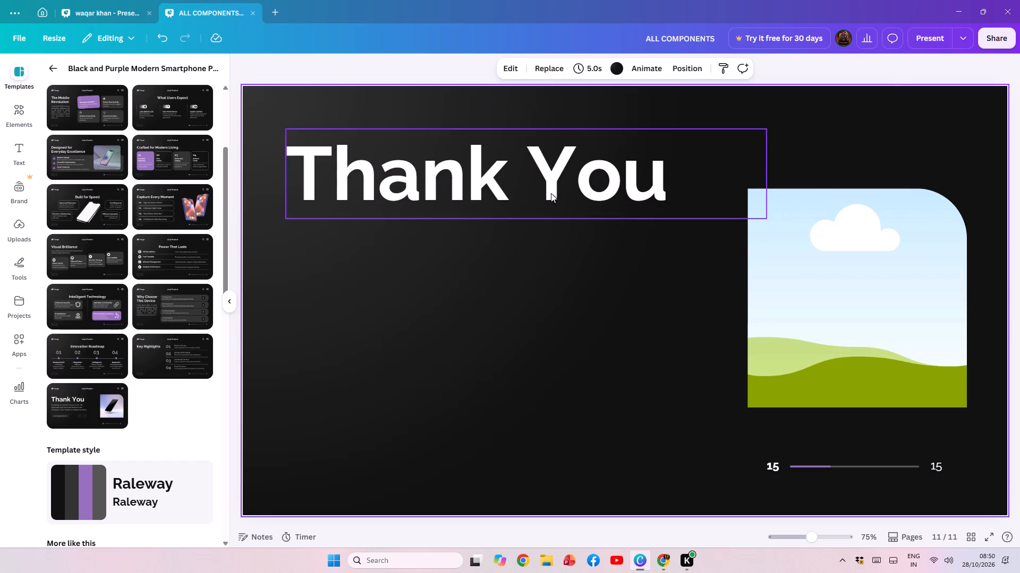
# Copy the man holding the THANK YOU sign from page 11 of the earlier presentation onto the ALL COMPONENTS Thank You slide.
pyautogui.click(122, 8)
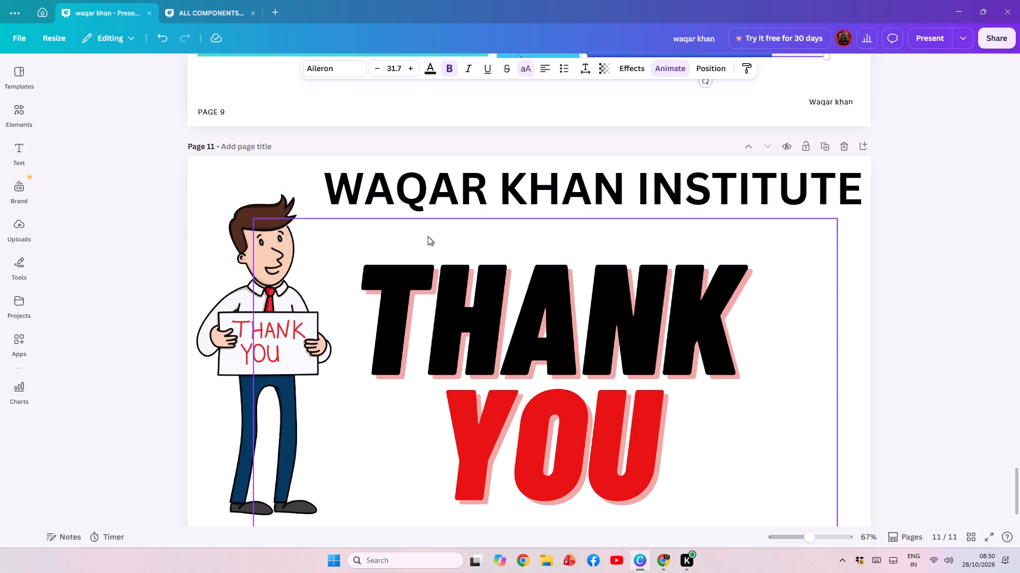
pyautogui.scroll(-3, 486, 371)
pyautogui.click(268, 308)
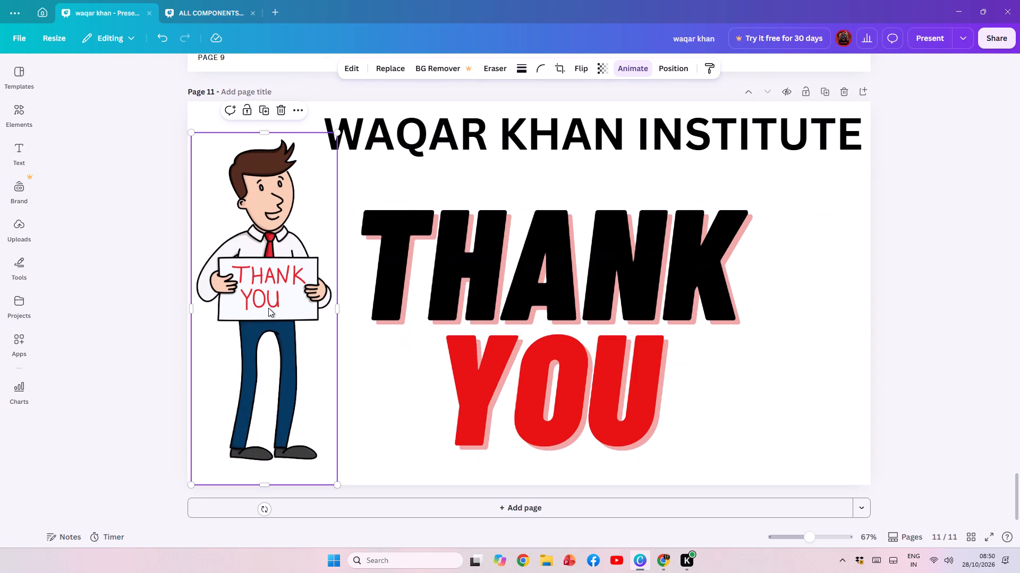
pyautogui.hotkey('ctrl', 'x')
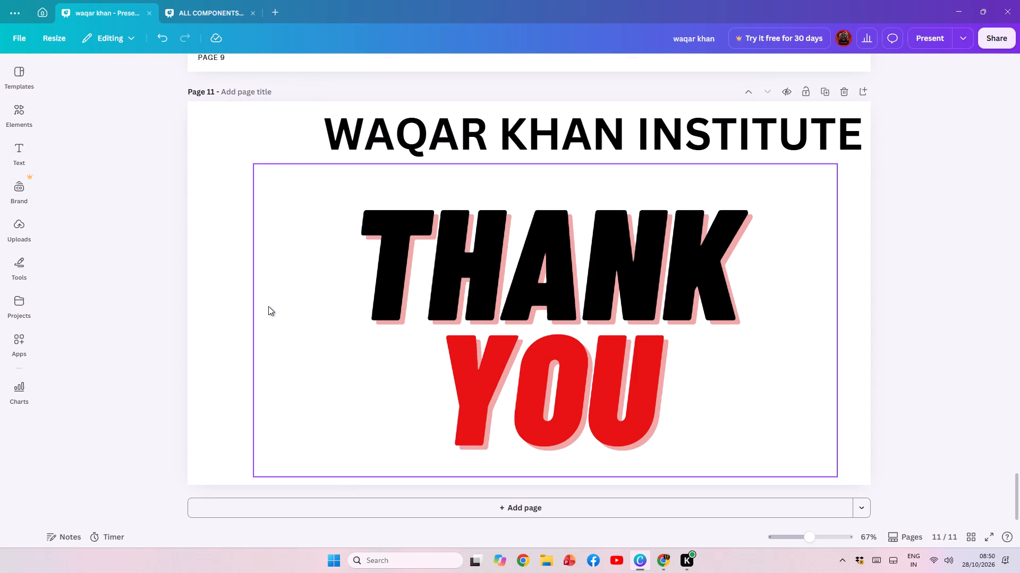
pyautogui.hotkey('ctrl', 'z')
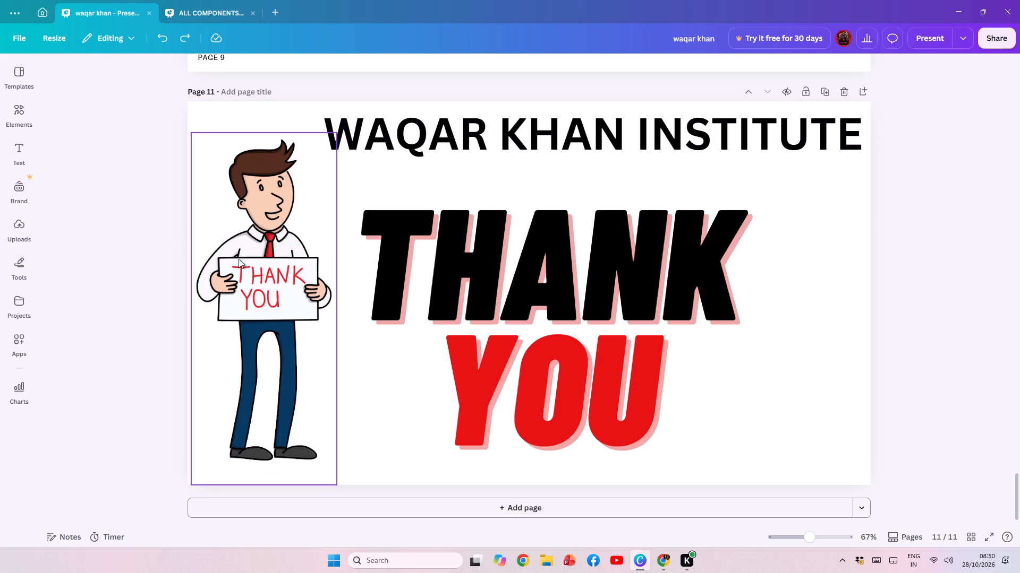
pyautogui.keyDown('ctrl'); pyautogui.click(245, 264); pyautogui.keyUp('ctrl')
pyautogui.hotkey('ctrl', 'c')
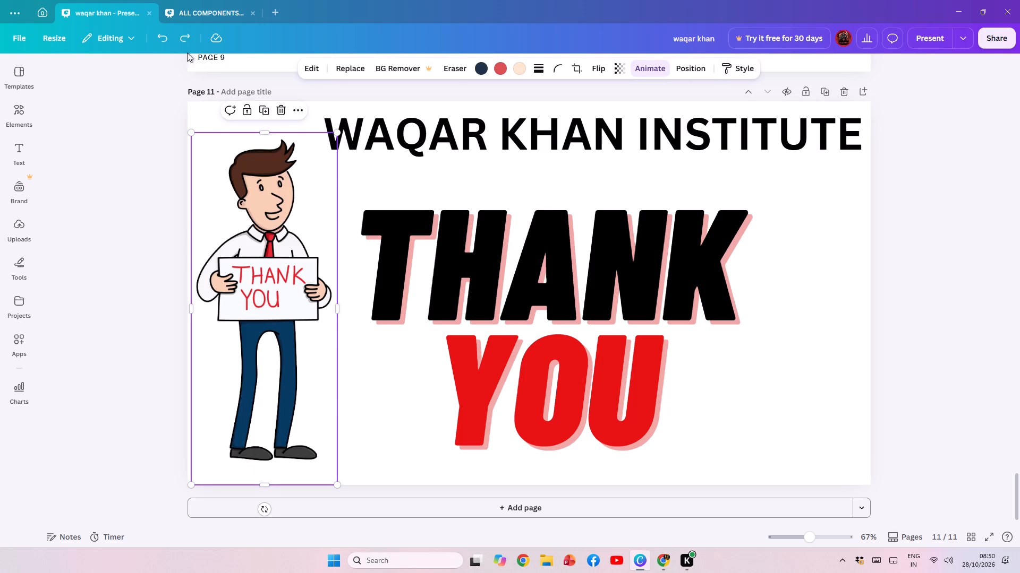
pyautogui.click(214, 18)
pyautogui.hotkey('ctrl', 'v')
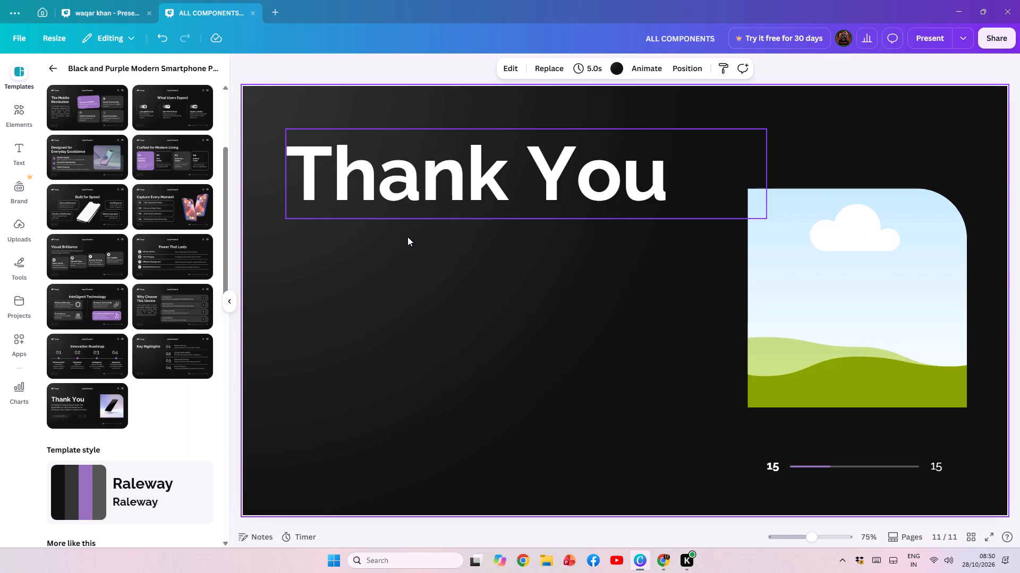
pyautogui.click(342, 278)
# Narrow the Thank You heading's text box and move it up beside the man's head, clear of the illustration.
pyautogui.moveTo(537, 164); pyautogui.dragTo(555, 162)
pyautogui.moveTo(788, 175); pyautogui.dragTo(718, 173)
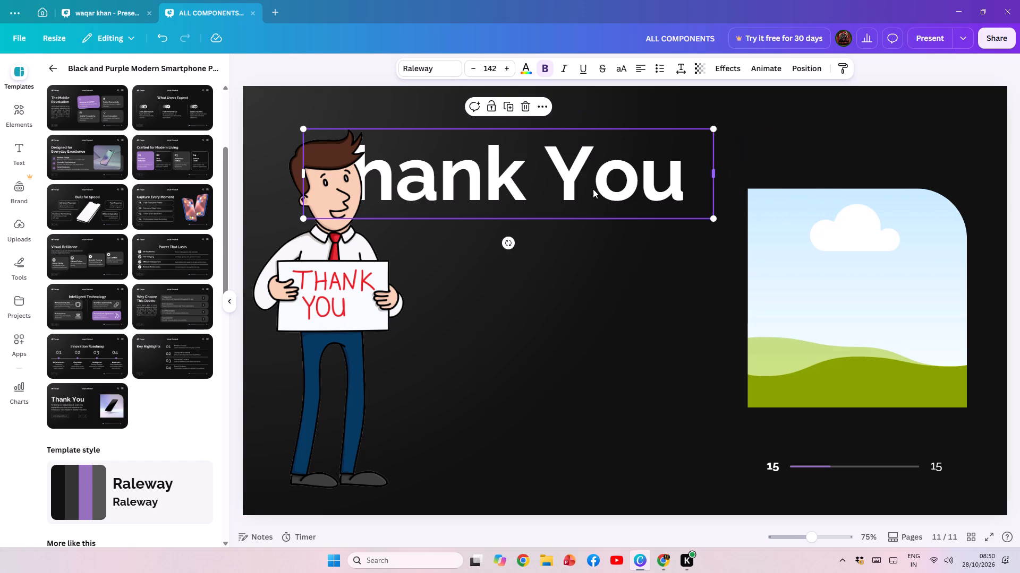
pyautogui.moveTo(553, 200); pyautogui.dragTo(592, 201)
pyautogui.moveTo(628, 198); pyautogui.dragTo(641, 194)
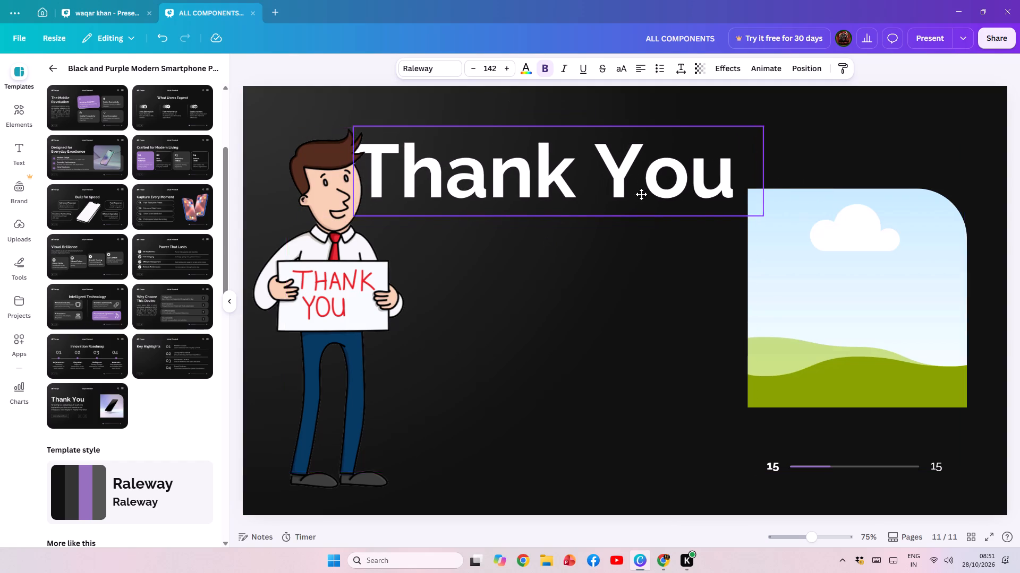
pyautogui.moveTo(641, 194); pyautogui.dragTo(657, 177)
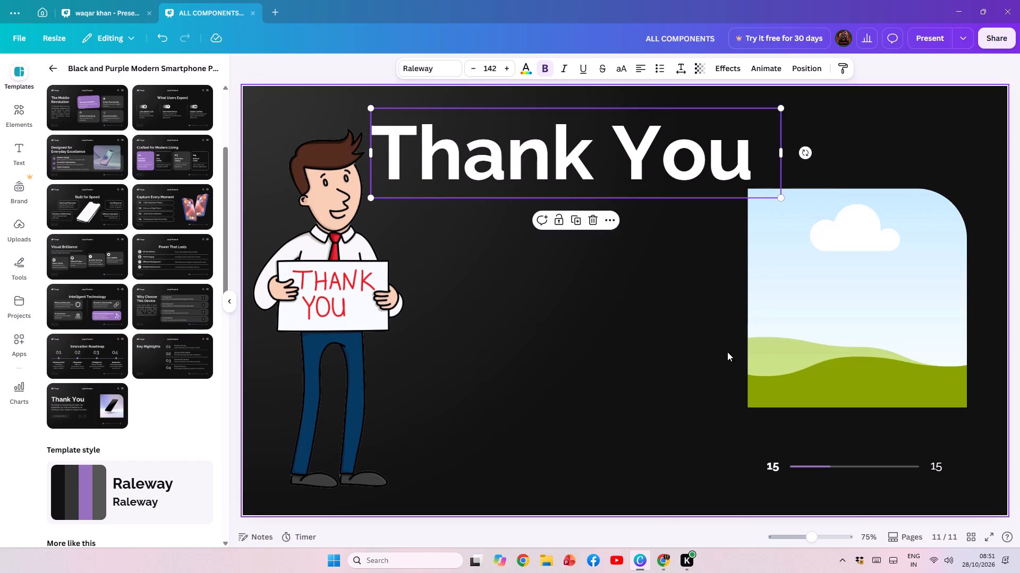
pyautogui.click(727, 352)
pyautogui.moveTo(653, 164); pyautogui.dragTo(666, 151)
pyautogui.click(567, 289)
# Move the empty picture frame below the Thank You heading and enlarge it to about 642 by 642.
pyautogui.moveTo(782, 306); pyautogui.dragTo(533, 328)
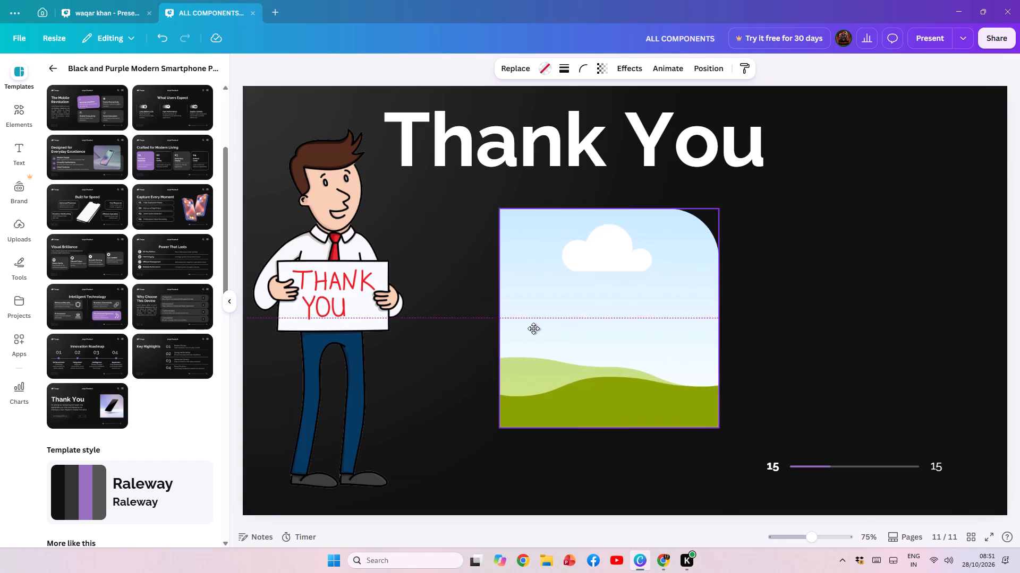
pyautogui.moveTo(533, 328); pyautogui.dragTo(523, 330)
pyautogui.moveTo(708, 431); pyautogui.dragTo(742, 449)
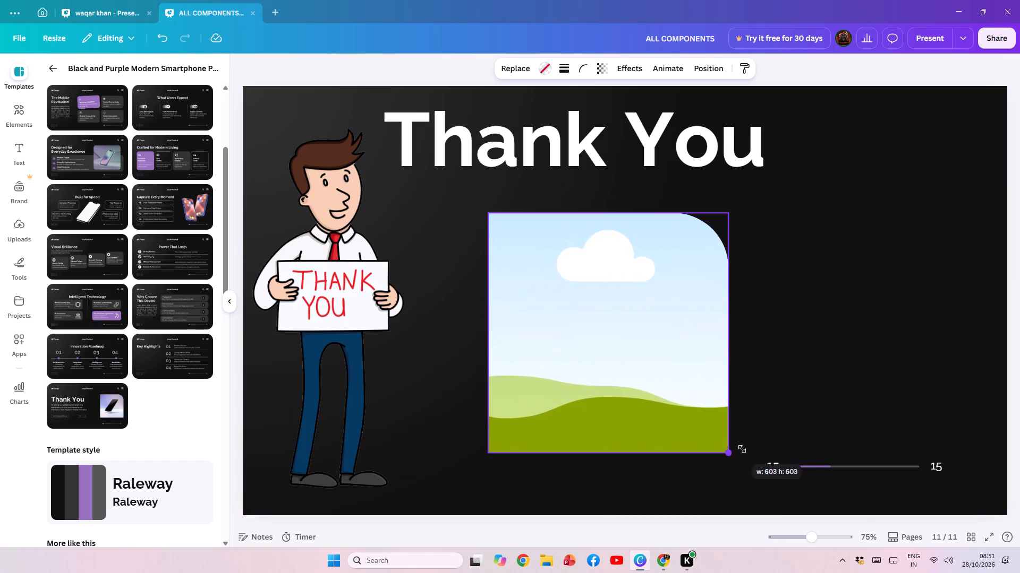
pyautogui.moveTo(742, 449); pyautogui.dragTo(755, 456)
pyautogui.moveTo(648, 378); pyautogui.dragTo(643, 353)
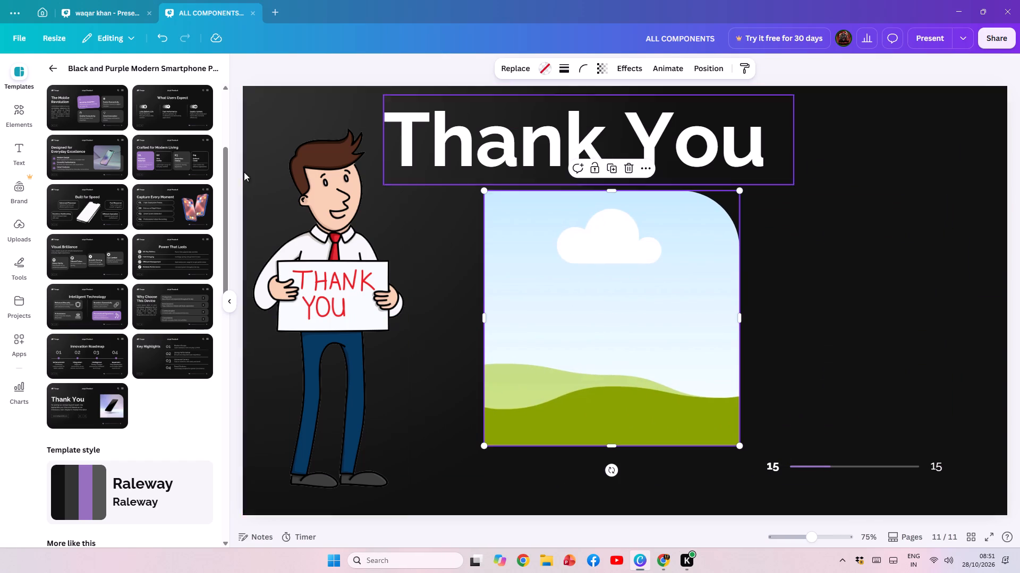
# Find the labelled mobile repair tools image in the uploads and place it in the picture frame.
pyautogui.click(12, 223)
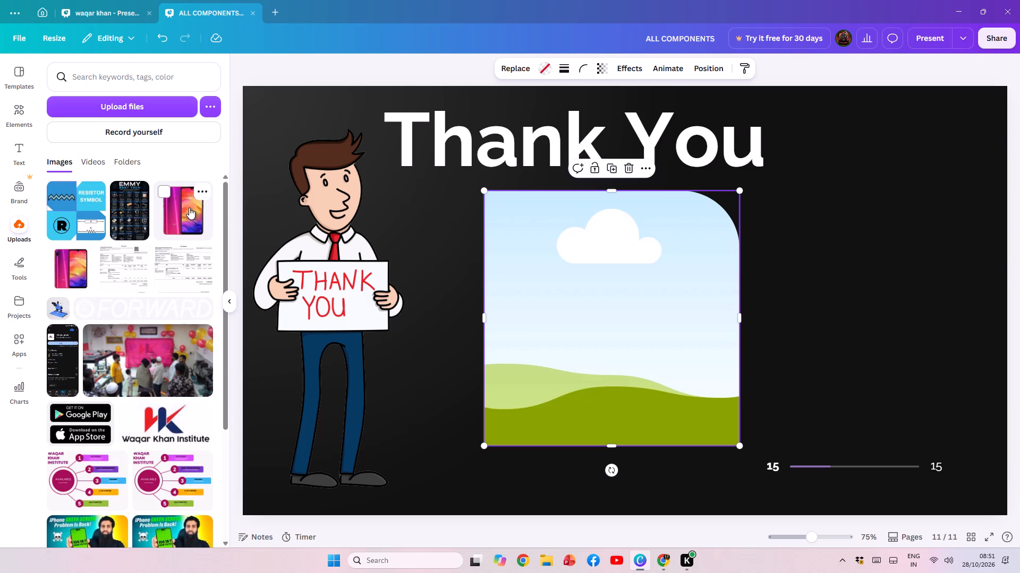
pyautogui.scroll(-5, 138, 277)
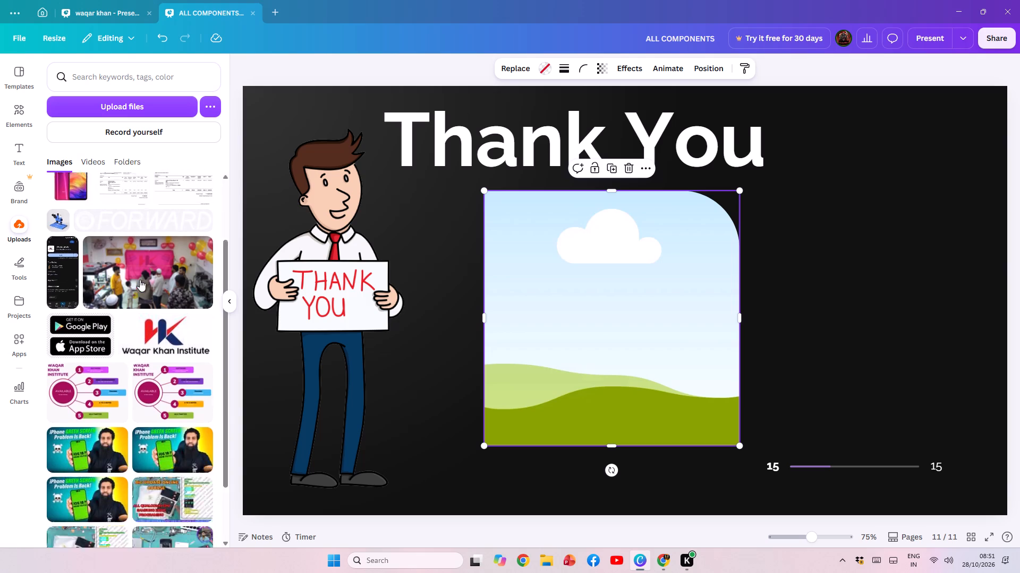
pyautogui.scroll(-6, 136, 257)
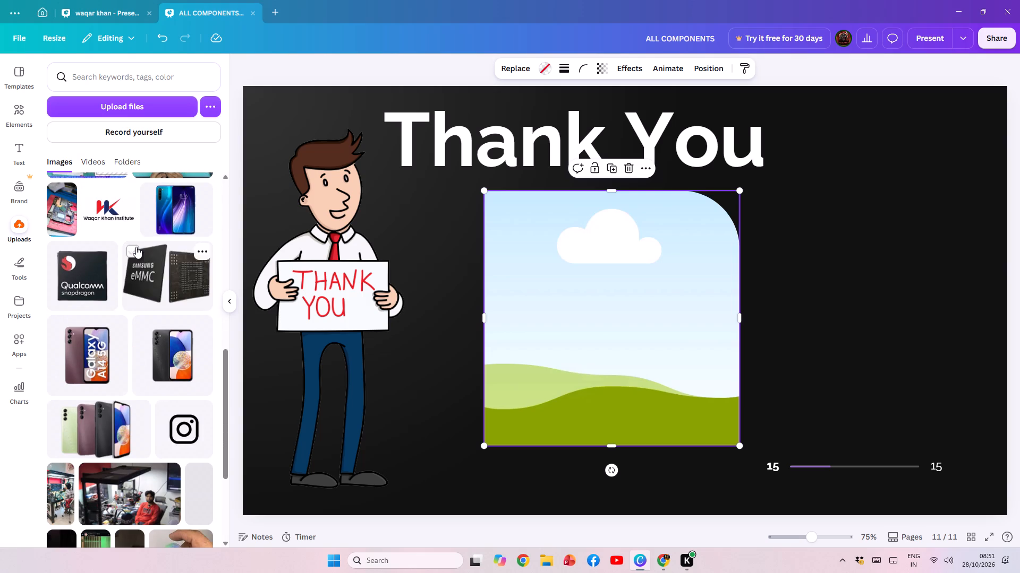
pyautogui.scroll(-12, 136, 247)
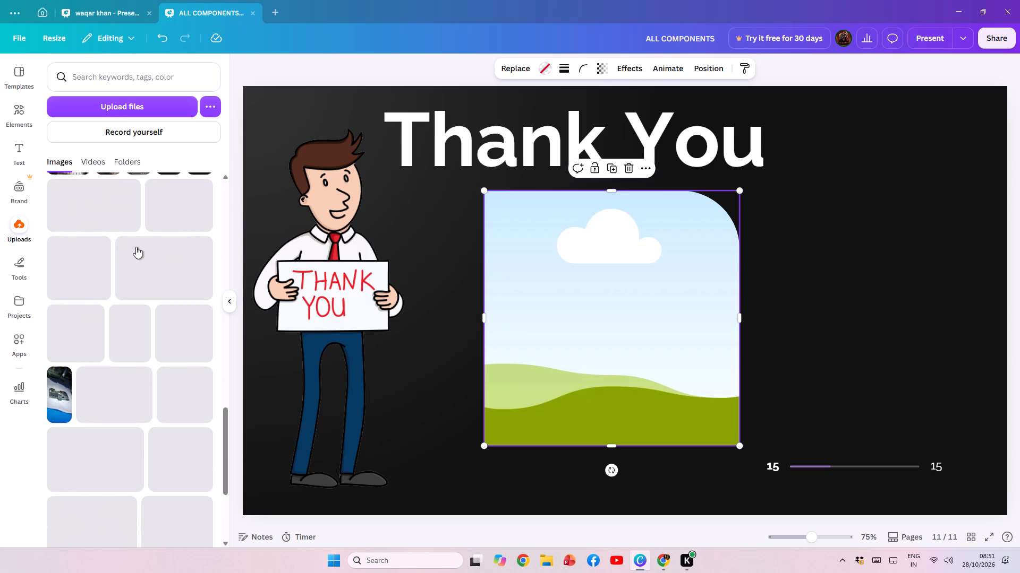
pyautogui.scroll(-7, 136, 247)
pyautogui.scroll(4, 136, 246)
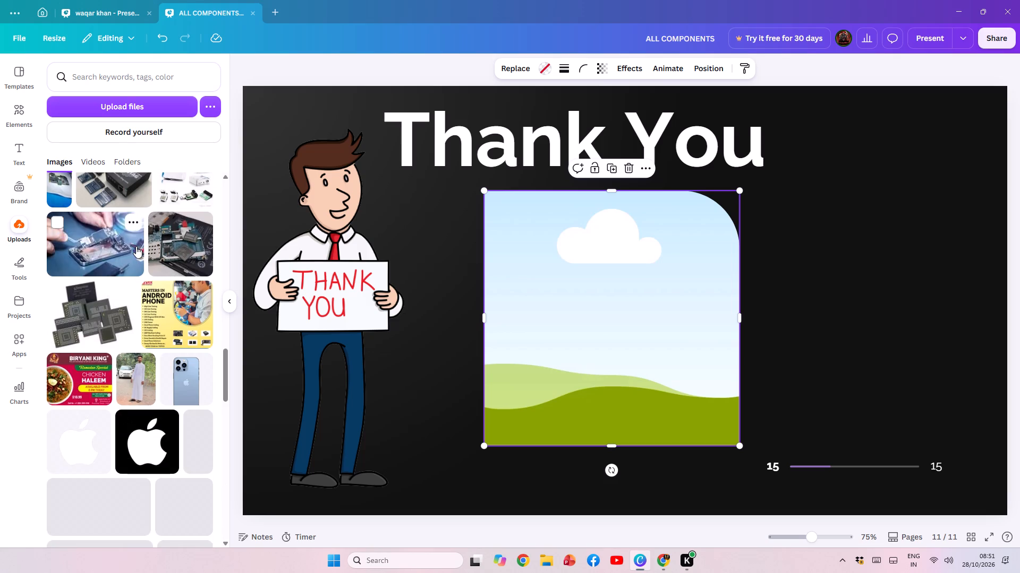
pyautogui.scroll(-8, 136, 246)
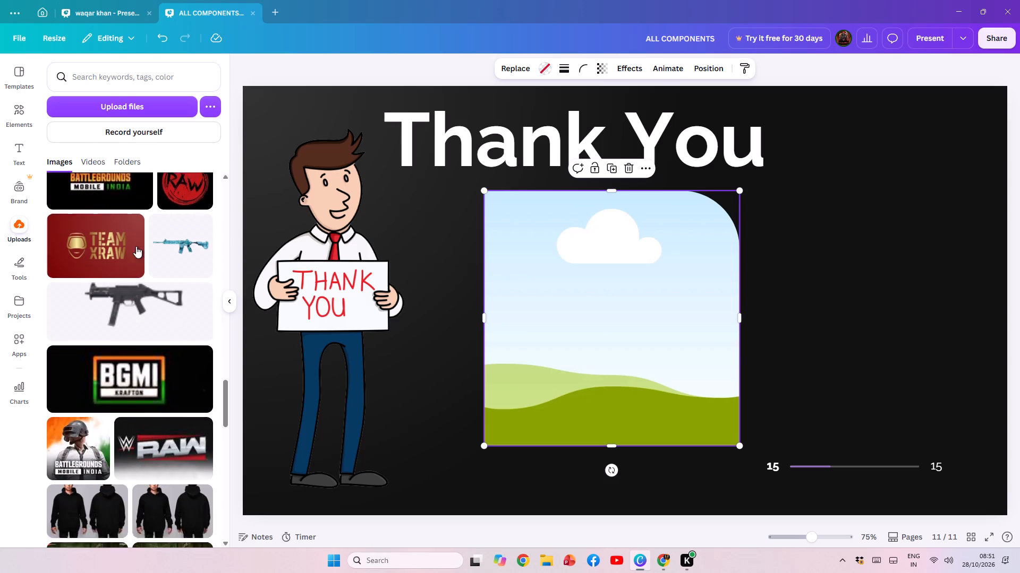
pyautogui.scroll(-9, 136, 246)
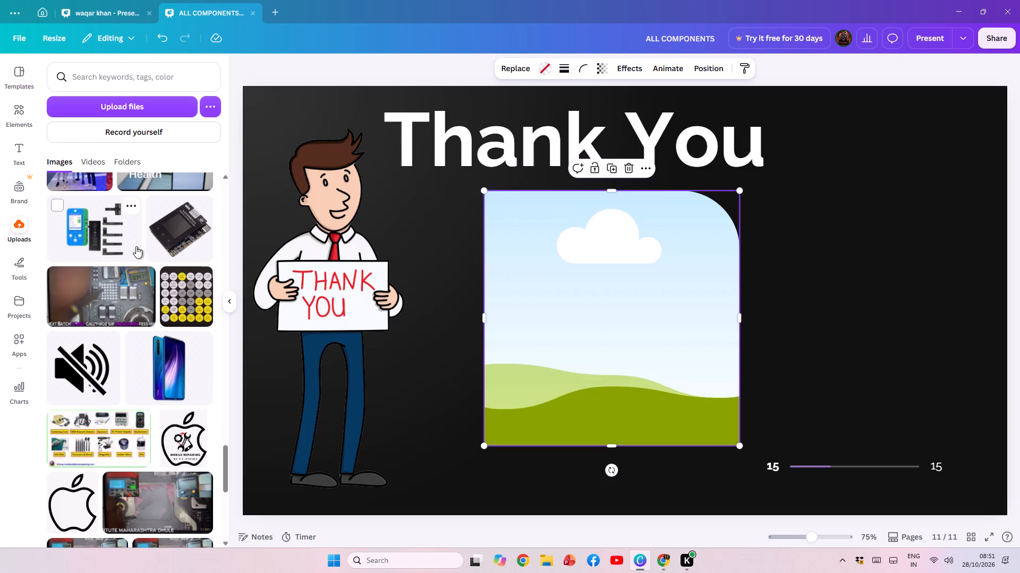
pyautogui.scroll(-7, 136, 246)
pyautogui.scroll(4, 136, 246)
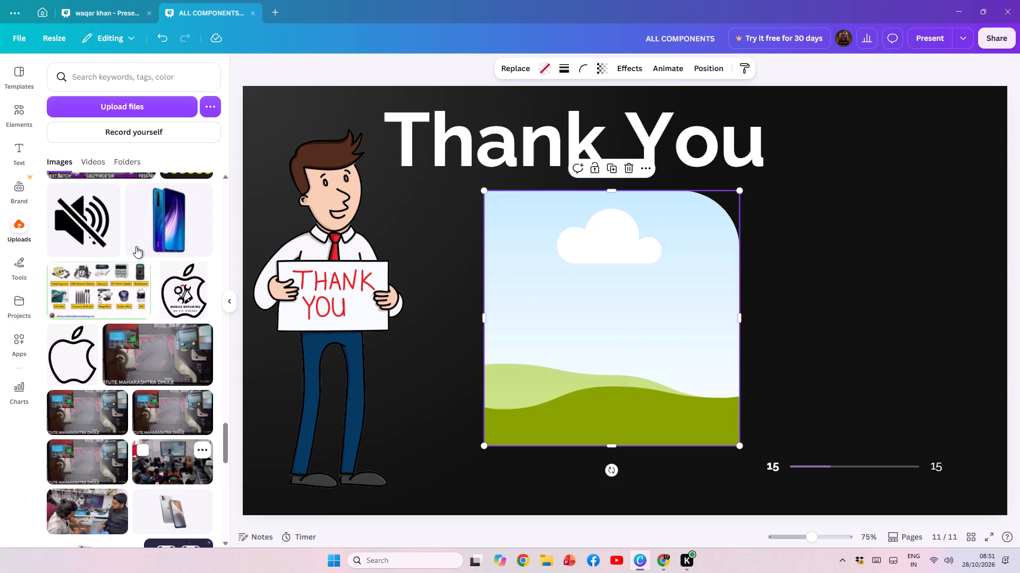
pyautogui.click(115, 293)
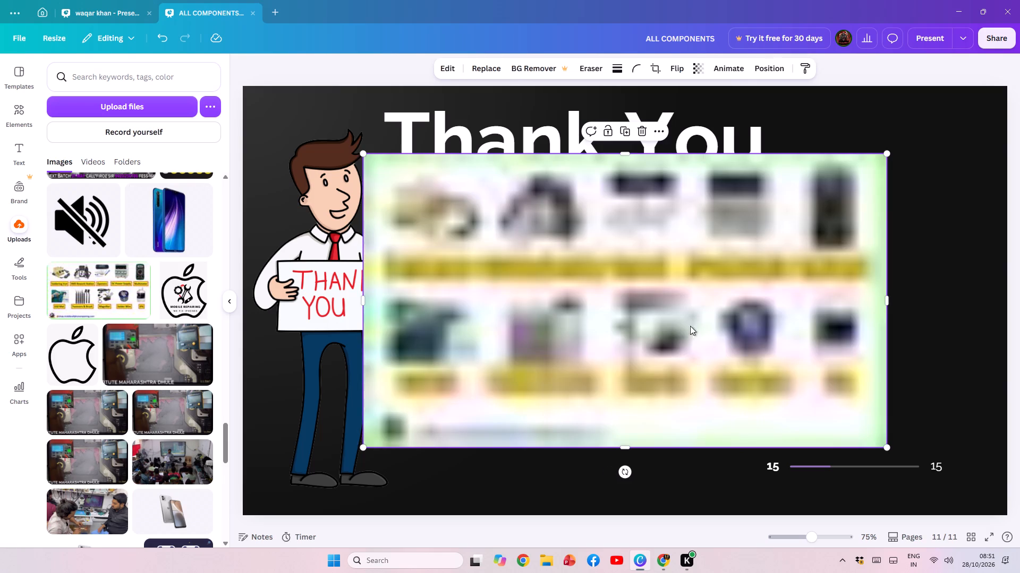
pyautogui.moveTo(593, 319); pyautogui.dragTo(600, 337)
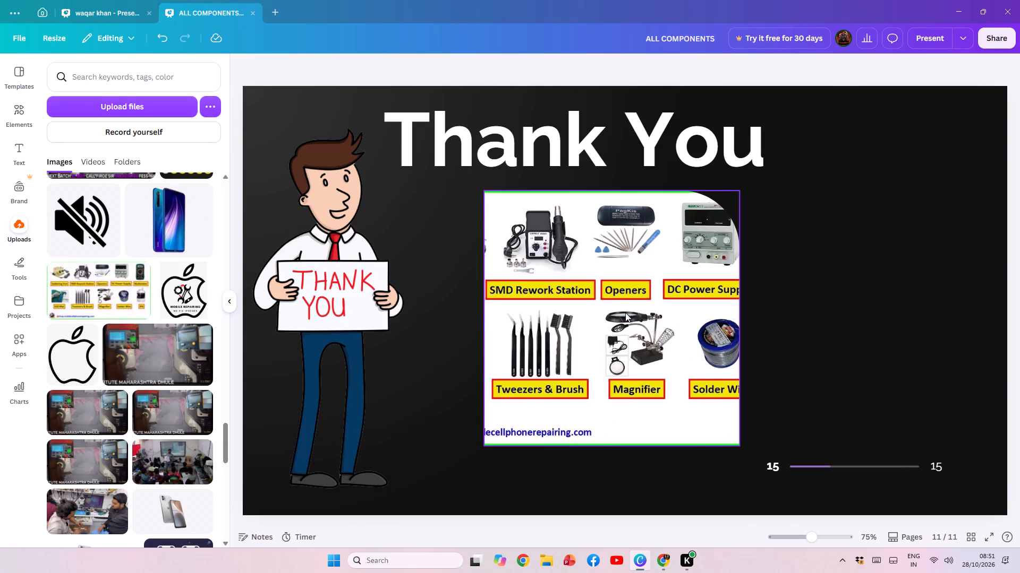
# Widen the picture frame to fit all ten repair tools, trim its height slightly and adjust its position.
pyautogui.click(625, 312)
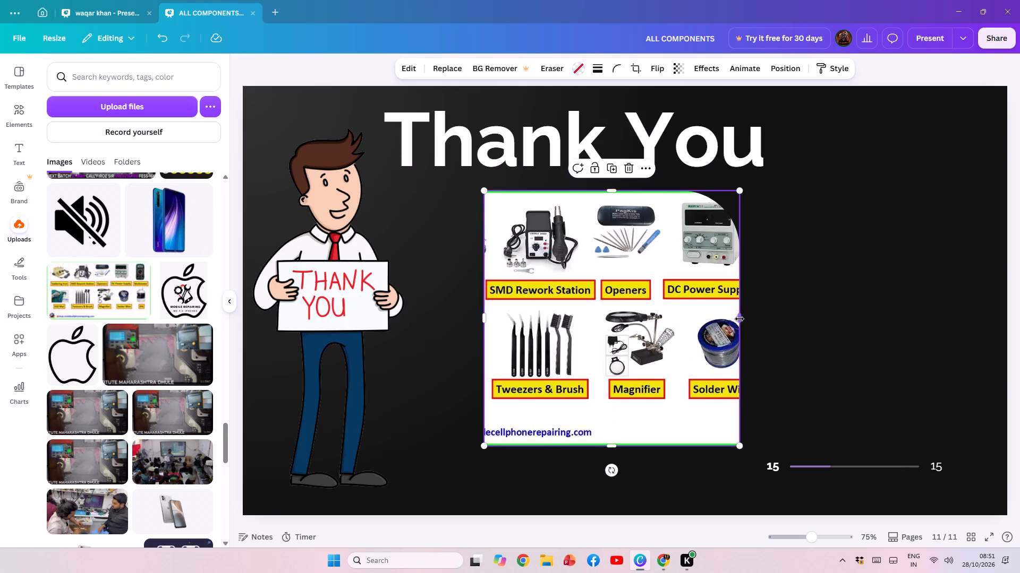
pyautogui.moveTo(739, 319); pyautogui.dragTo(965, 320)
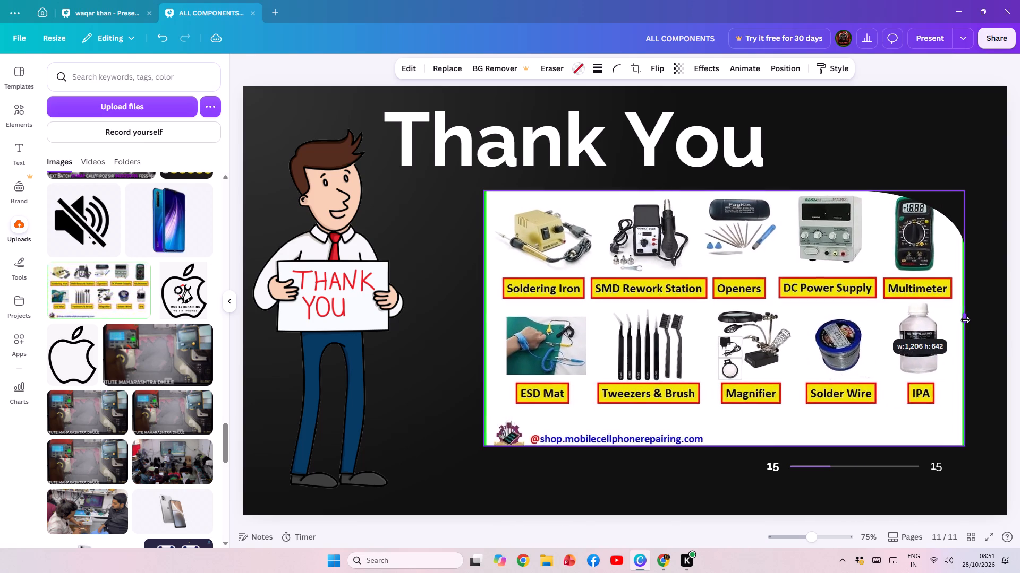
pyautogui.moveTo(965, 320); pyautogui.dragTo(927, 326)
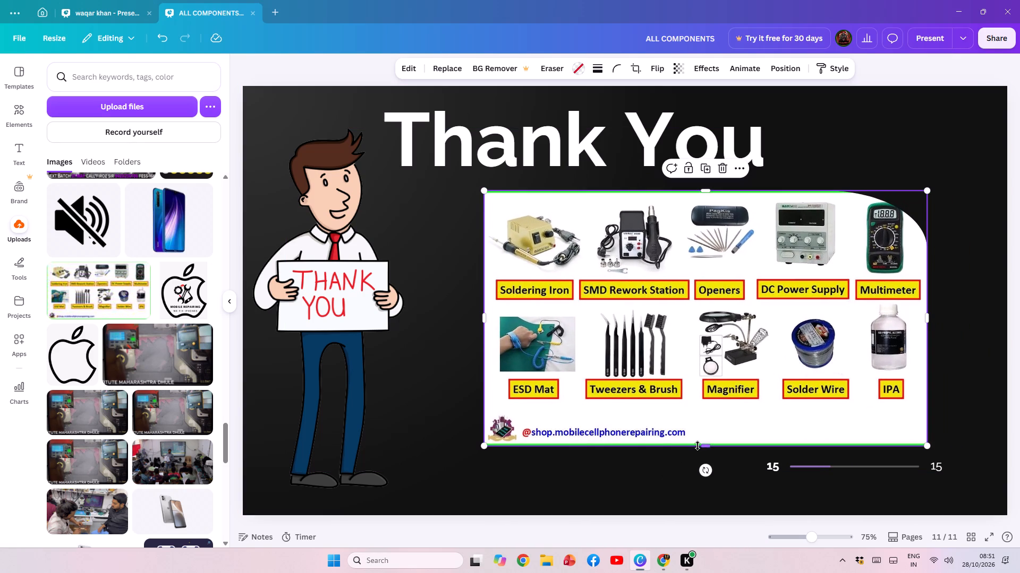
pyautogui.moveTo(702, 447); pyautogui.dragTo(704, 433)
pyautogui.click(672, 401)
pyautogui.moveTo(681, 387); pyautogui.dragTo(677, 393)
pyautogui.click(654, 396)
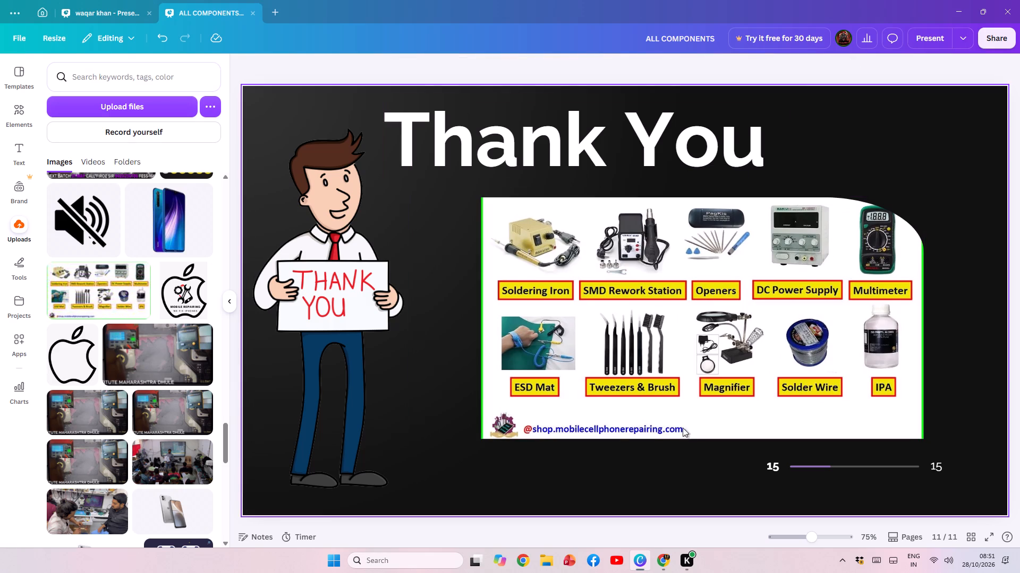
# Add a square shape to the Thank You slide and fill it with the white sampled from the tools image background.
pyautogui.click(14, 112)
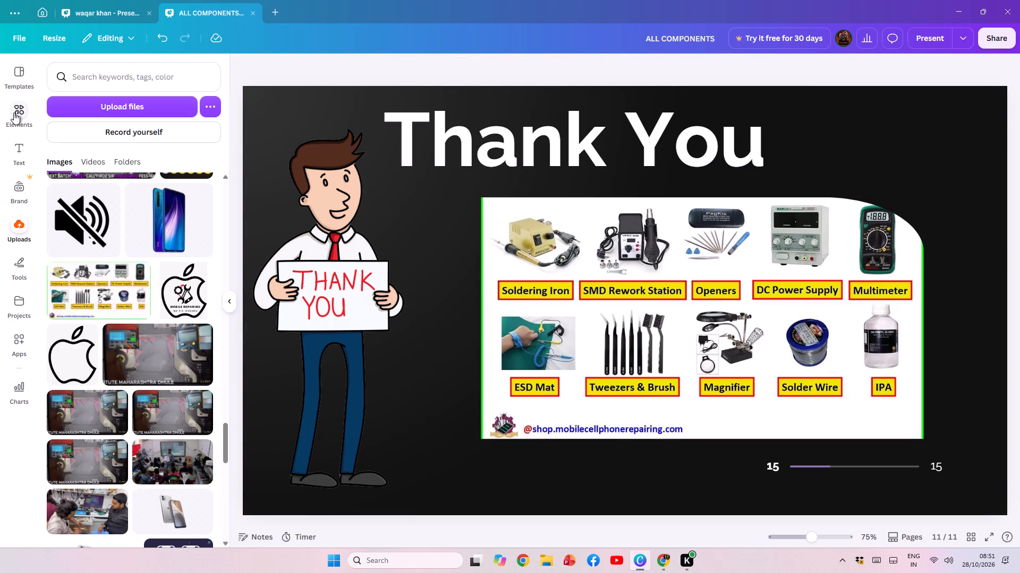
pyautogui.scroll(-4, 143, 242)
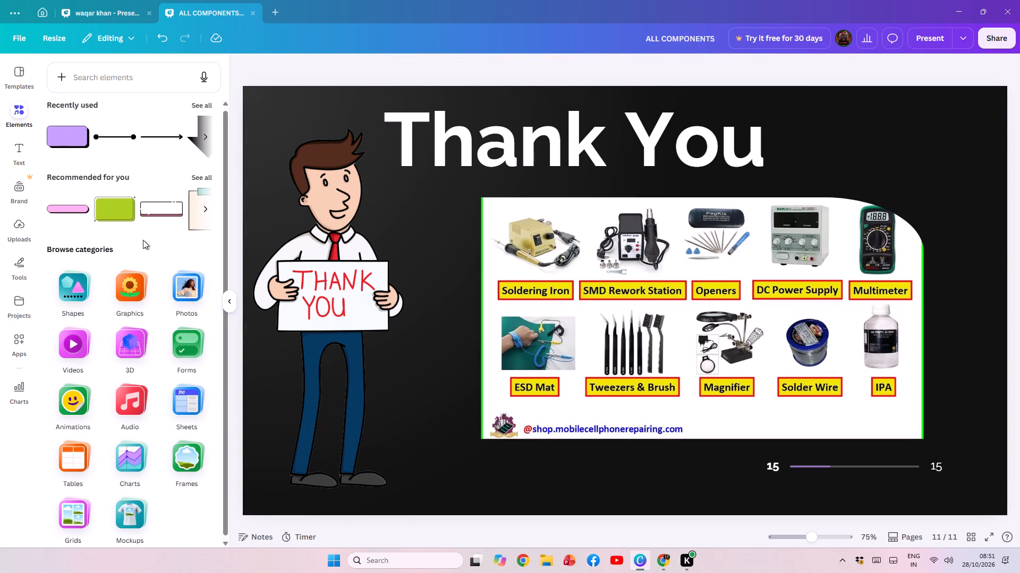
pyautogui.scroll(-4, 143, 238)
pyautogui.click(78, 296)
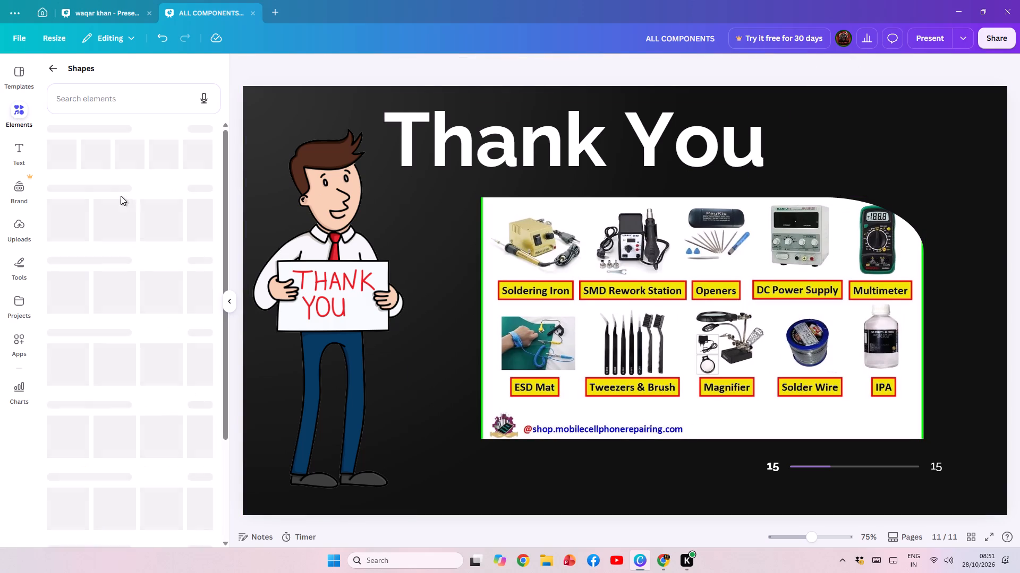
pyautogui.click(167, 160)
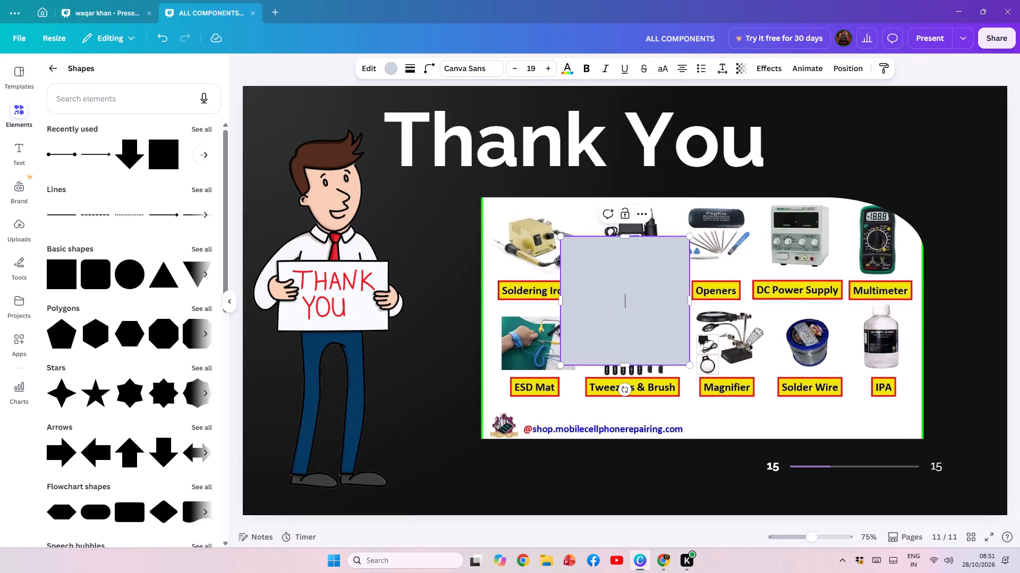
pyautogui.click(394, 68)
pyautogui.moveTo(79, 140); pyautogui.dragTo(81, 141)
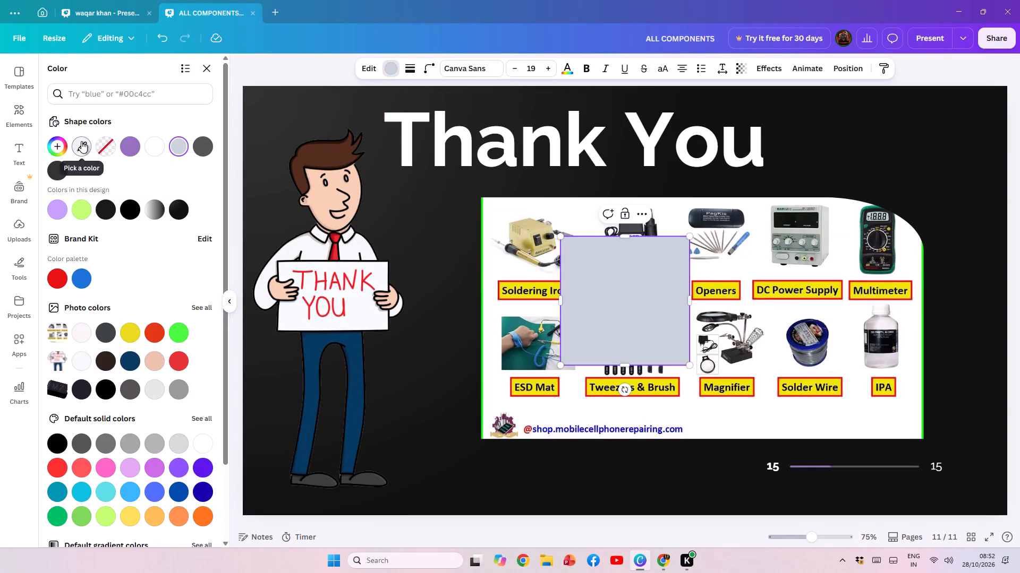
pyautogui.moveTo(81, 141); pyautogui.dragTo(498, 321)
pyautogui.click(83, 145)
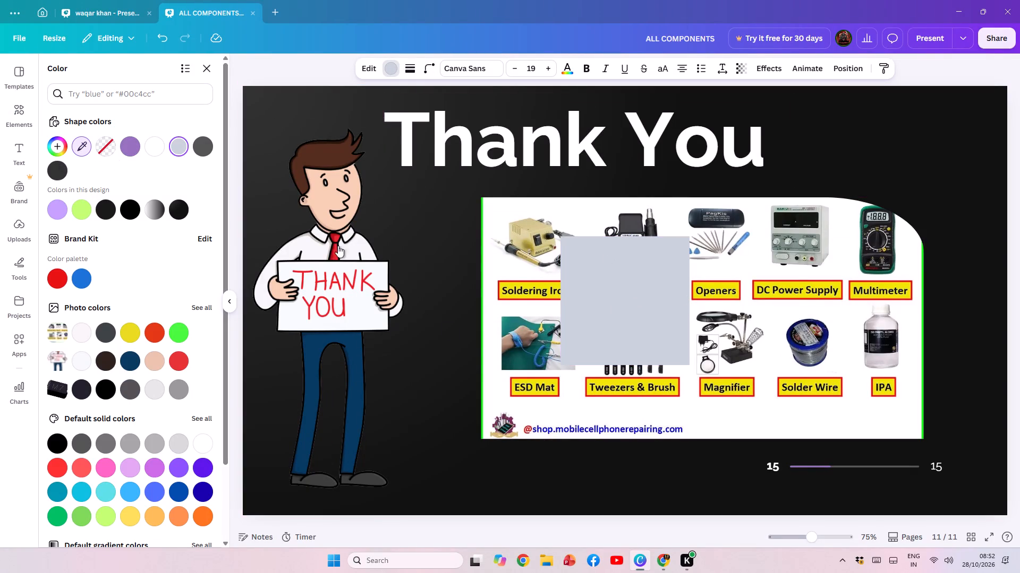
pyautogui.click(501, 391)
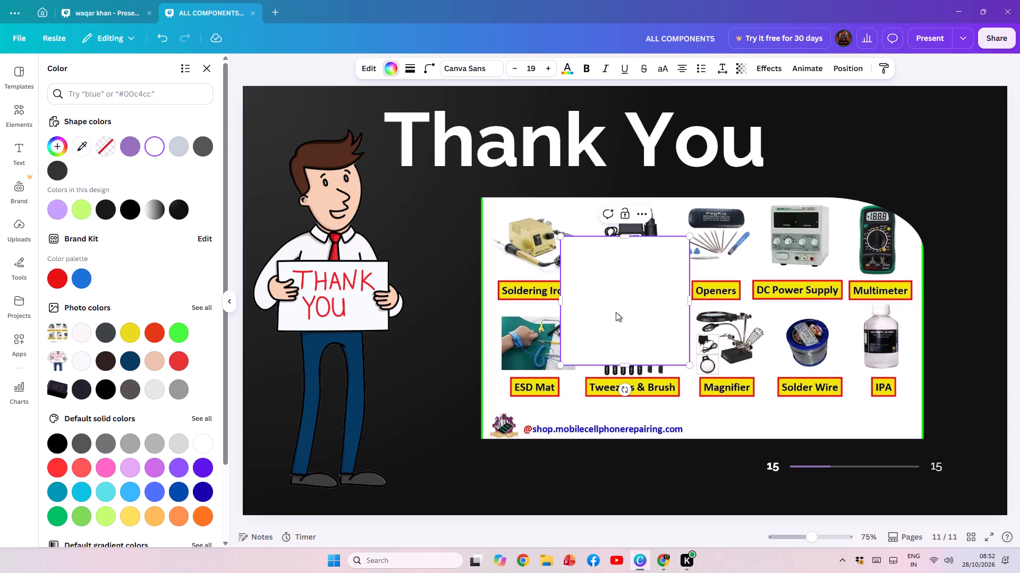
# Reshape the white square into a wide, thin strip and cover the logo and website address at the bottom of the tools image.
pyautogui.moveTo(616, 311); pyautogui.dragTo(605, 377)
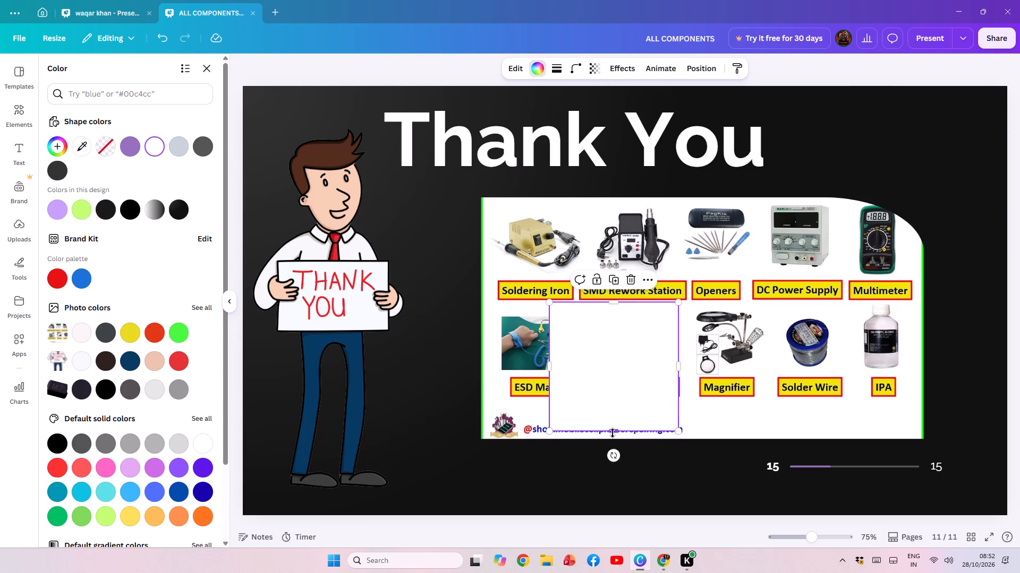
pyautogui.moveTo(613, 433); pyautogui.dragTo(616, 337)
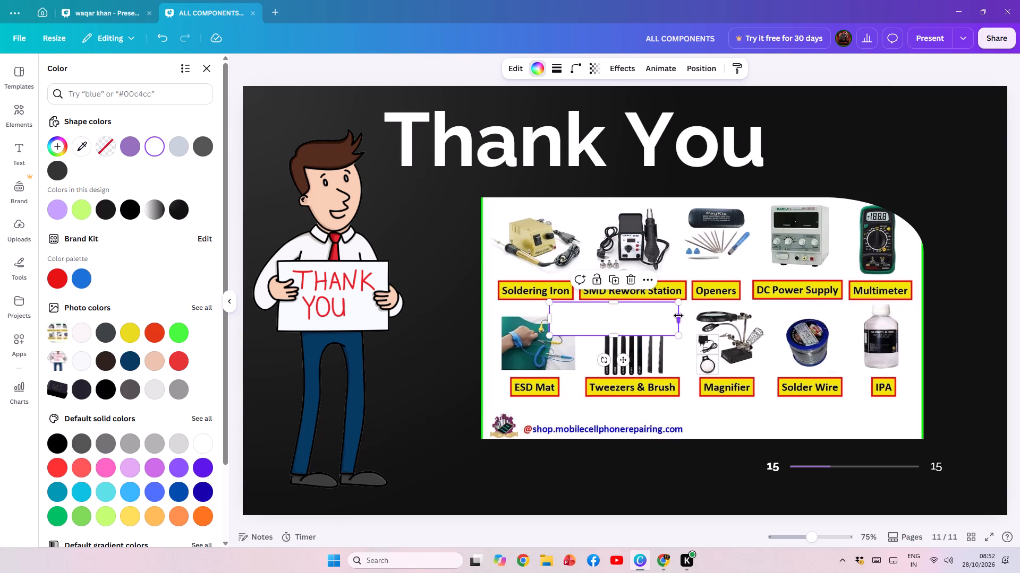
pyautogui.moveTo(679, 316); pyautogui.dragTo(788, 314)
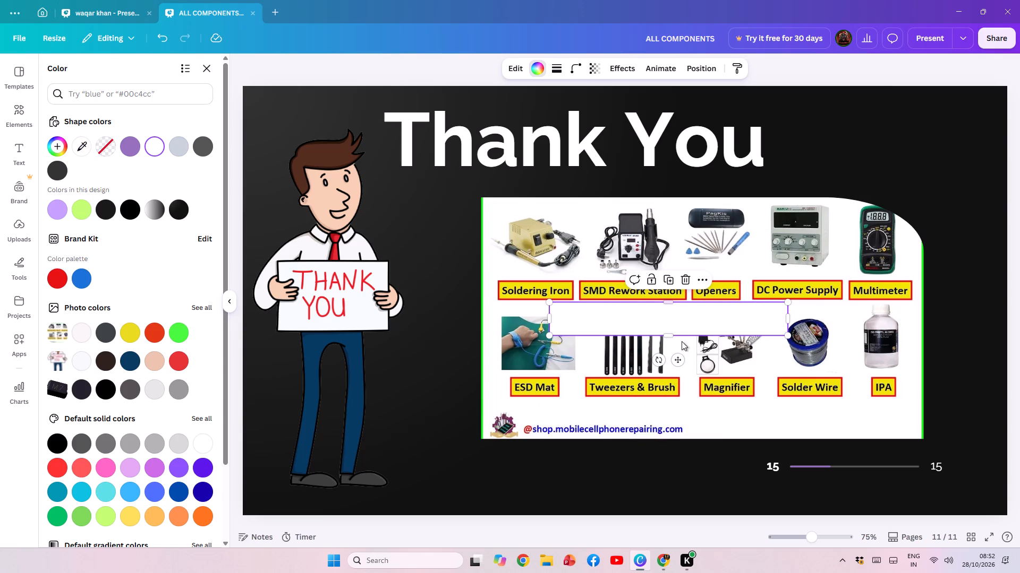
pyautogui.click(695, 380)
pyautogui.click(681, 320)
pyautogui.moveTo(681, 320); pyautogui.dragTo(679, 371)
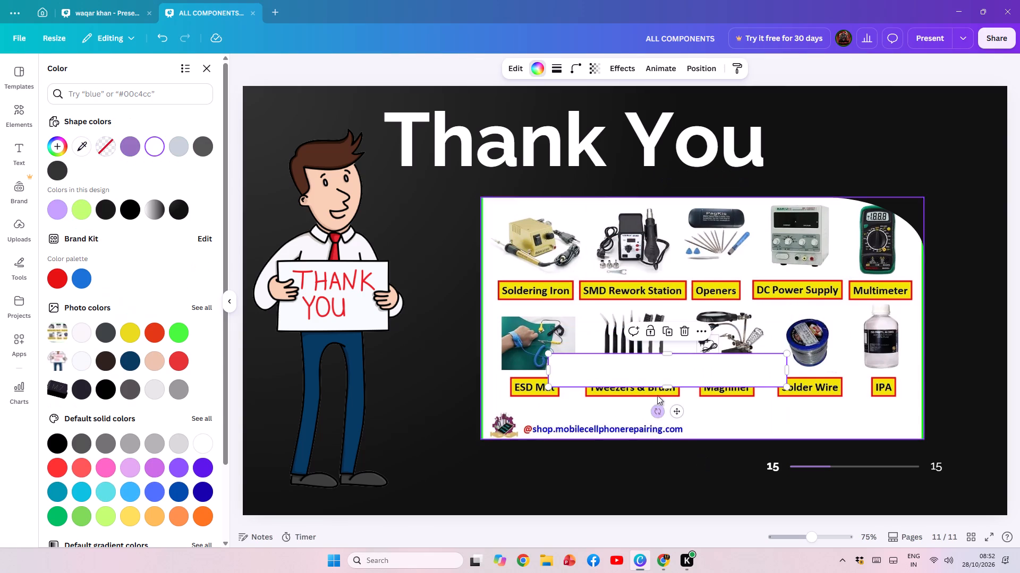
pyautogui.moveTo(658, 364); pyautogui.dragTo(594, 418)
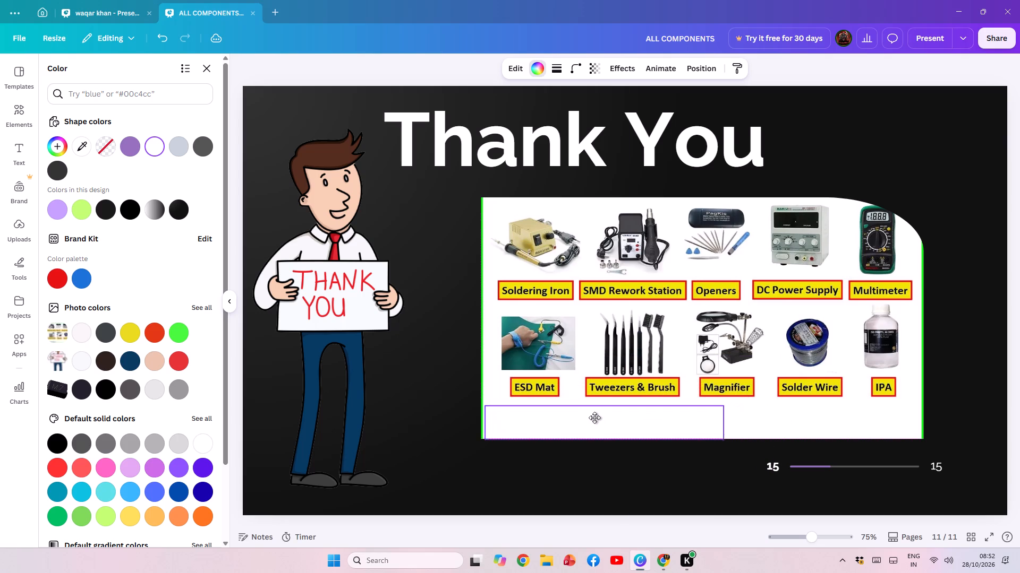
pyautogui.moveTo(594, 418); pyautogui.dragTo(594, 417)
pyautogui.click(423, 338)
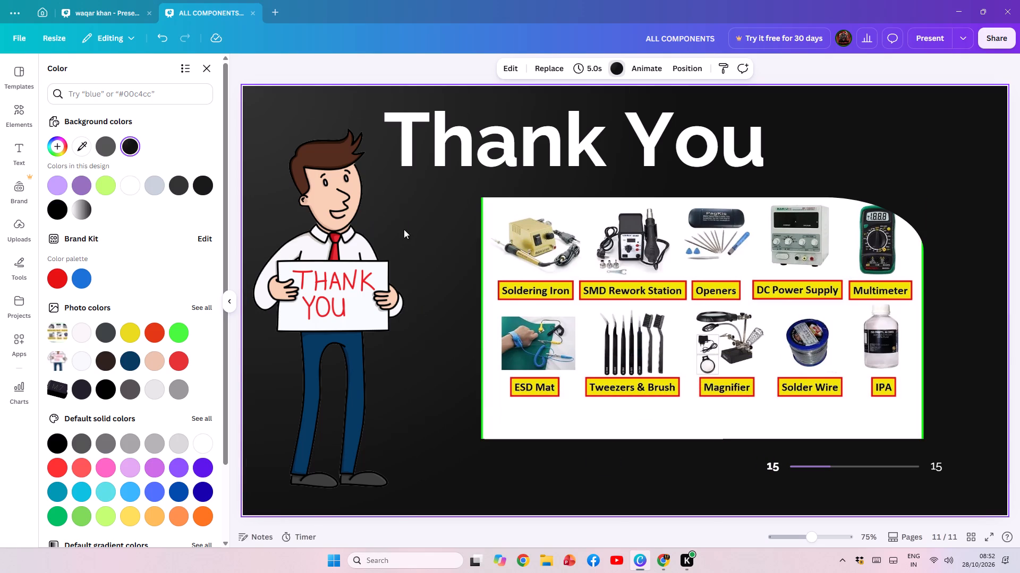
pyautogui.click(439, 209)
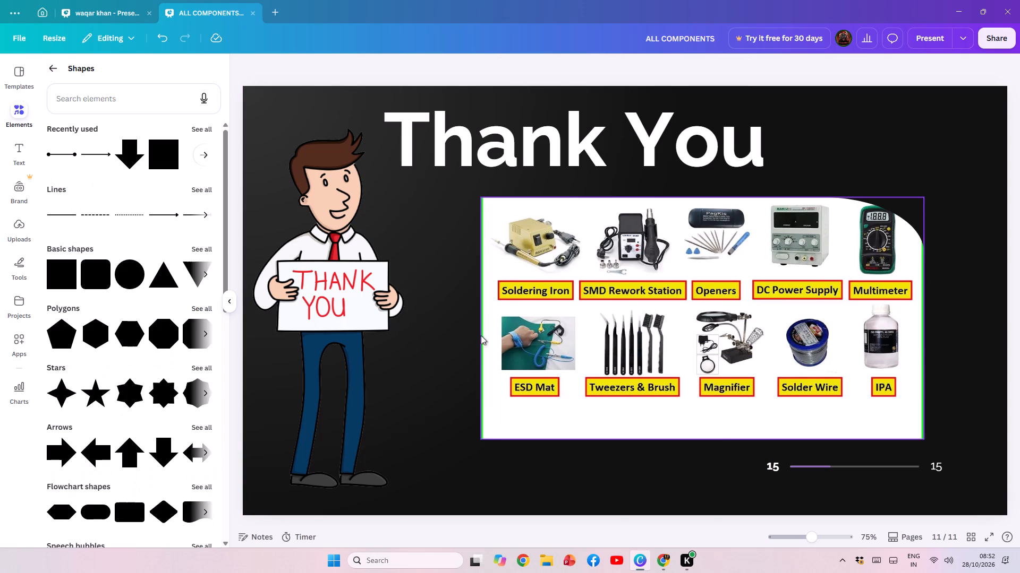
# Duplicate the Thank You heading and replace the copy's text with ALLTOOLS.
pyautogui.click(503, 152)
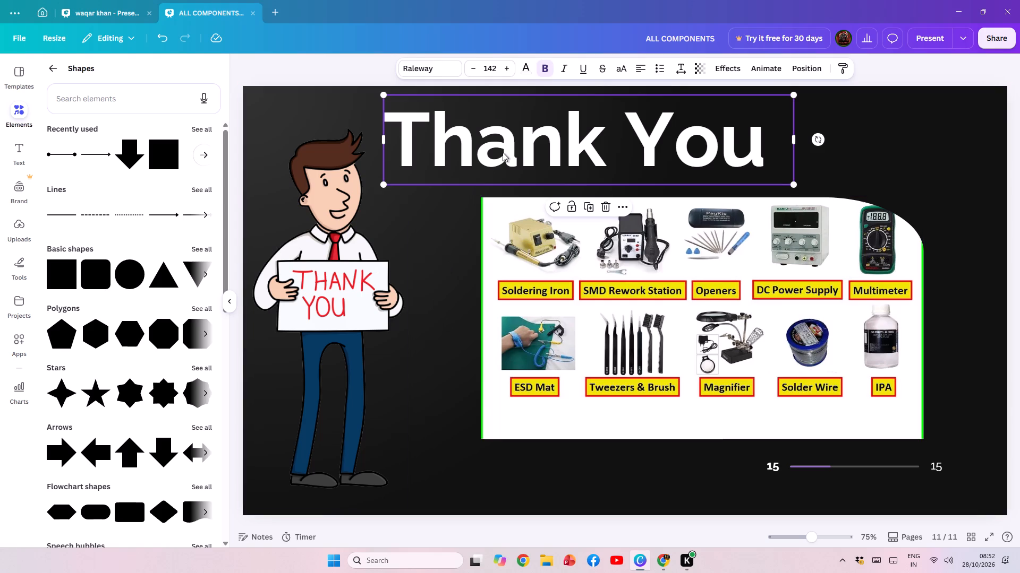
pyautogui.hotkey('ctrl', 'c')
pyautogui.hotkey('ctrl', 'v')
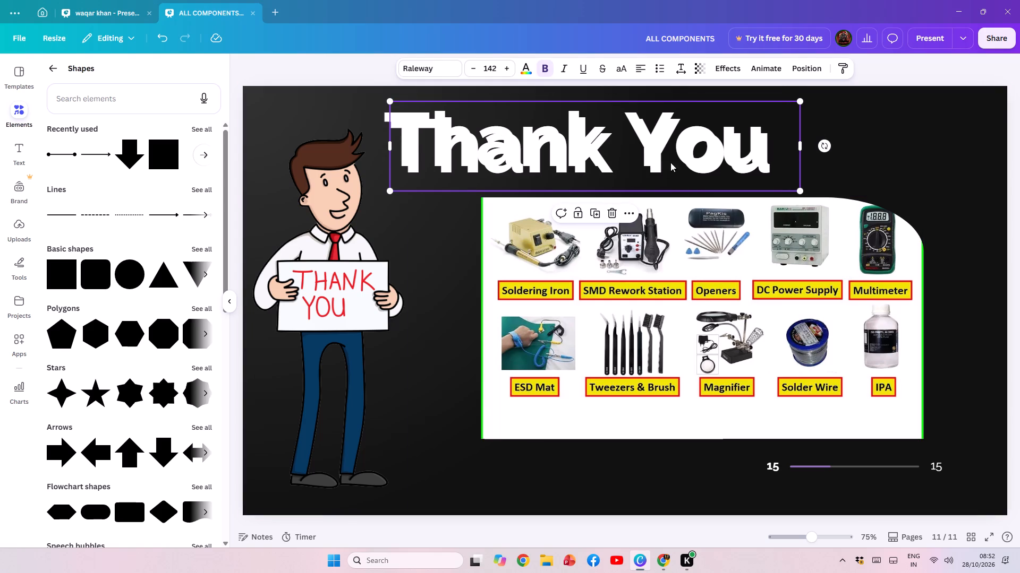
pyautogui.doubleClick(676, 162)
pyautogui.write('all')
pyautogui.press('space')
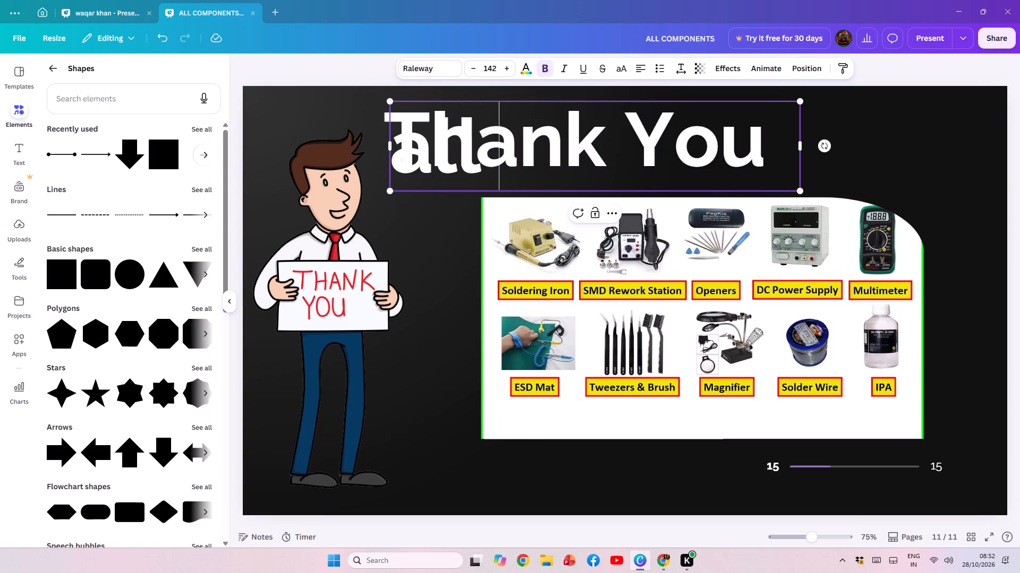
pyautogui.press('BackSpace')
pyautogui.press('BackSpace')
pyautogui.press('BackSpace')
pyautogui.press('BackSpace')
pyautogui.write('ALL')
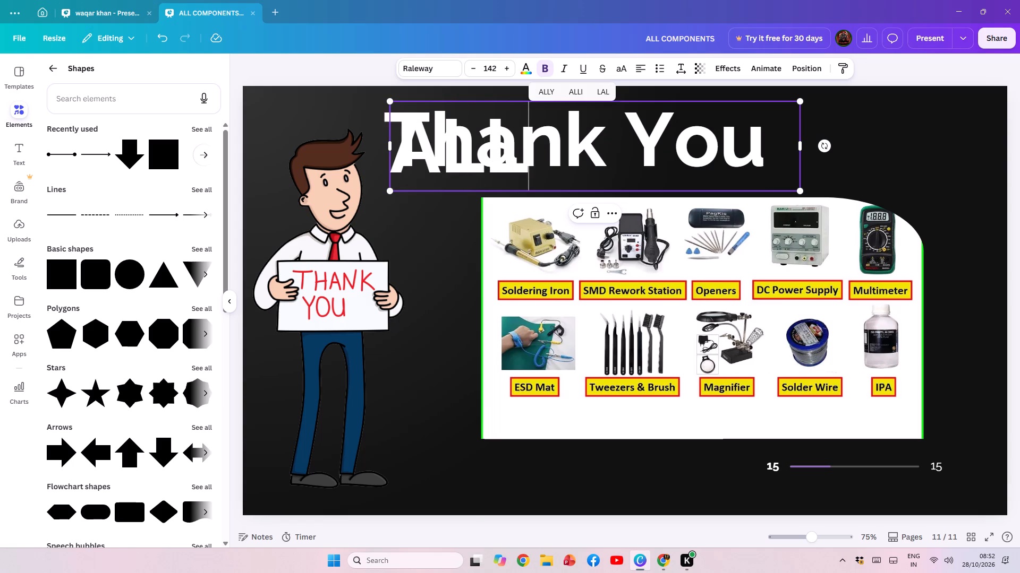
pyautogui.write('TOOL')
pyautogui.press('space')
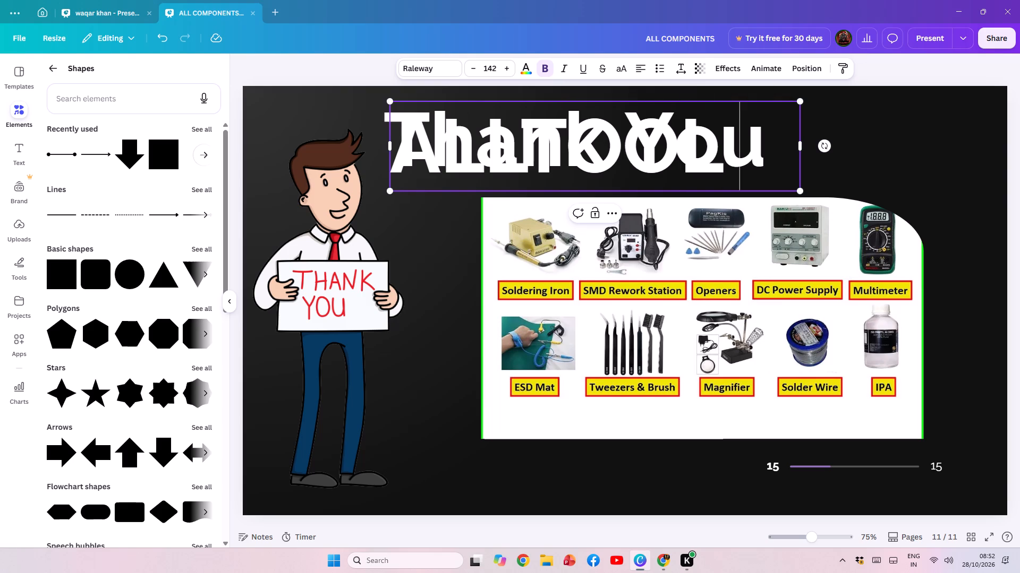
pyautogui.press('BackSpace')
pyautogui.press('s')
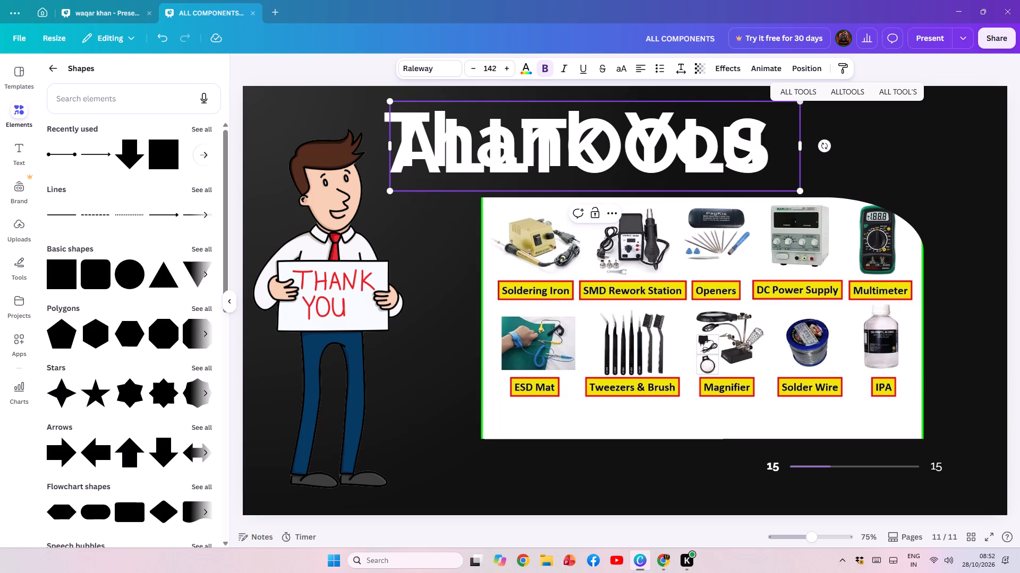
# Shrink the ALLTOOLS text to about size 85.4 and move it onto the white strip below the repair tools.
pyautogui.moveTo(804, 192); pyautogui.dragTo(777, 183)
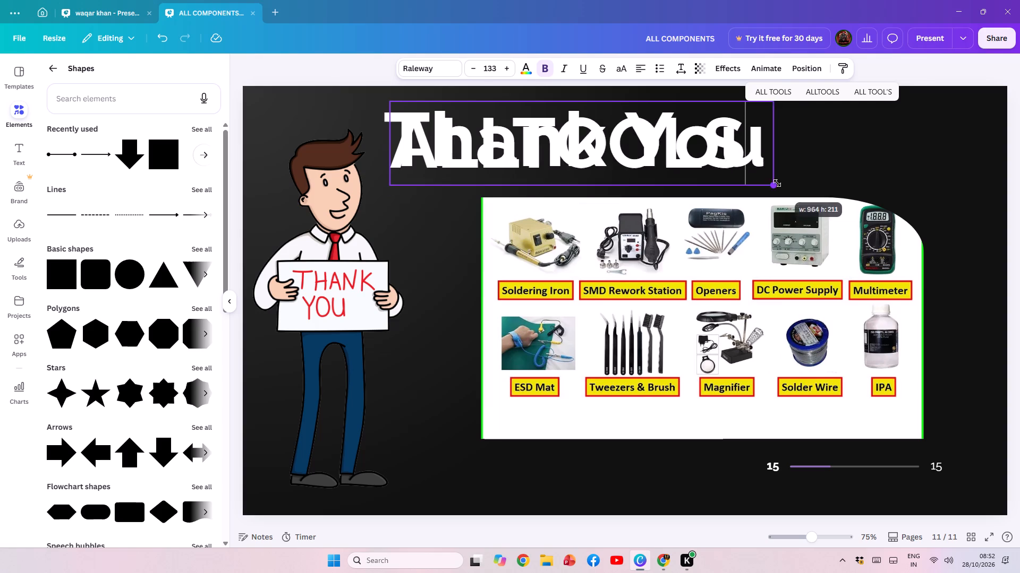
pyautogui.moveTo(777, 183); pyautogui.dragTo(739, 170)
pyautogui.click(368, 233)
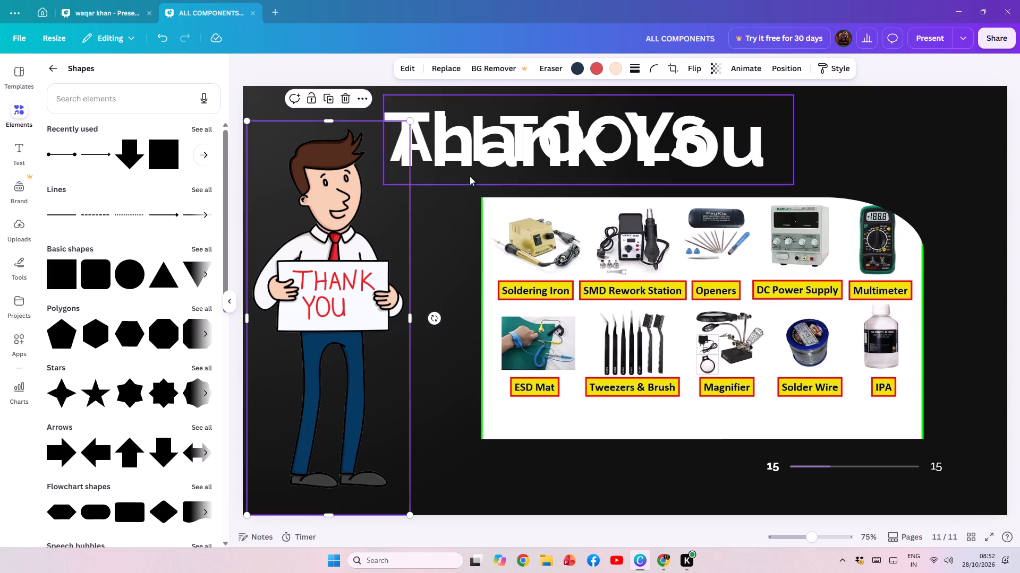
pyautogui.moveTo(481, 155); pyautogui.dragTo(511, 488)
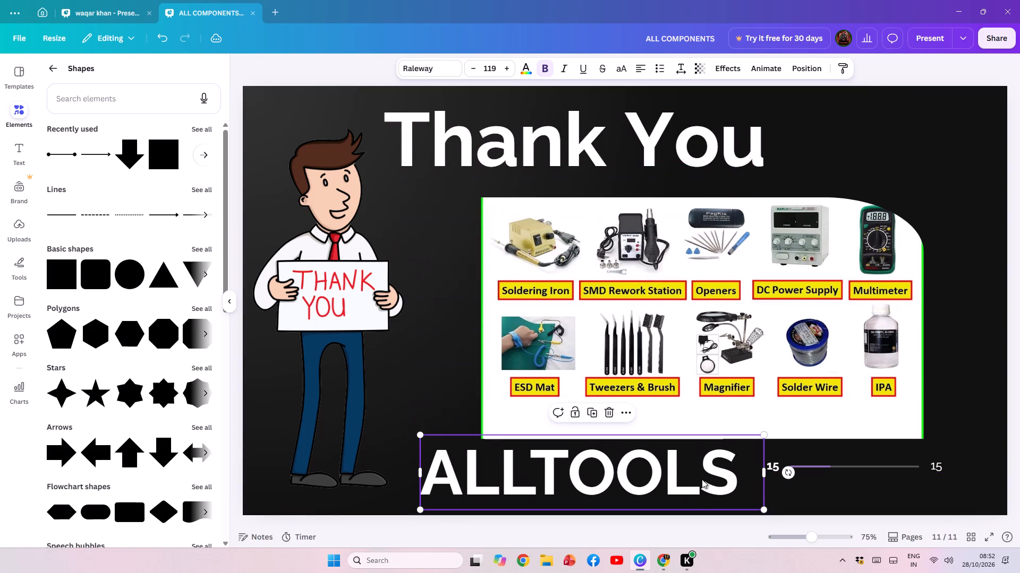
pyautogui.moveTo(766, 510); pyautogui.dragTo(671, 479)
pyautogui.moveTo(568, 462); pyautogui.dragTo(569, 462)
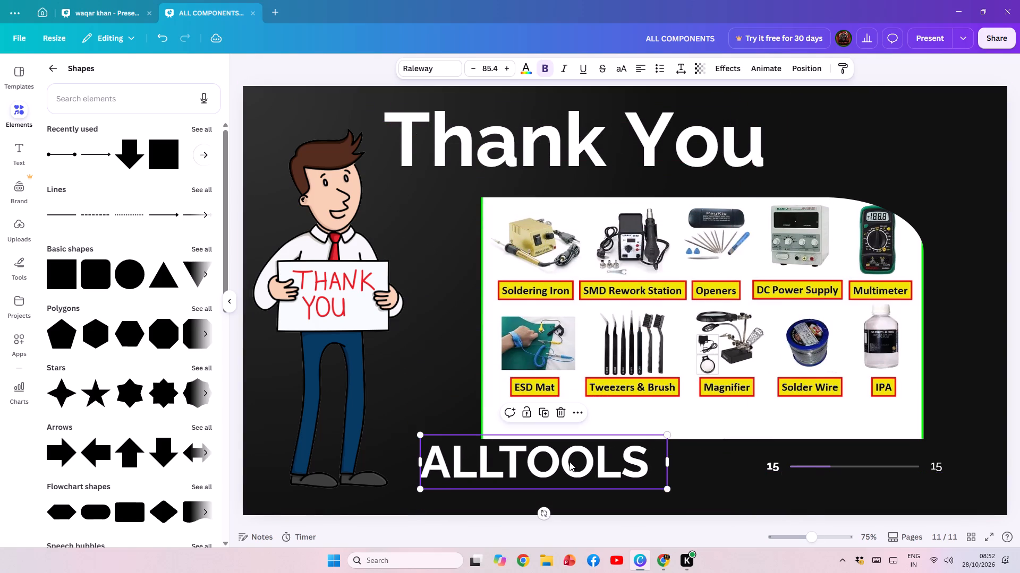
pyautogui.moveTo(569, 462); pyautogui.dragTo(681, 418)
# Change the ALLTOOLS text color to black.
pyautogui.click(529, 64)
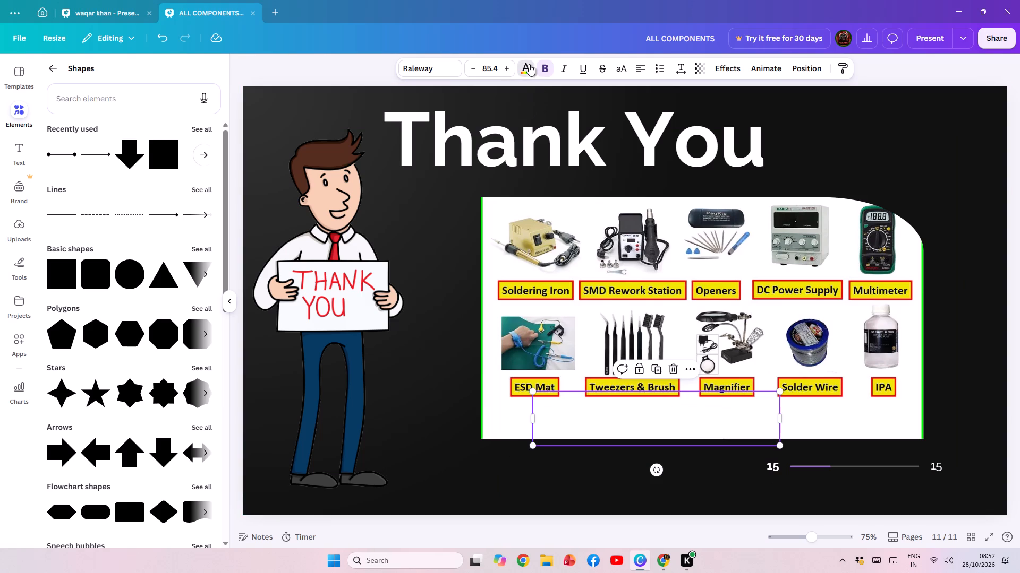
pyautogui.click(177, 147)
pyautogui.click(418, 344)
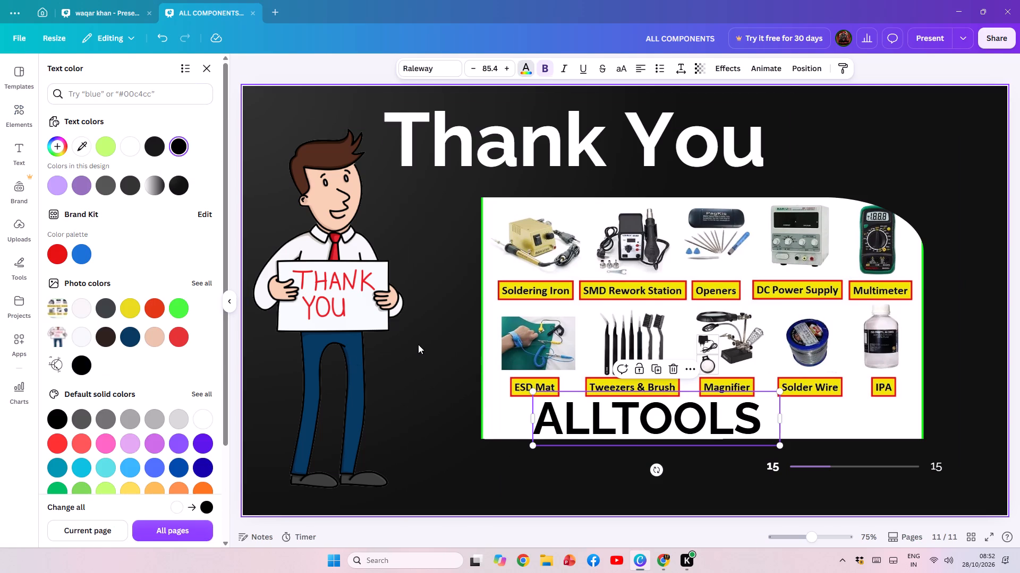
# Shrink the ALLTOOLS caption further to about font size 69.5.
pyautogui.click(741, 421)
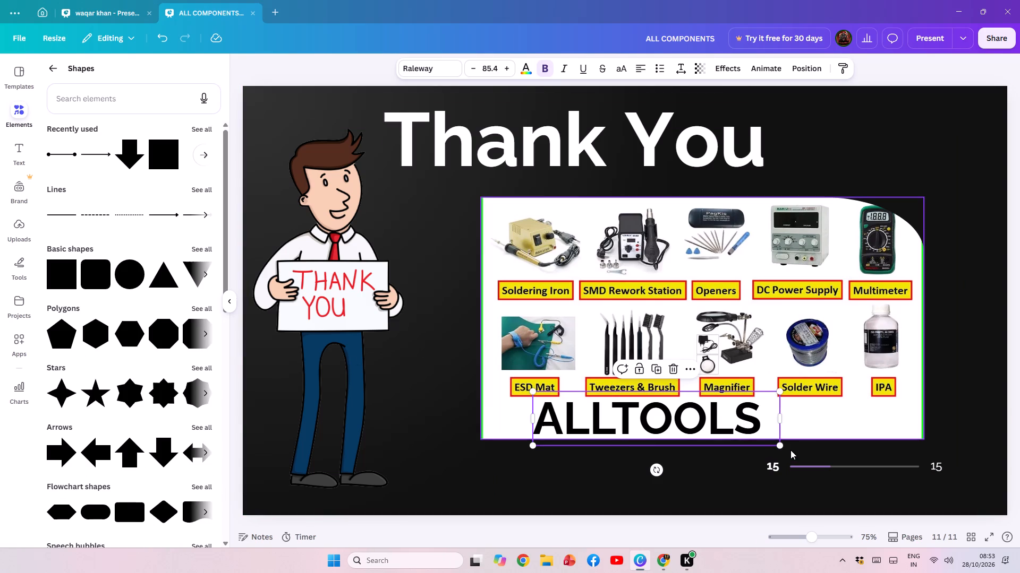
pyautogui.moveTo(781, 445); pyautogui.dragTo(736, 431)
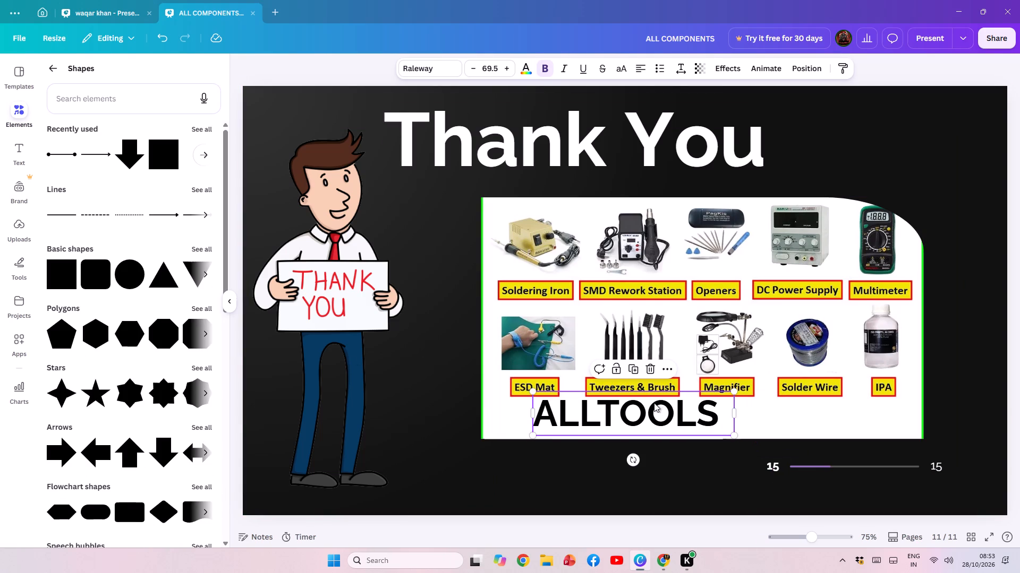
# Insert a space so the caption reads ALL TOOLS and center it beneath the tool labels in the image.
pyautogui.click(607, 418)
pyautogui.click(585, 418)
pyautogui.click(597, 416)
pyautogui.press('space')
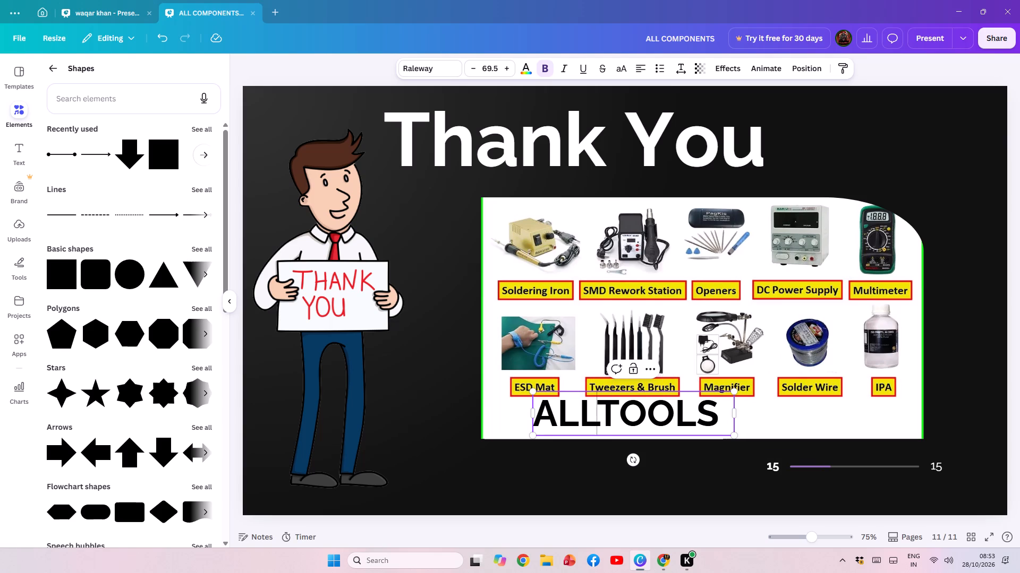
pyautogui.click(776, 420)
pyautogui.moveTo(630, 415); pyautogui.dragTo(634, 414)
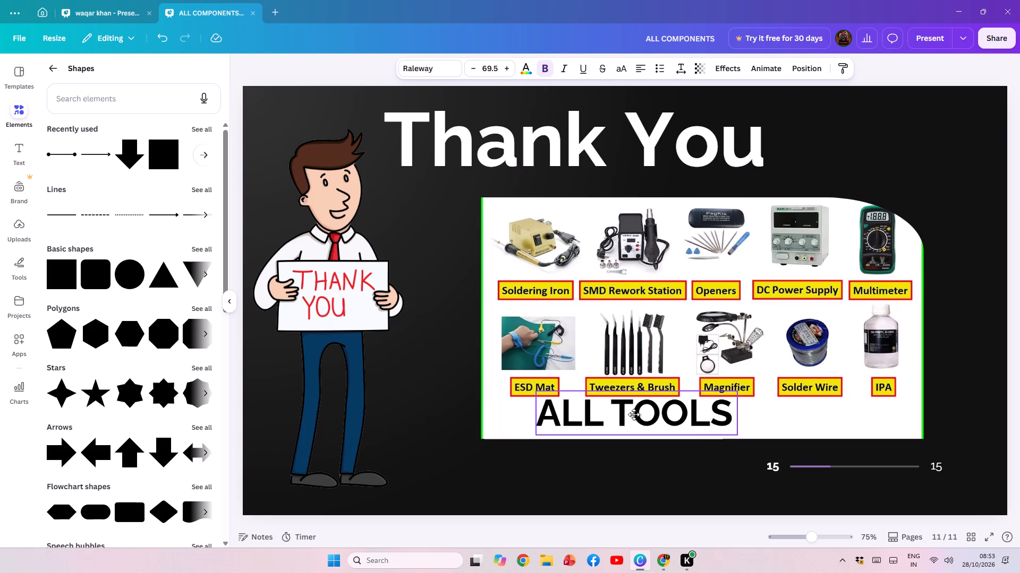
pyautogui.moveTo(634, 414); pyautogui.dragTo(695, 419)
pyautogui.click(450, 383)
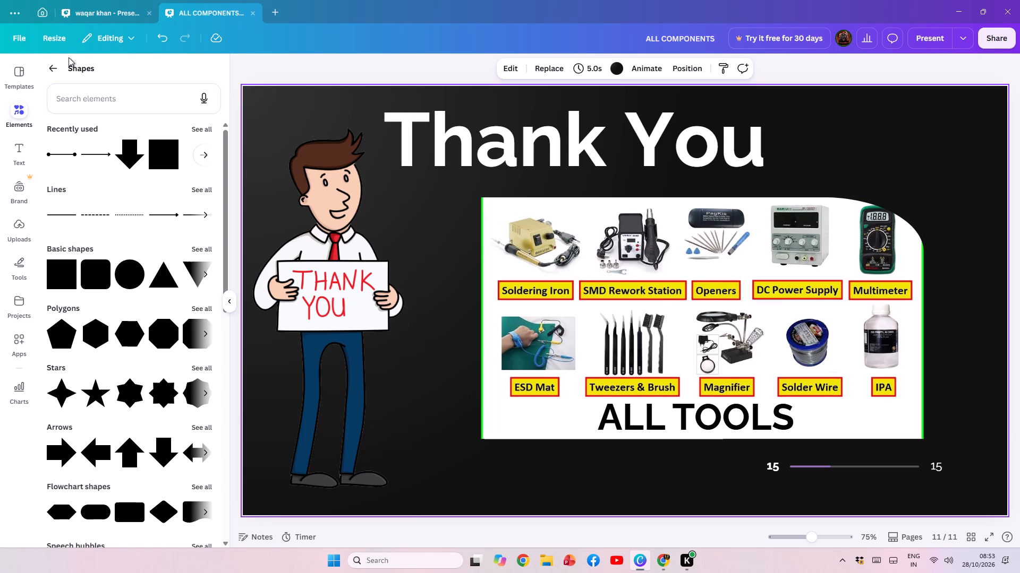
# Review the slides from the closing Thank You slide back to the opening ALL COMPONENTS slide.
pyautogui.click(55, 71)
pyautogui.click(13, 88)
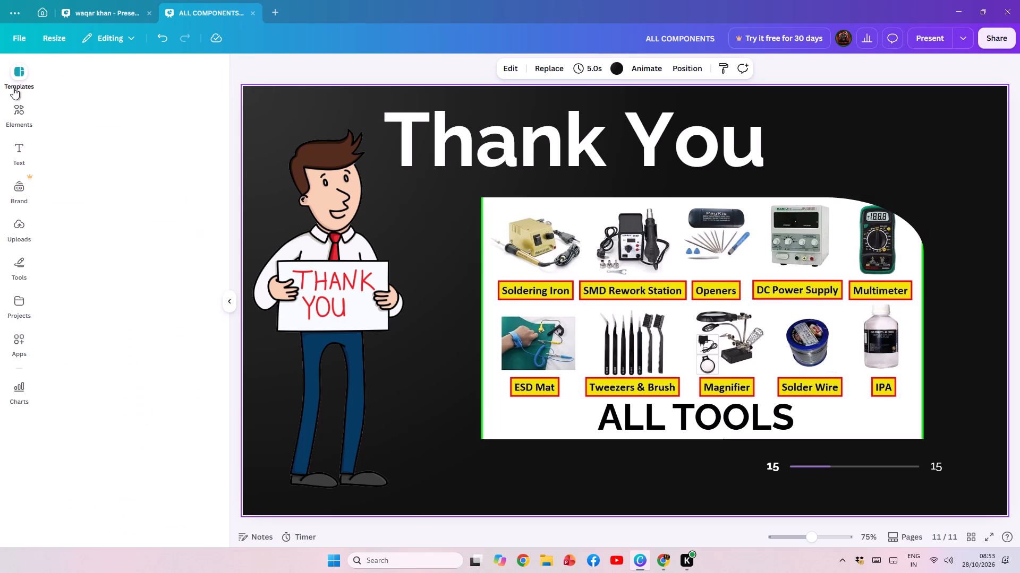
pyautogui.scroll(5, 444, 364)
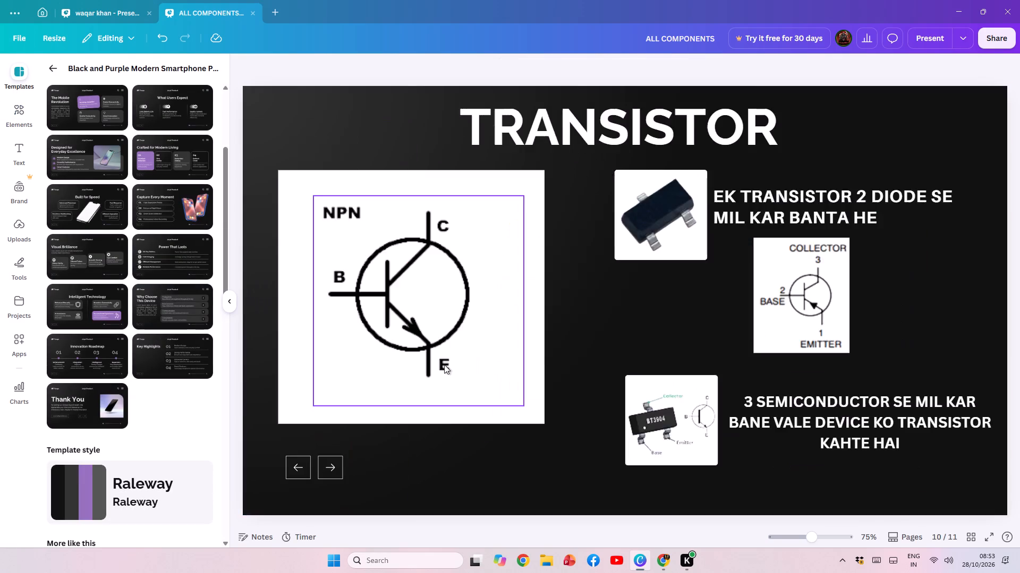
pyautogui.scroll(20, 444, 364)
pyautogui.scroll(14, 444, 364)
pyautogui.scroll(-1, 444, 358)
pyautogui.scroll(9, 444, 358)
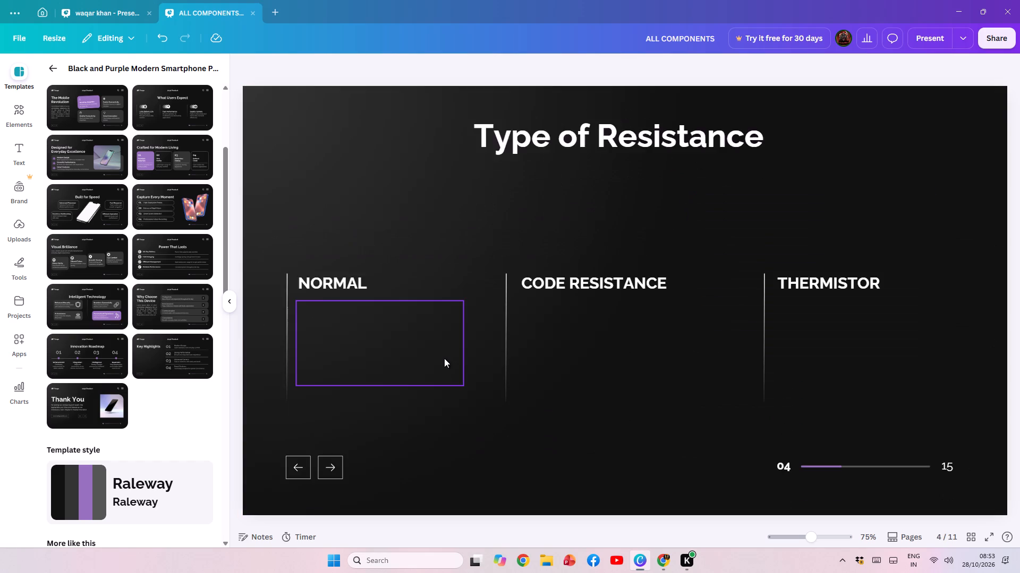
pyautogui.scroll(20, 444, 358)
pyautogui.scroll(4, 444, 358)
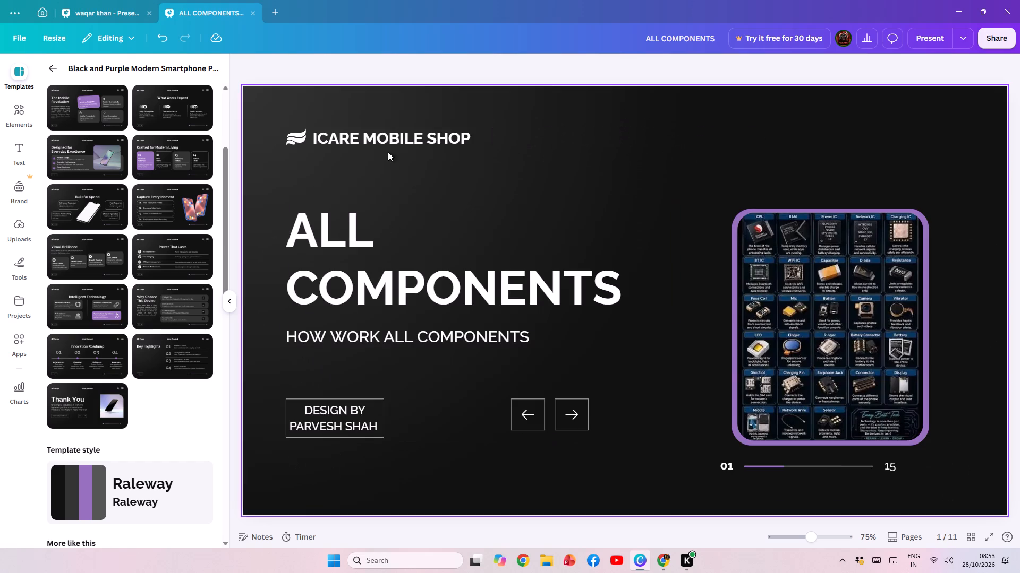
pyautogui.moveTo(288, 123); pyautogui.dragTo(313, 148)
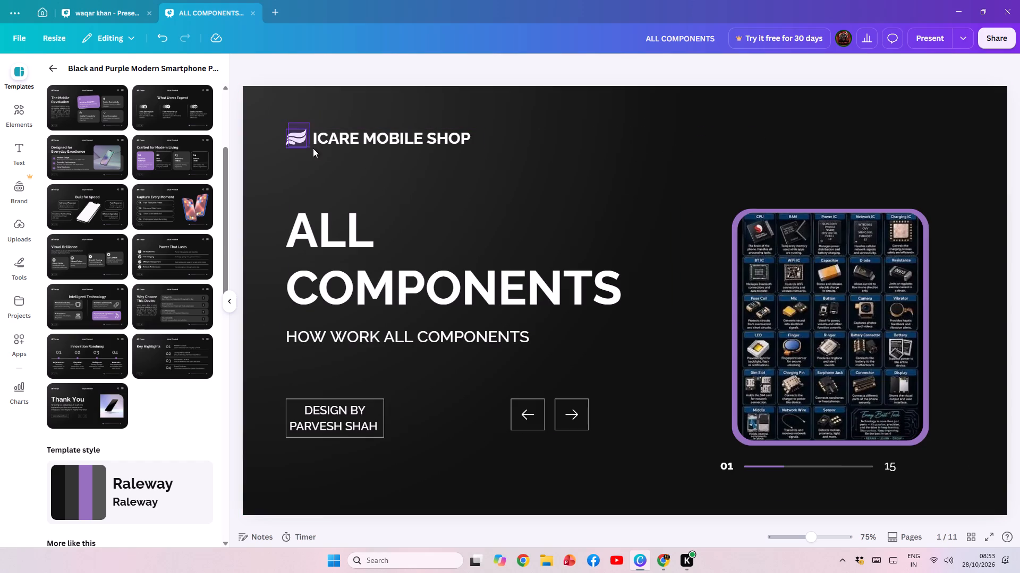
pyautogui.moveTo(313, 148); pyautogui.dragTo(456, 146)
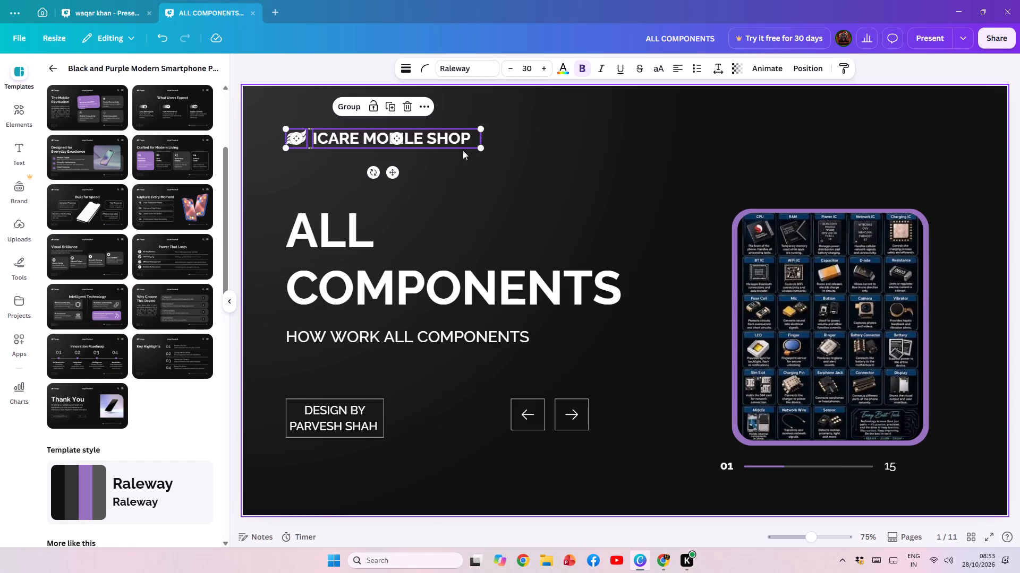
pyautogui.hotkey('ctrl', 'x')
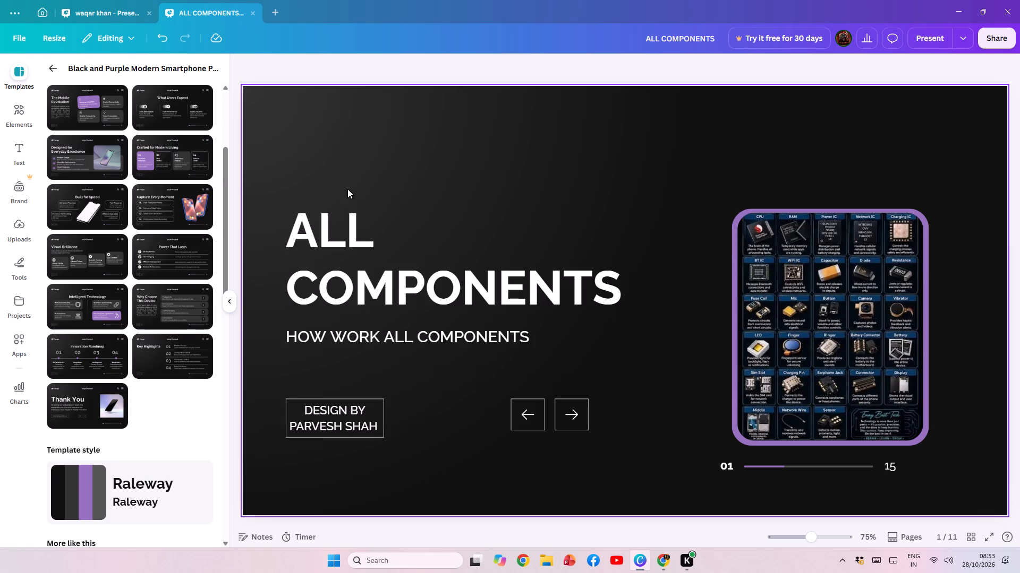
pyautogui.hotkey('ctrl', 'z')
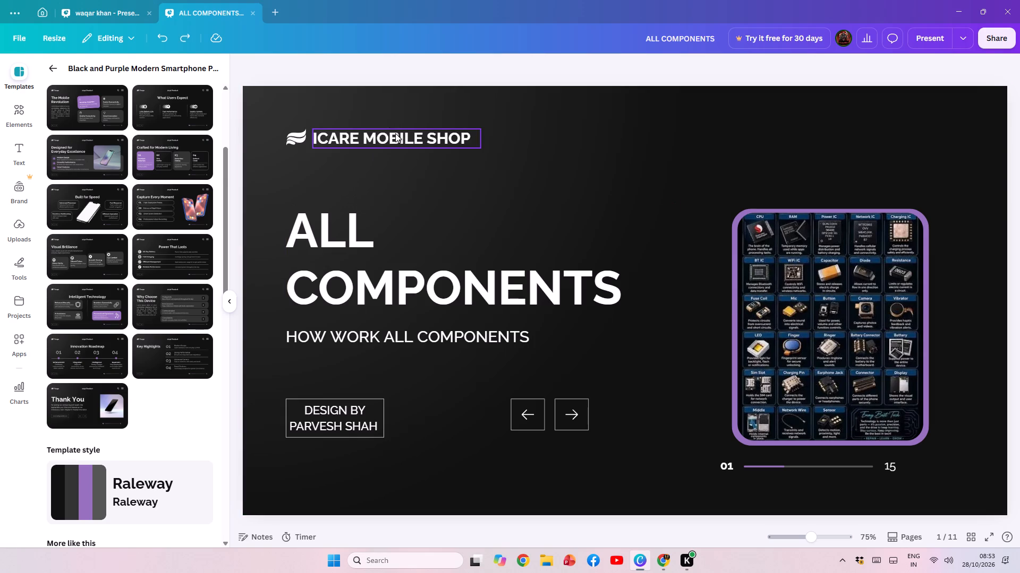
# Copy the ICARE MOBILE SHOP name and its logo from the opening slide onto slides 2 through 6.
pyautogui.moveTo(507, 132); pyautogui.dragTo(288, 139)
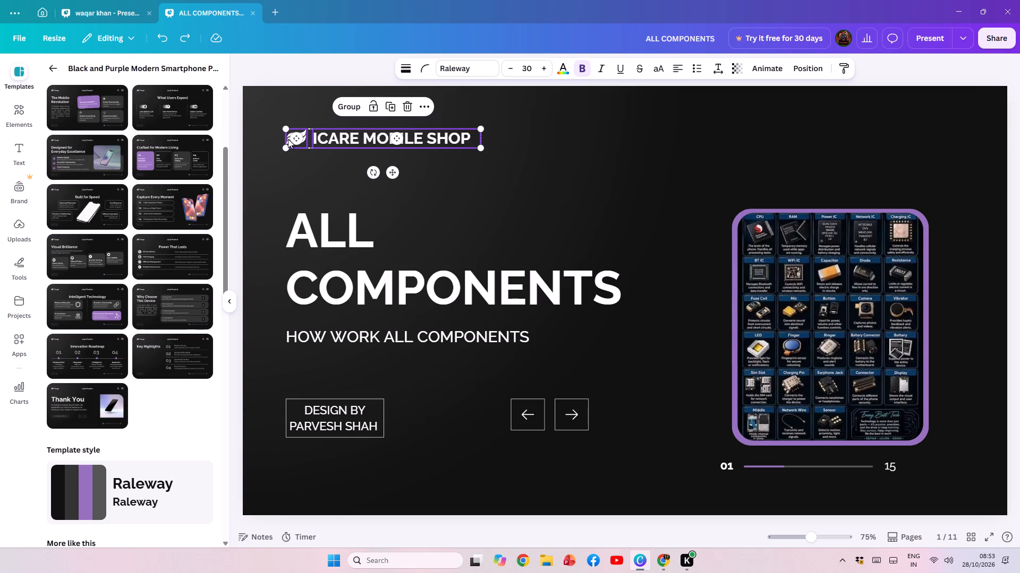
pyautogui.hotkey('ctrl', 'c')
pyautogui.scroll(-2, 395, 367)
pyautogui.scroll(1, 414, 279)
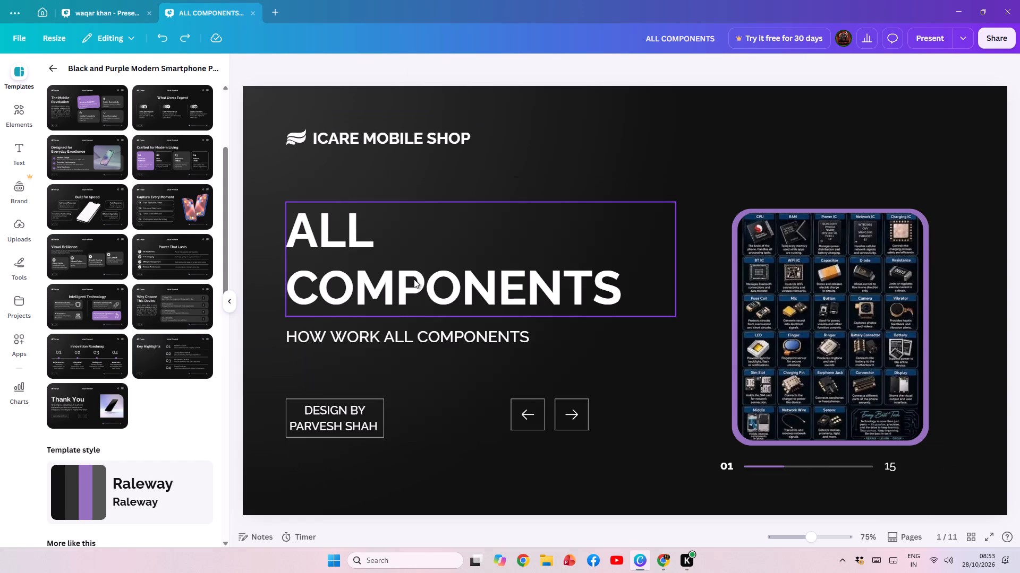
pyautogui.scroll(-2, 414, 279)
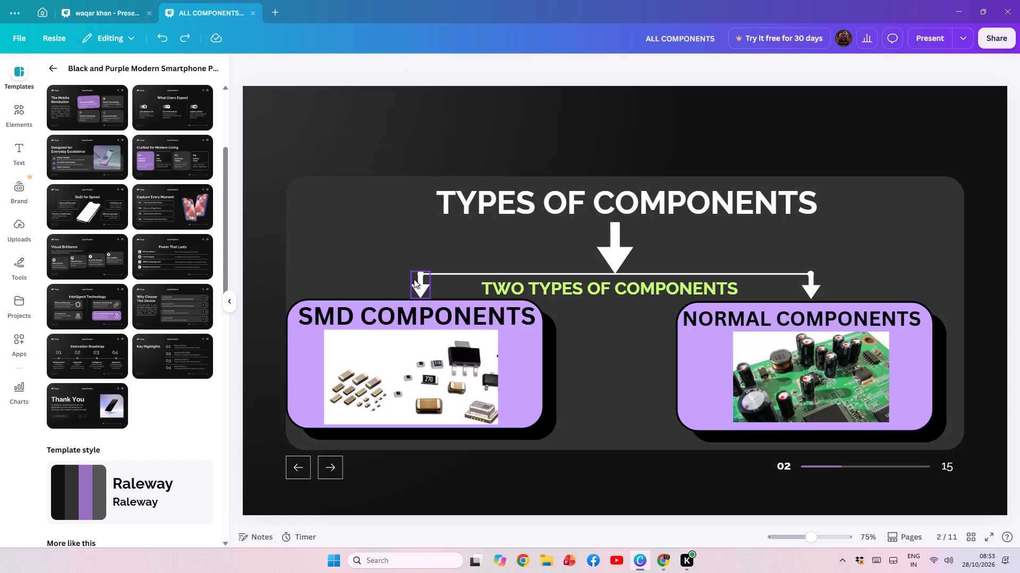
pyautogui.hotkey('ctrl', 'v')
pyautogui.hotkey('ctrl', 'c')
pyautogui.scroll(-2, 513, 236)
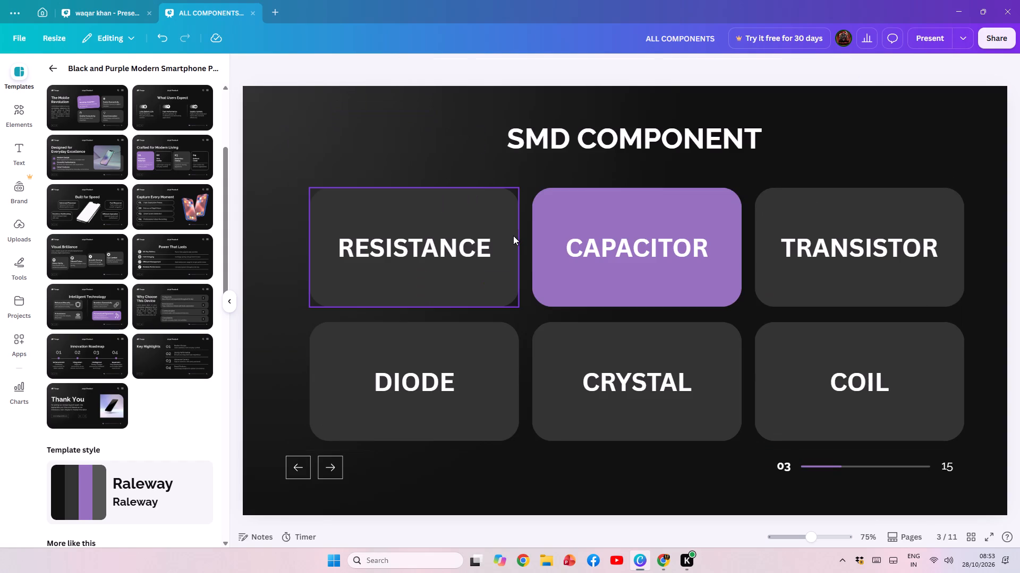
pyautogui.hotkey('ctrl', 'v')
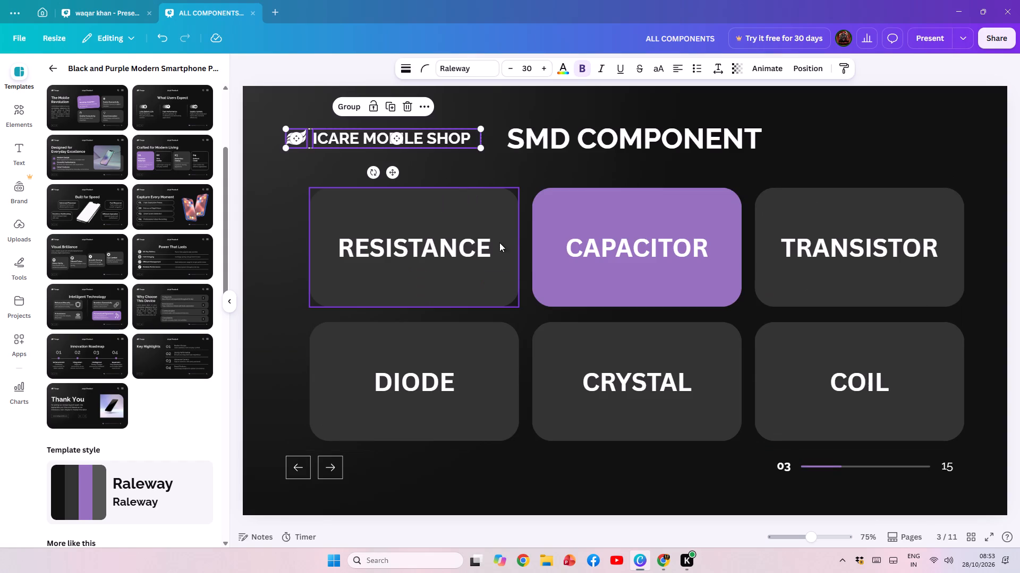
pyautogui.scroll(-2, 494, 223)
pyautogui.hotkey('ctrl', 'v')
pyautogui.scroll(-2, 494, 223)
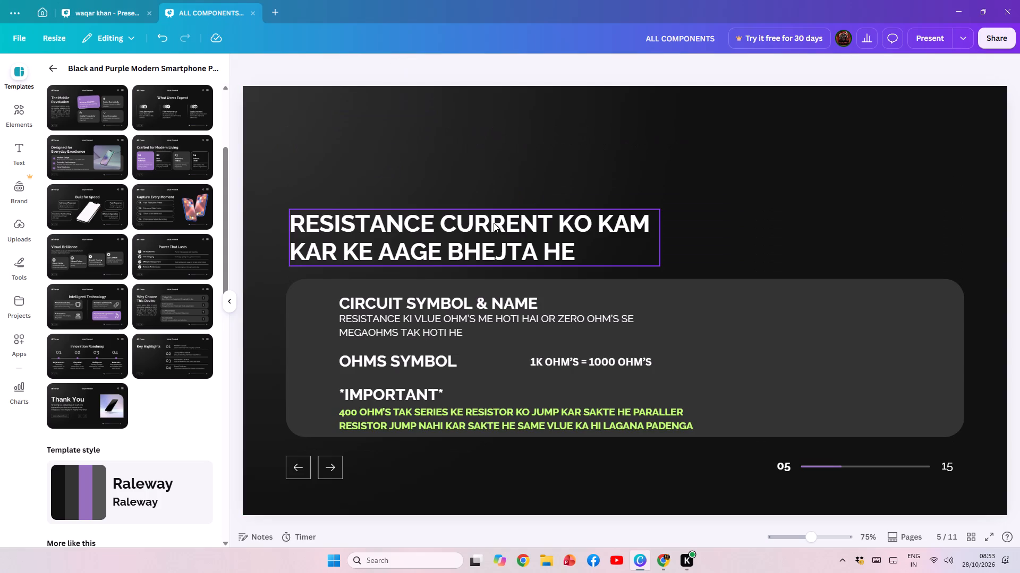
pyautogui.hotkey('ctrl', 'v')
pyautogui.scroll(-2, 494, 223)
pyautogui.hotkey('ctrl', 'v')
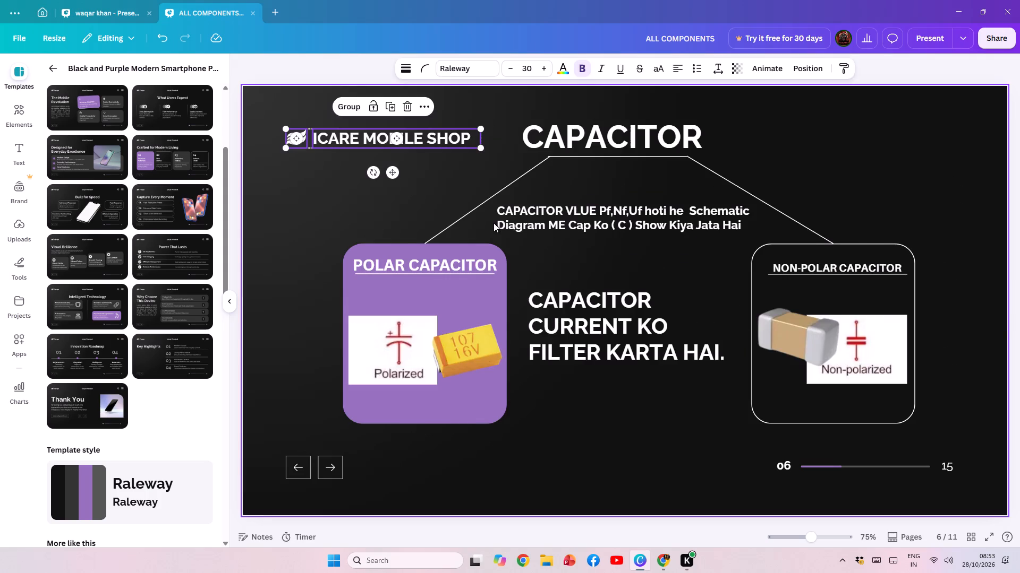
# Paste the ICARE MOBILE SHOP logo and name onto slides 7 through 11, ending with the Thank You slide.
pyautogui.scroll(-2, 494, 223)
pyautogui.hotkey('ctrl', 'v')
pyautogui.scroll(-3, 494, 223)
pyautogui.hotkey('ctrl', 'v')
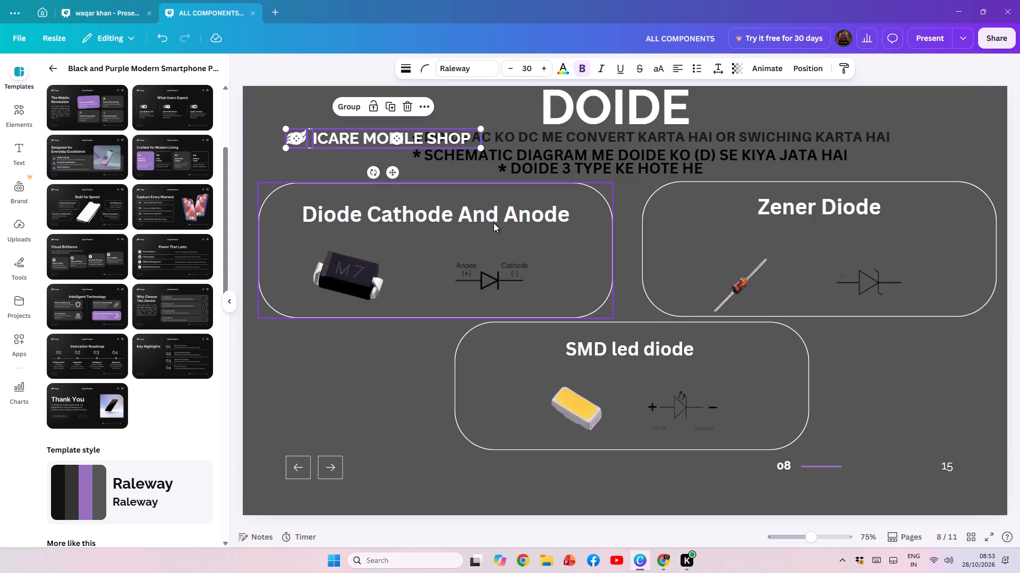
pyautogui.scroll(-2, 494, 223)
pyautogui.hotkey('ctrl', 'v')
pyautogui.scroll(-3, 494, 223)
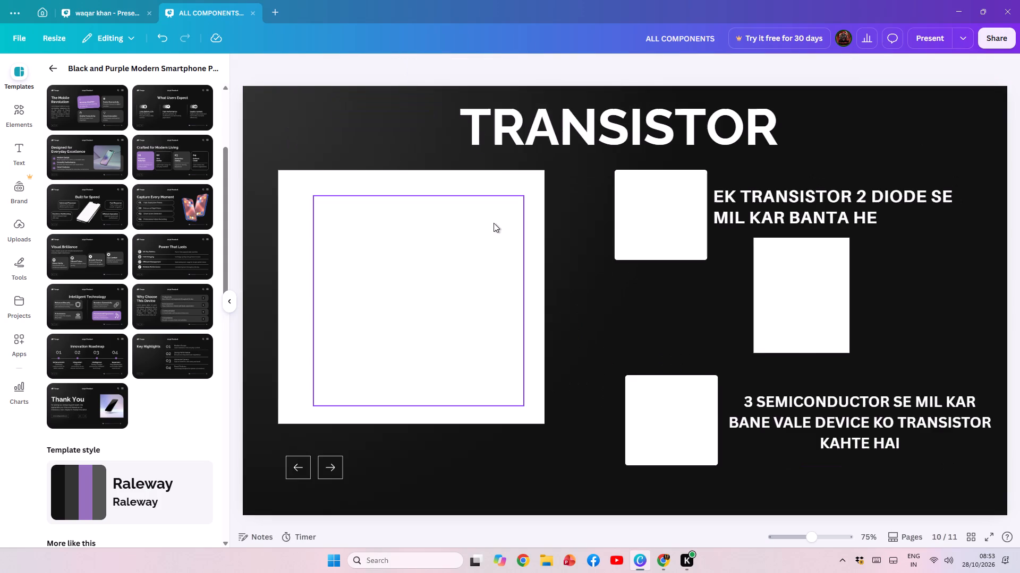
pyautogui.hotkey('ctrl', 'v')
pyautogui.scroll(-3, 494, 223)
pyautogui.hotkey('ctrl', 'v')
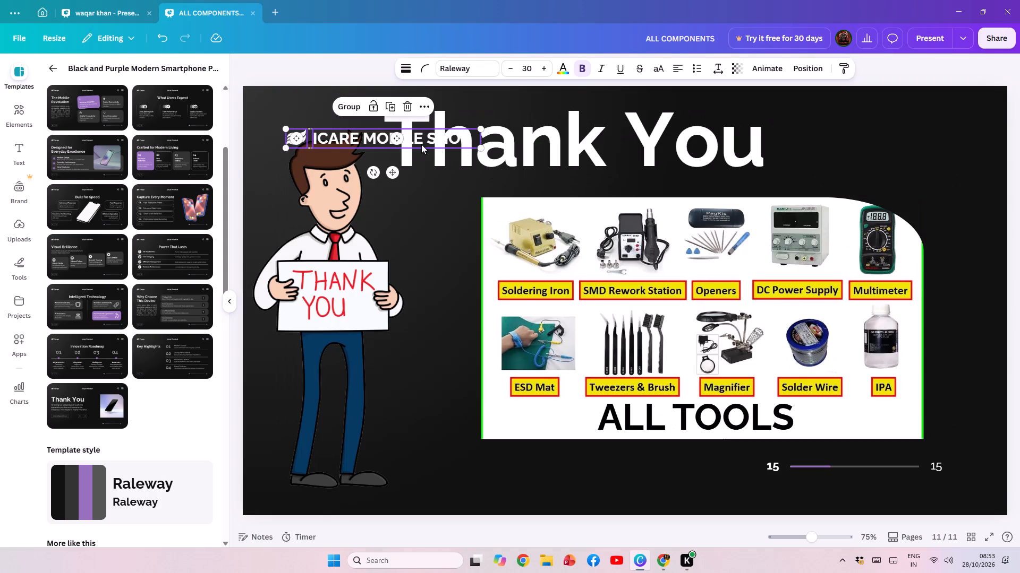
# On the Thank You slide, place the ICARE MOBILE SHOP name and its logo between the title and the tools image.
pyautogui.moveTo(416, 141); pyautogui.dragTo(445, 277)
pyautogui.moveTo(450, 326); pyautogui.dragTo(480, 431)
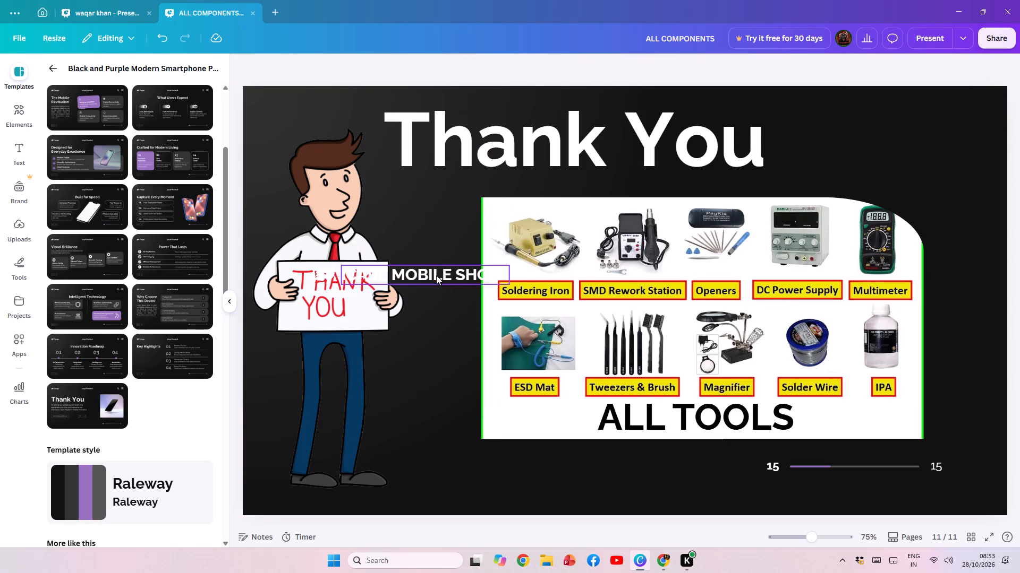
pyautogui.moveTo(436, 275); pyautogui.dragTo(586, 183)
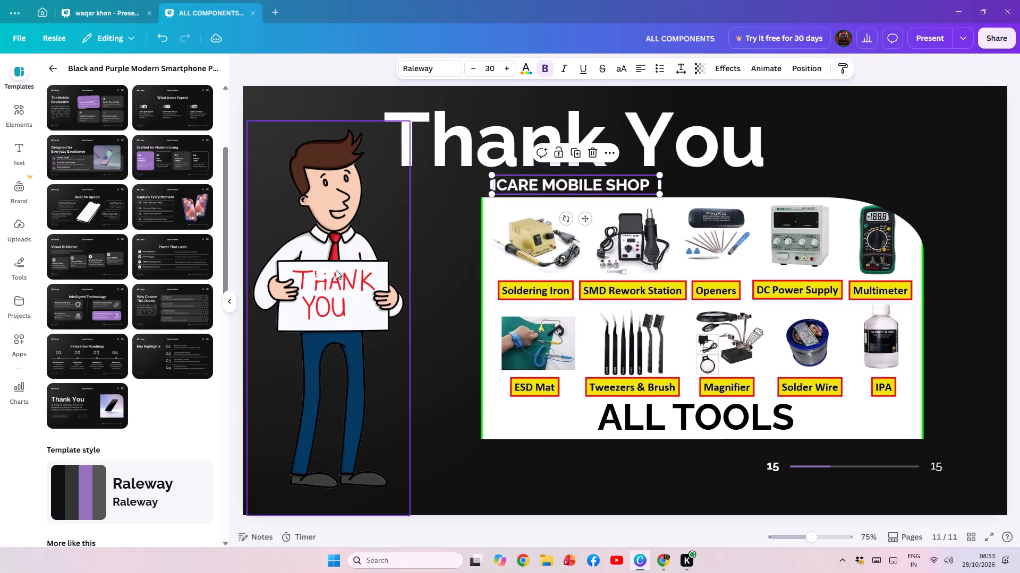
pyautogui.moveTo(321, 275); pyautogui.dragTo(475, 185)
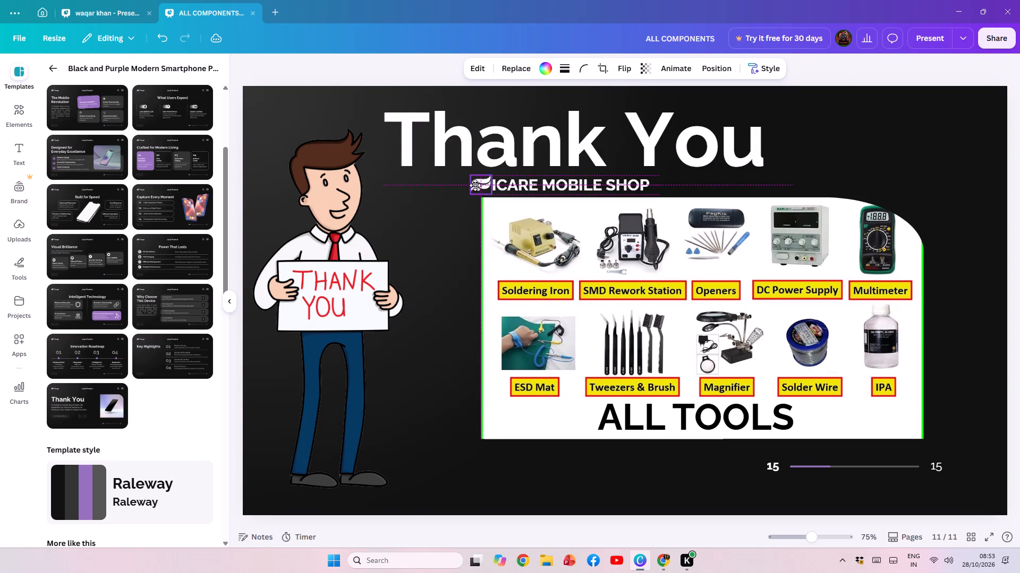
pyautogui.moveTo(475, 185); pyautogui.dragTo(474, 186)
pyautogui.click(406, 287)
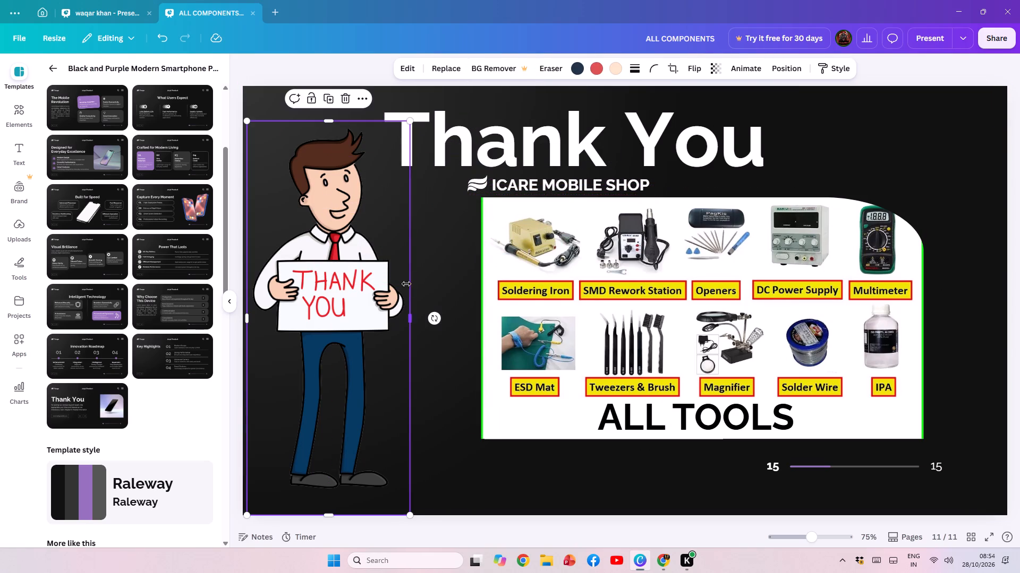
# On the TRANSISTOR slide, move the ICARE MOBILE SHOP logo and name together into the slide's top-left corner.
pyautogui.scroll(2, 547, 285)
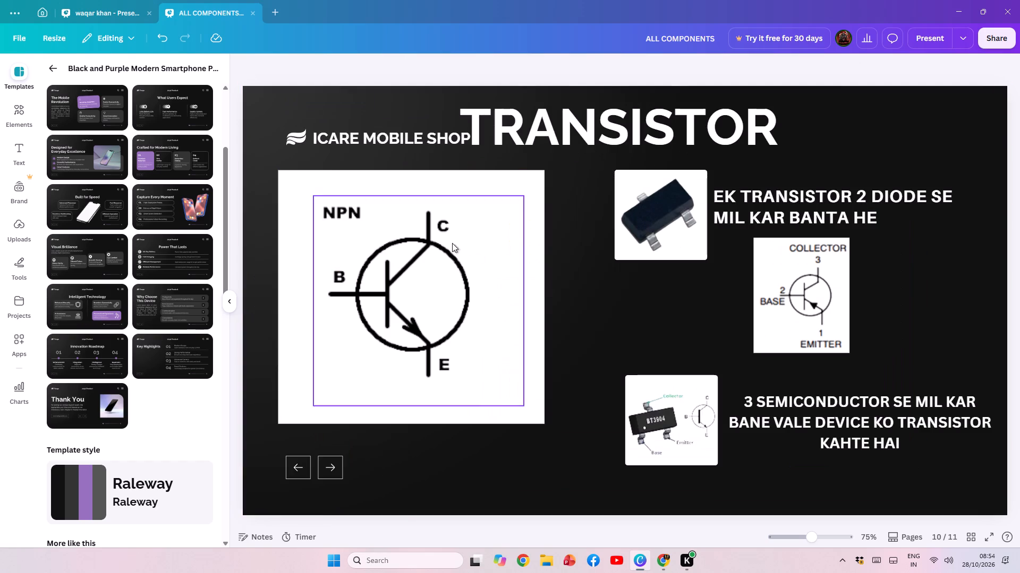
pyautogui.moveTo(282, 120); pyautogui.dragTo(385, 143)
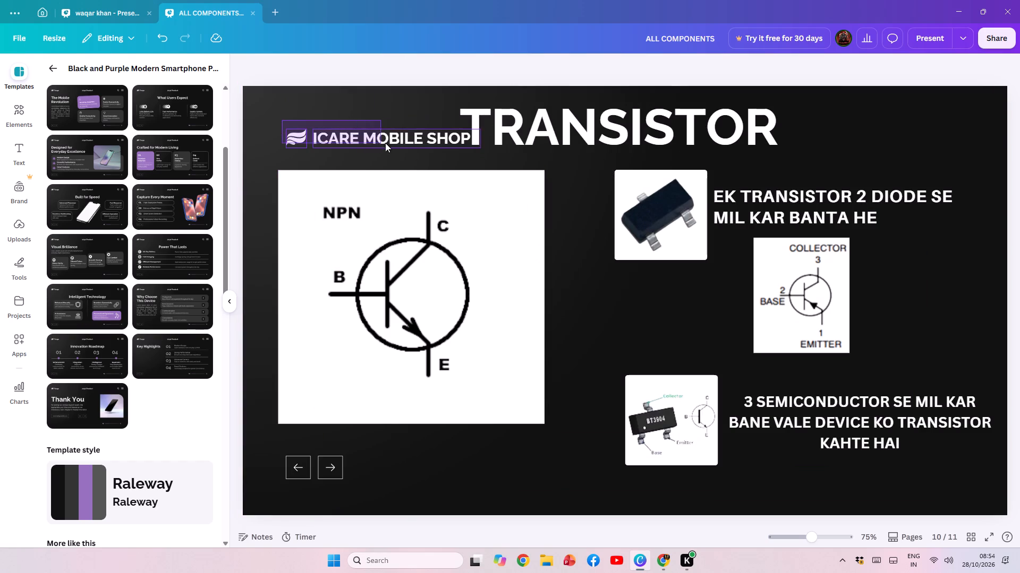
pyautogui.moveTo(385, 143); pyautogui.dragTo(410, 142)
pyautogui.moveTo(407, 140); pyautogui.dragTo(376, 110)
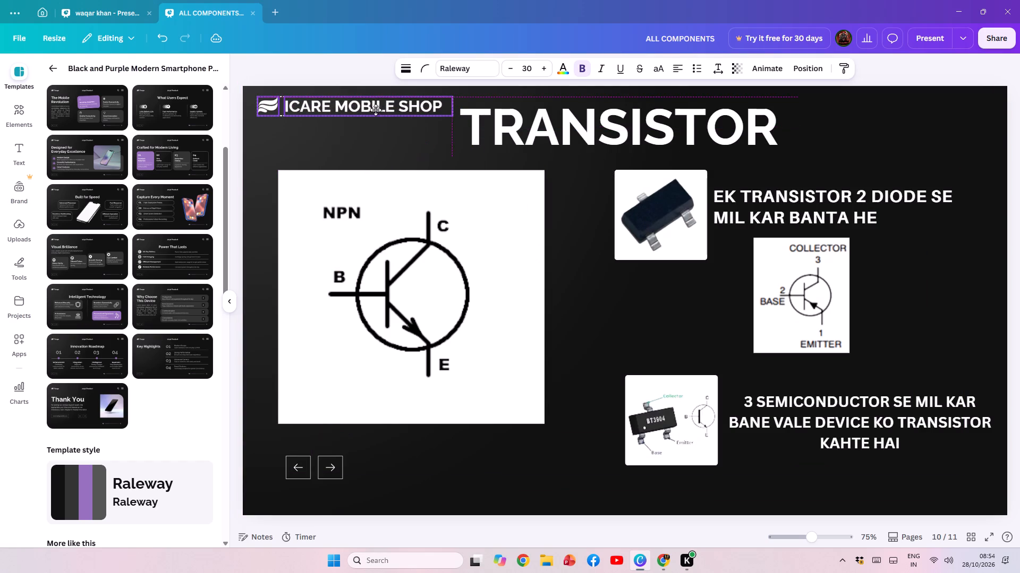
pyautogui.moveTo(376, 110); pyautogui.dragTo(369, 105)
pyautogui.click(460, 149)
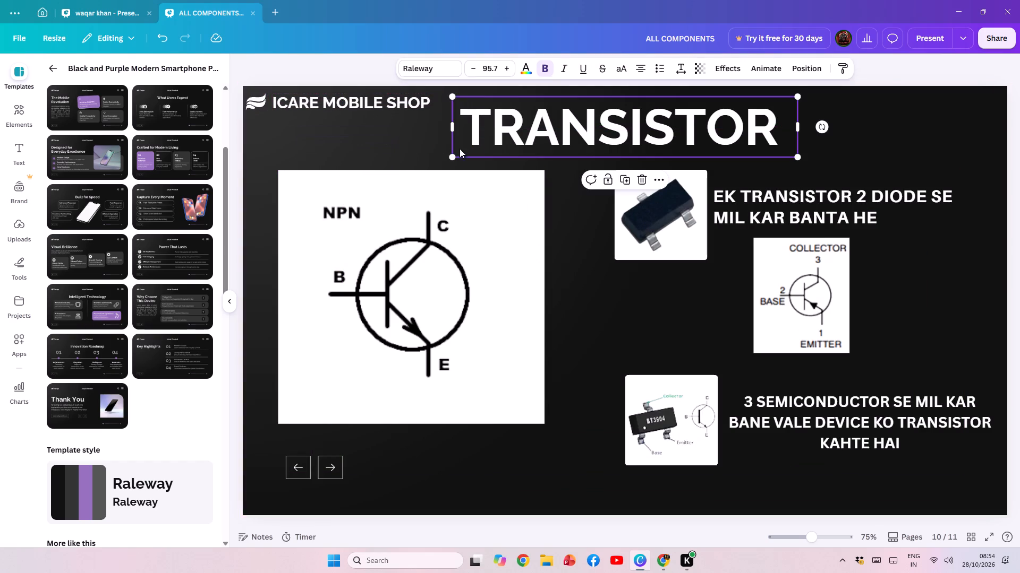
# On the CRYSTAL slide, move the ICARE MOBILE SHOP logo and name slightly higher, beside the title.
pyautogui.scroll(3, 369, 142)
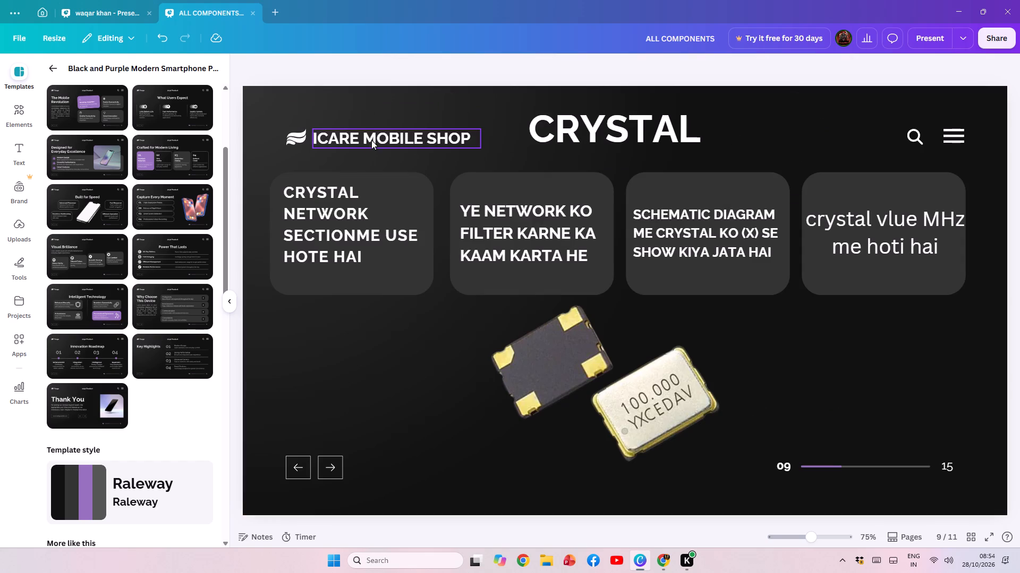
pyautogui.moveTo(283, 115); pyautogui.dragTo(458, 147)
pyautogui.moveTo(435, 134); pyautogui.dragTo(433, 108)
pyautogui.click(508, 160)
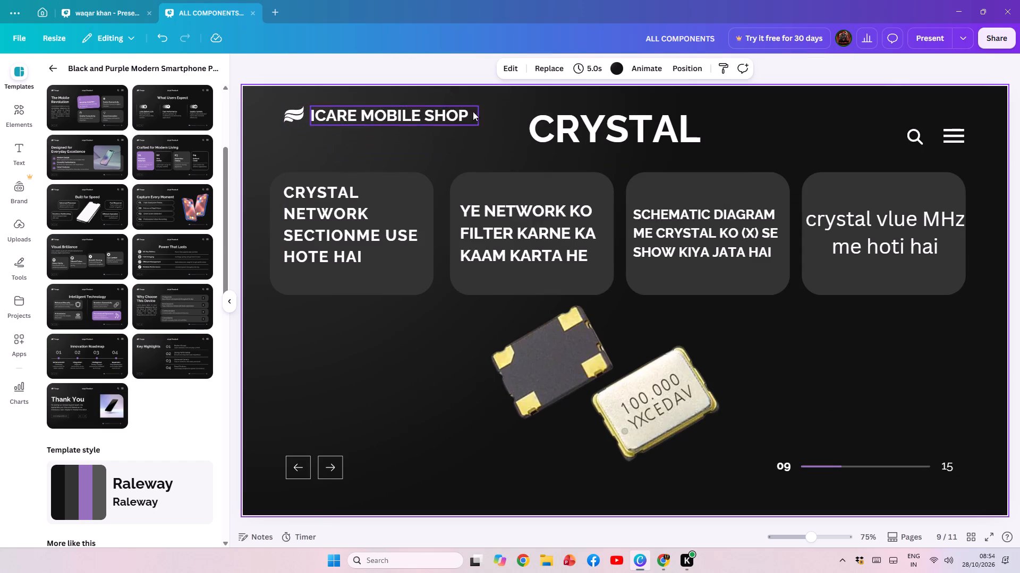
# On the DOIDE slide, move the ICARE MOBILE SHOP logo and name into the slide's top-left corner, clear of the description text.
pyautogui.scroll(2, 453, 172)
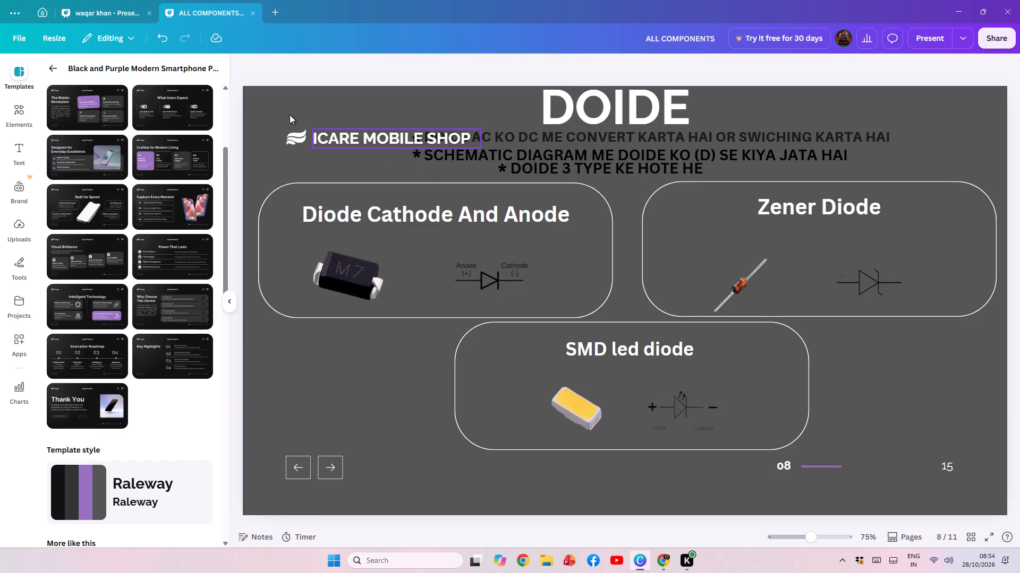
pyautogui.moveTo(286, 122); pyautogui.dragTo(390, 151)
pyautogui.moveTo(385, 140); pyautogui.dragTo(353, 127)
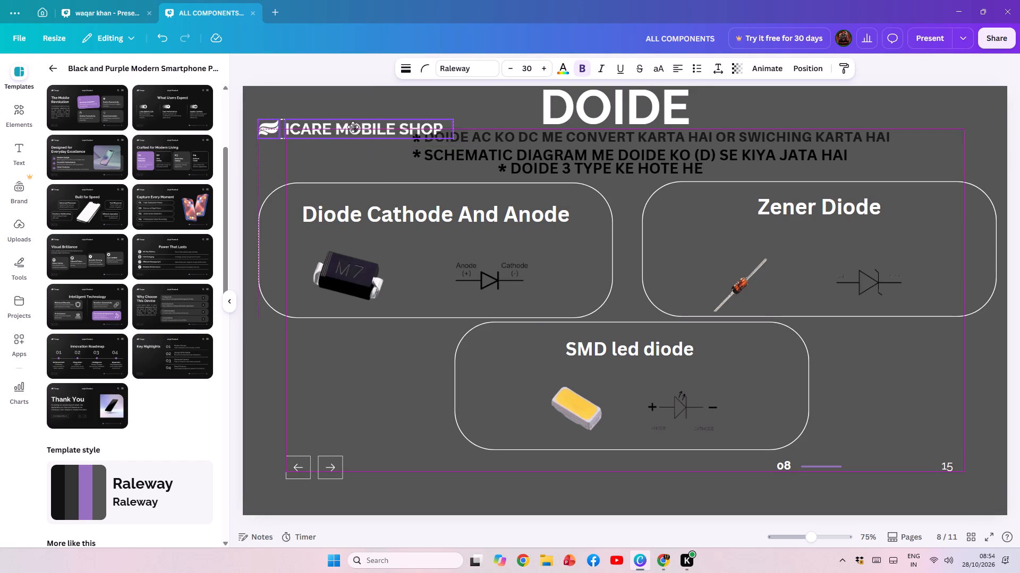
pyautogui.moveTo(353, 127); pyautogui.dragTo(345, 102)
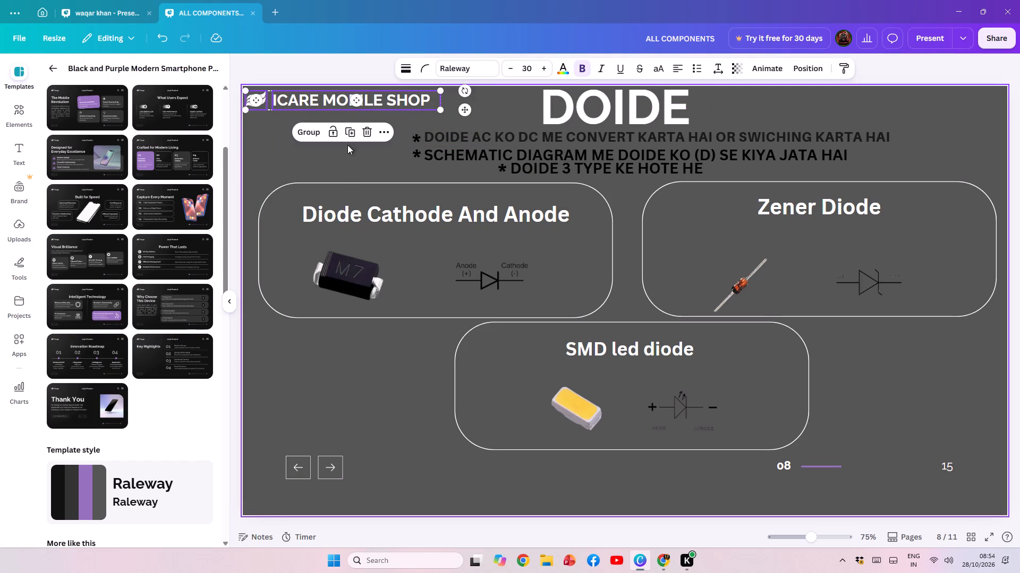
pyautogui.click(355, 162)
# On the TYPES OF COIL slide, move the ICARE MOBILE SHOP logo and name into the slide's top-left corner.
pyautogui.scroll(2, 407, 187)
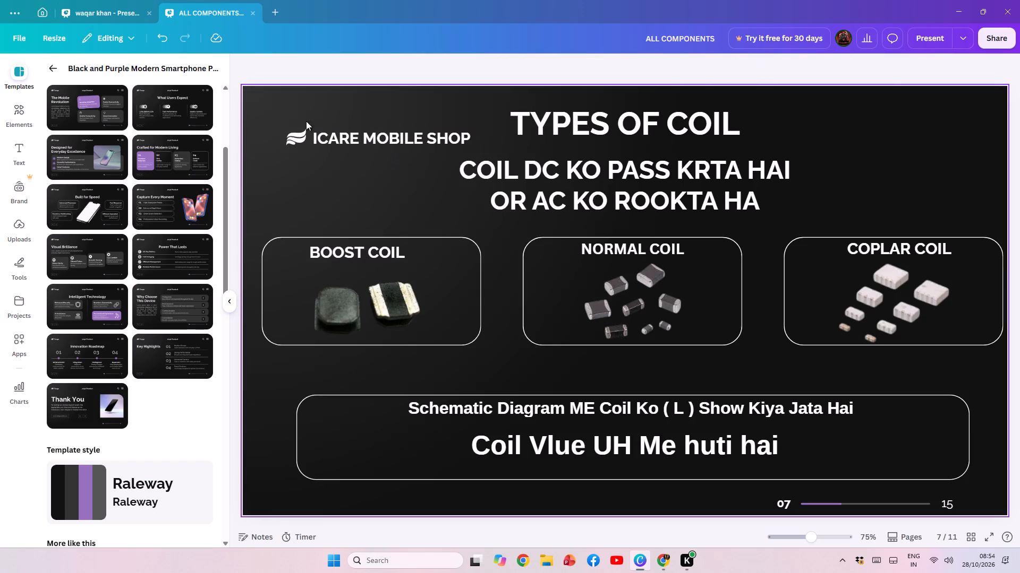
pyautogui.moveTo(275, 121); pyautogui.dragTo(445, 144)
pyautogui.moveTo(429, 138); pyautogui.dragTo(388, 103)
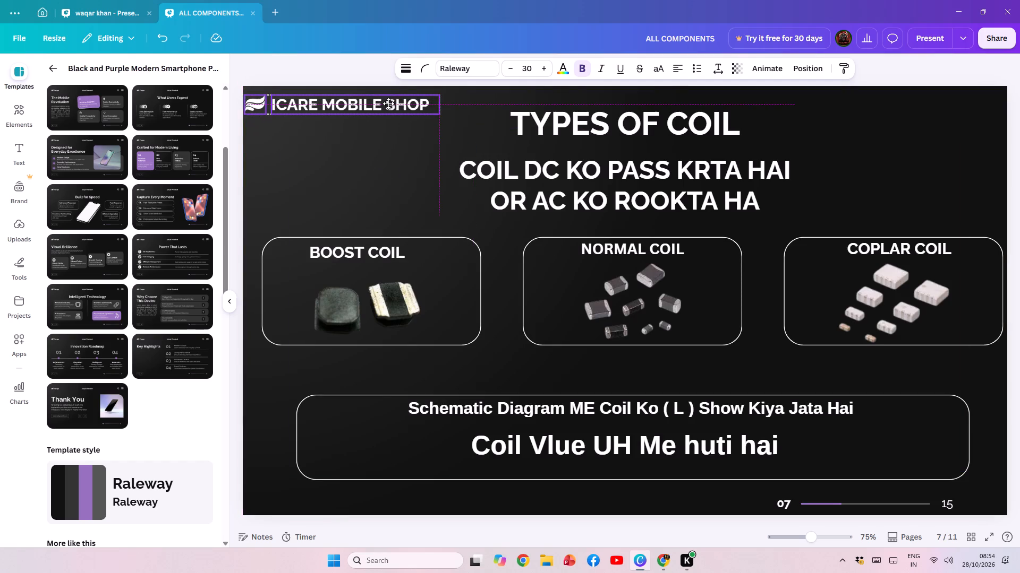
pyautogui.moveTo(388, 103); pyautogui.dragTo(387, 99)
pyautogui.click(405, 177)
# On the CAPACITOR slide, move the ICARE MOBILE SHOP logo and name up near the slide's top-left corner.
pyautogui.scroll(1, 414, 188)
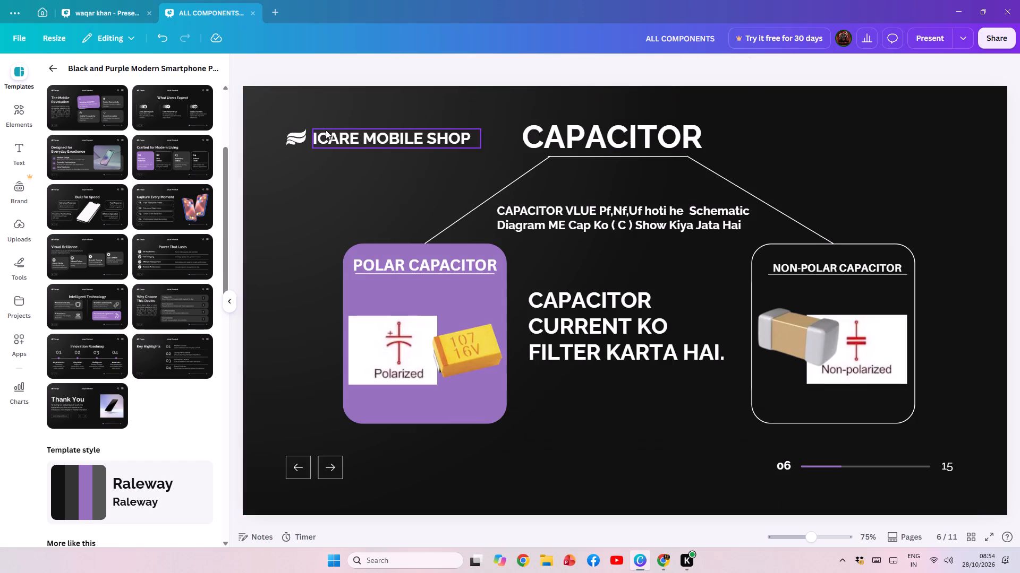
pyautogui.moveTo(287, 124); pyautogui.dragTo(447, 147)
pyautogui.moveTo(443, 136); pyautogui.dragTo(416, 120)
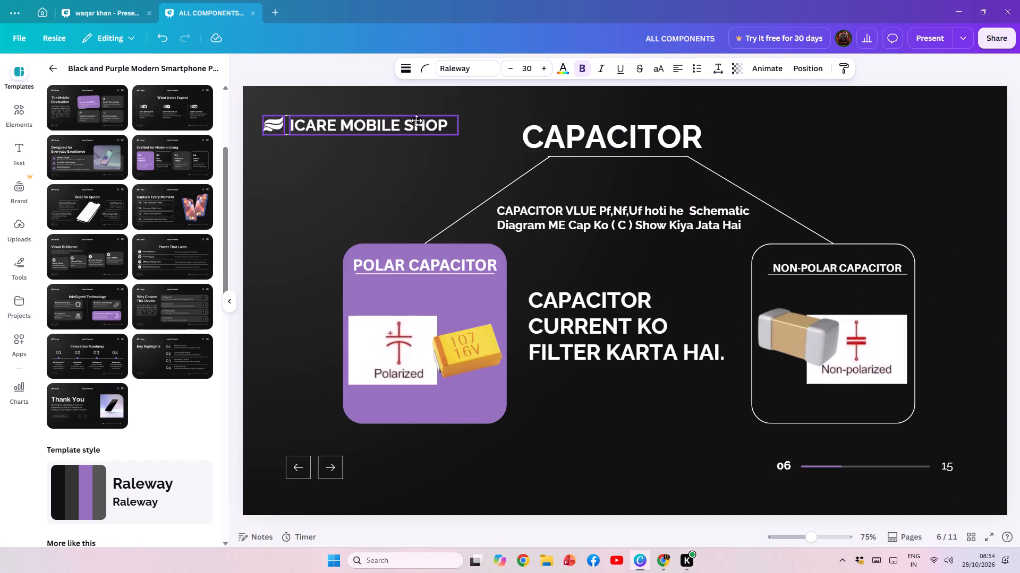
pyautogui.moveTo(416, 120); pyautogui.dragTo(406, 102)
pyautogui.click(473, 163)
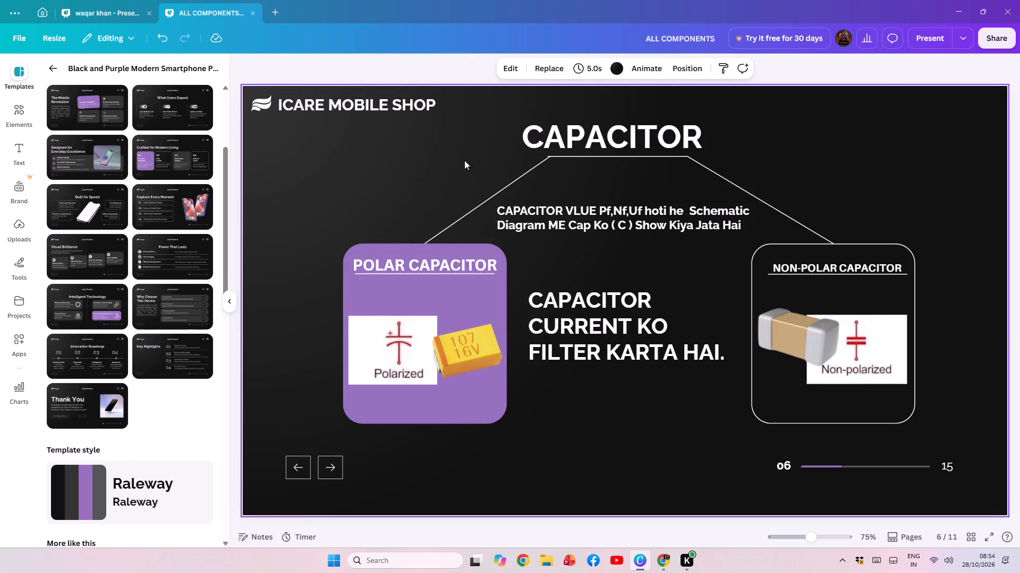
# On slide 5 about resistance, move the ICARE MOBILE SHOP logo and name into the slide's top-left corner.
pyautogui.scroll(3, 437, 170)
pyautogui.moveTo(278, 121); pyautogui.dragTo(415, 144)
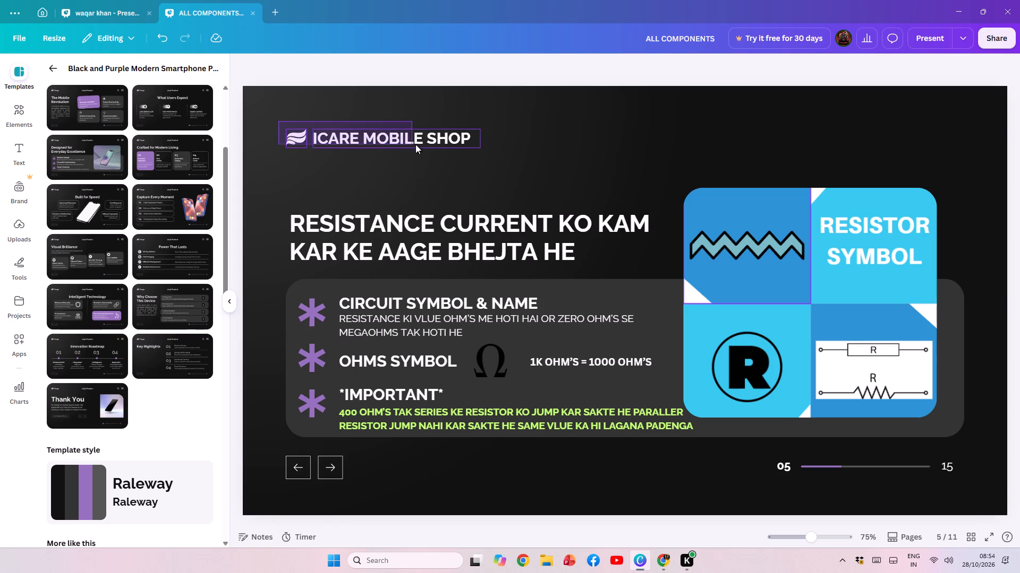
pyautogui.moveTo(415, 144); pyautogui.dragTo(496, 150)
pyautogui.moveTo(423, 138); pyautogui.dragTo(382, 100)
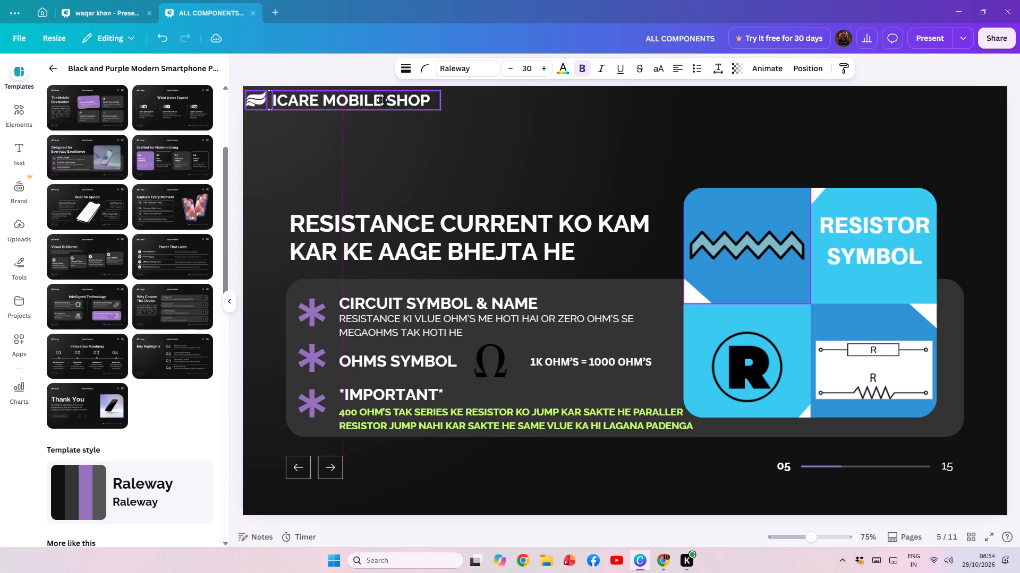
# On slide 5 about resistance, finish placing the ICARE MOBILE SHOP logo and name slightly below the slide's top edge.
pyautogui.moveTo(382, 100); pyautogui.dragTo(384, 102)
pyautogui.click(433, 138)
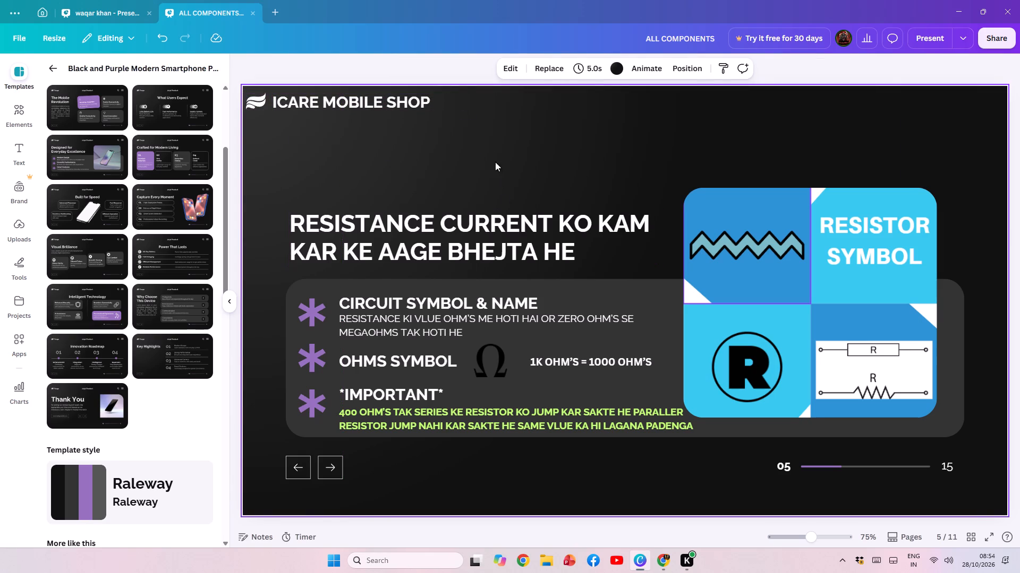
# On the Type of Resistance slide, move the ICARE MOBILE SHOP logo and name into the slide's top-left corner, clear of the title.
pyautogui.scroll(1, 485, 178)
pyautogui.moveTo(268, 134); pyautogui.dragTo(445, 151)
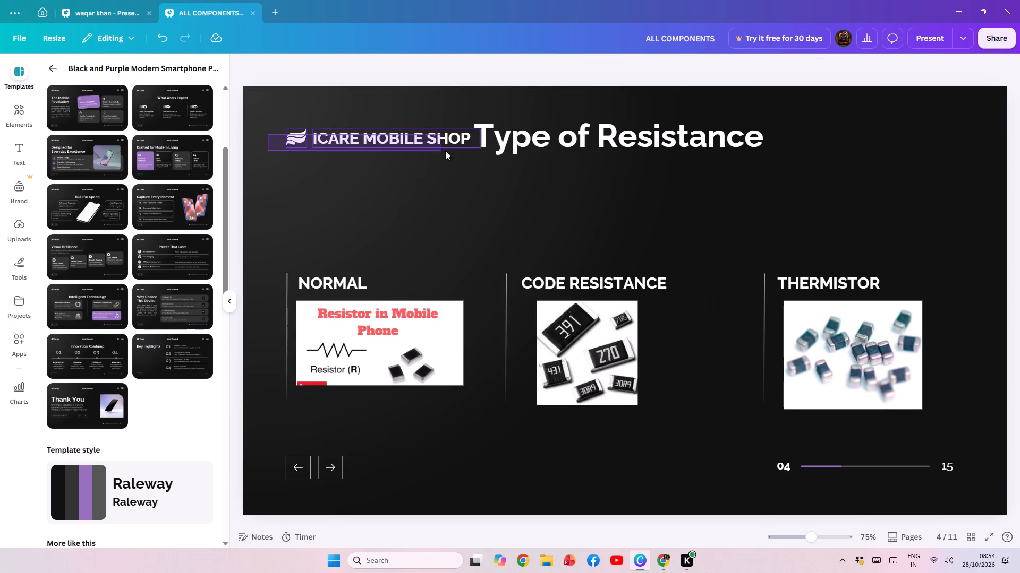
pyautogui.moveTo(445, 151); pyautogui.dragTo(455, 151)
pyautogui.click(381, 188)
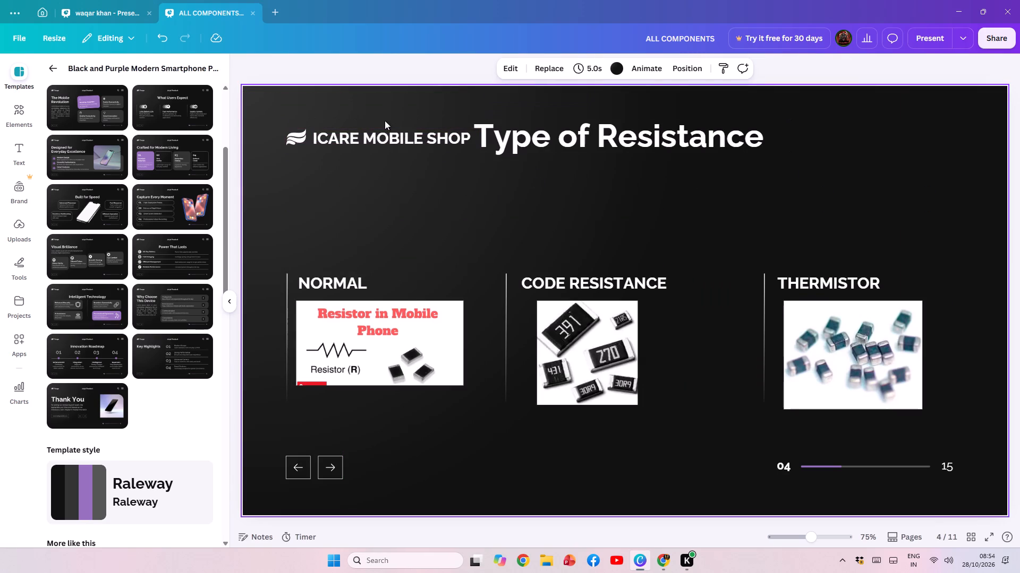
pyautogui.moveTo(295, 115); pyautogui.dragTo(319, 136)
pyautogui.moveTo(331, 143); pyautogui.dragTo(311, 132)
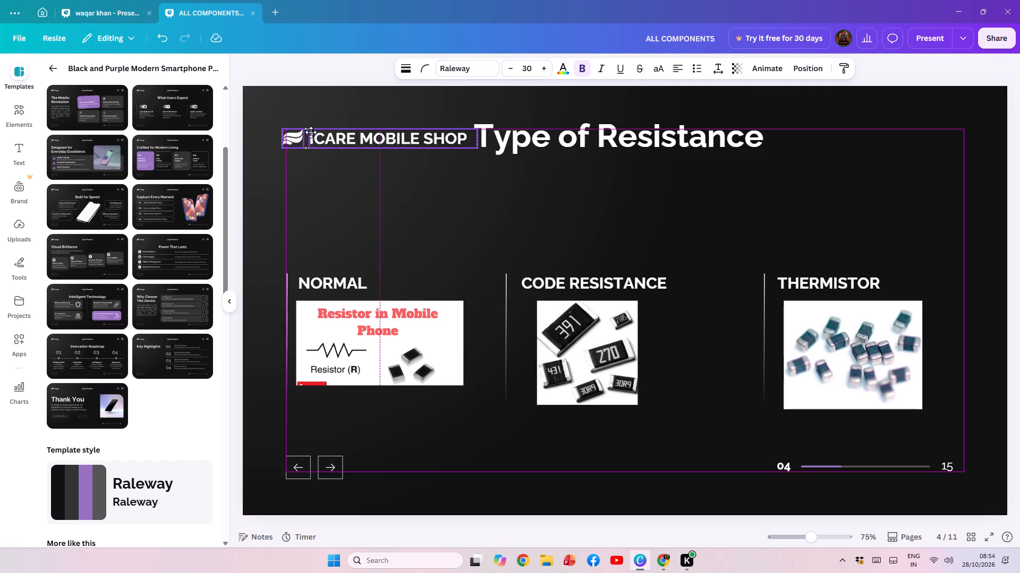
pyautogui.moveTo(311, 132); pyautogui.dragTo(291, 107)
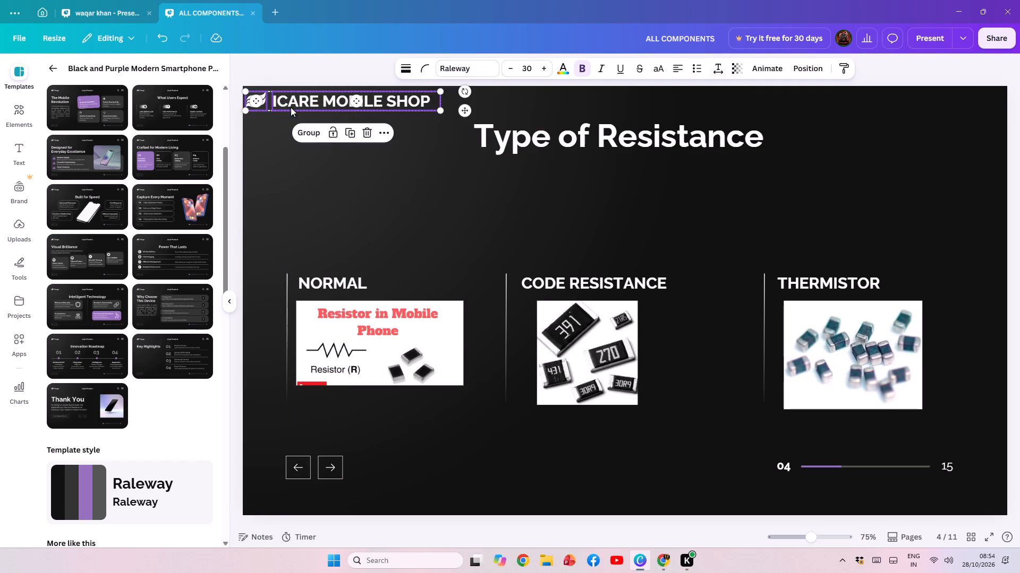
pyautogui.click(358, 205)
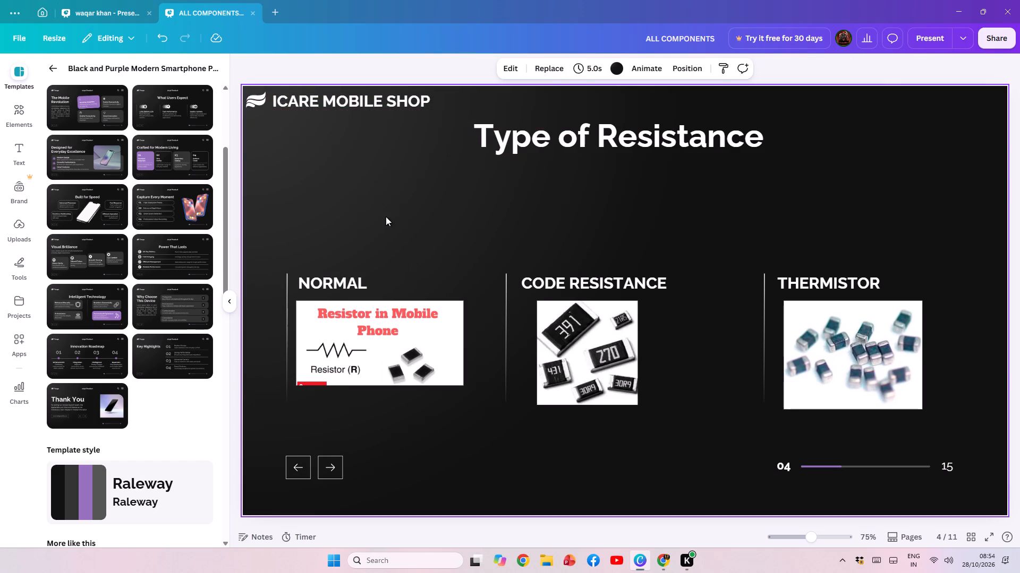
# On the SMD COMPONENT slide, move the ICARE MOBILE SHOP logo and name into the slide's top-left corner.
pyautogui.scroll(1, 410, 244)
pyautogui.moveTo(273, 124); pyautogui.dragTo(403, 150)
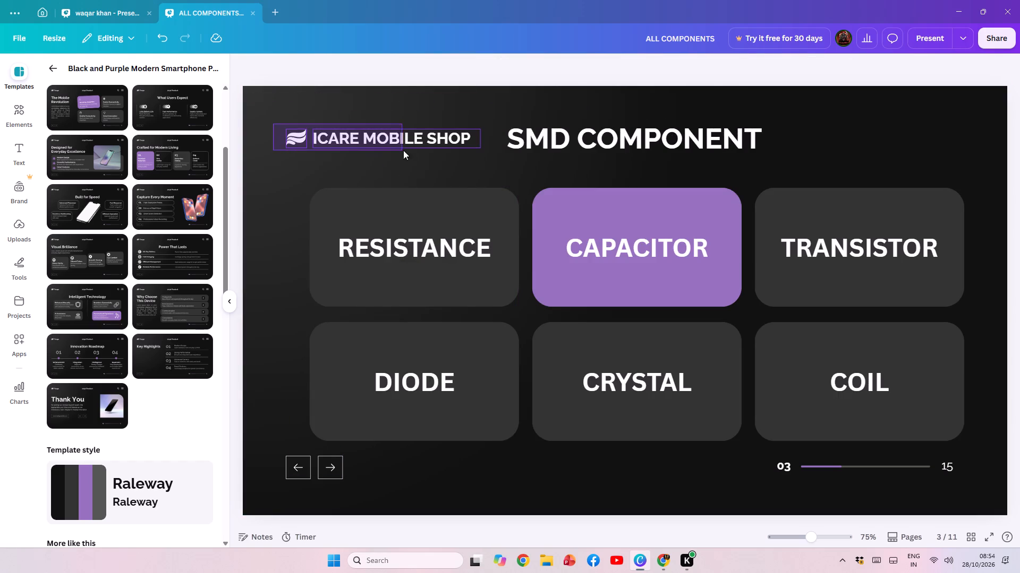
pyautogui.moveTo(403, 150); pyautogui.dragTo(413, 150)
pyautogui.moveTo(415, 141); pyautogui.dragTo(380, 105)
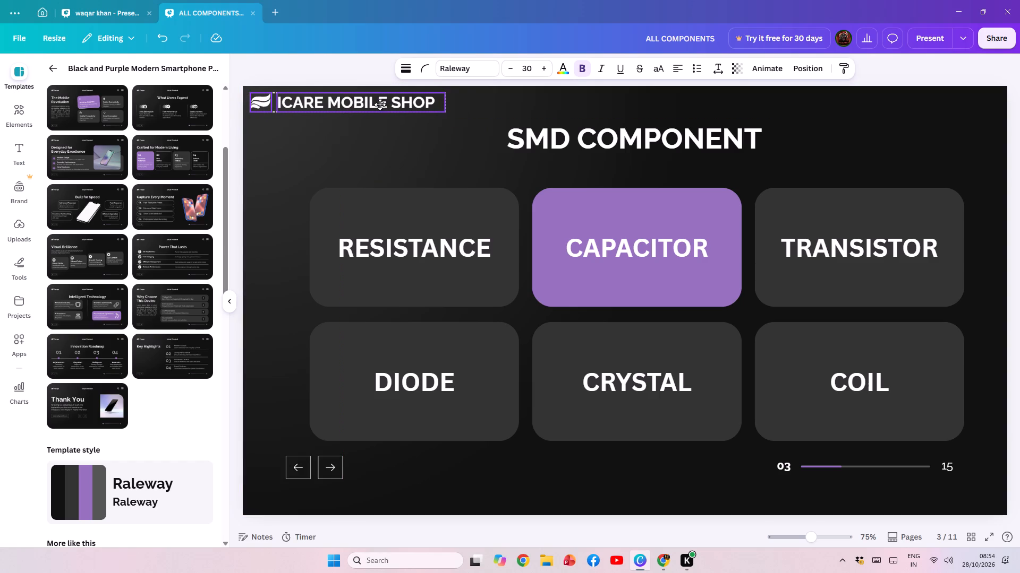
pyautogui.moveTo(380, 105); pyautogui.dragTo(376, 105)
pyautogui.click(395, 138)
# On the TYPES OF COMPONENTS slide, move the ICARE MOBILE SHOP logo and name together into the slide's top-left corner.
pyautogui.scroll(2, 382, 161)
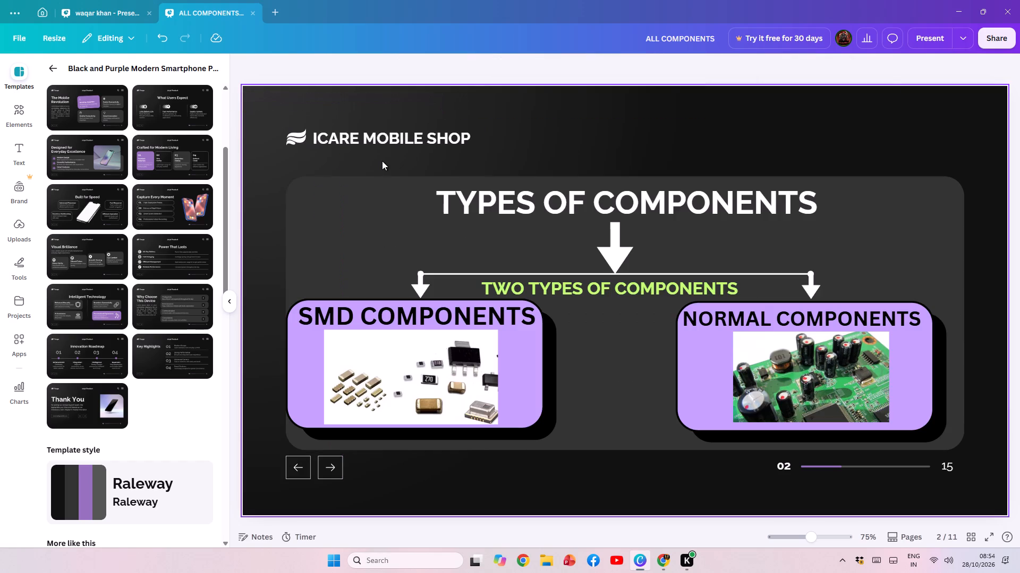
pyautogui.moveTo(280, 121); pyautogui.dragTo(401, 147)
pyautogui.click(397, 144)
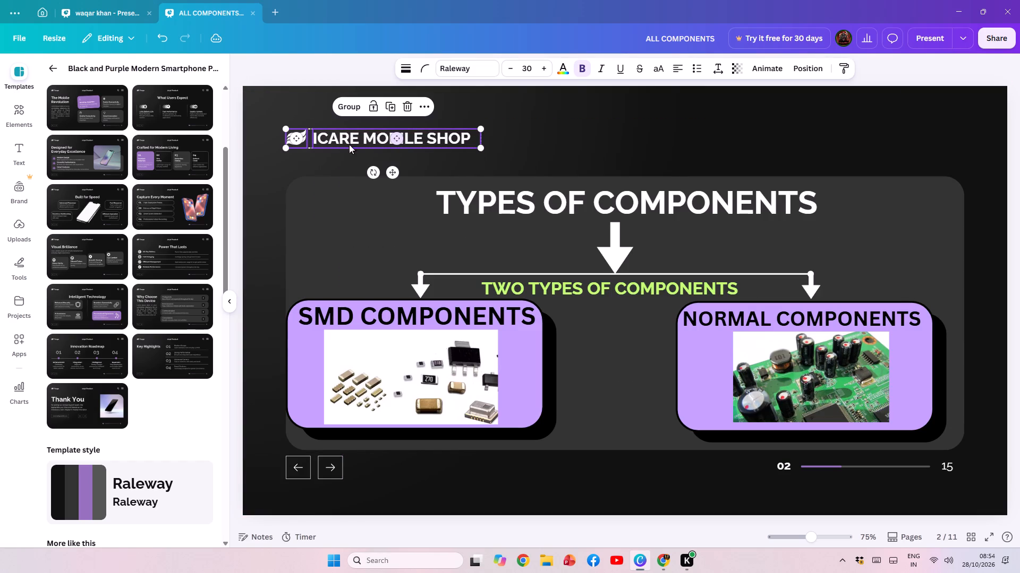
pyautogui.click(320, 152)
pyautogui.moveTo(283, 116); pyautogui.dragTo(360, 146)
pyautogui.moveTo(359, 144); pyautogui.dragTo(318, 106)
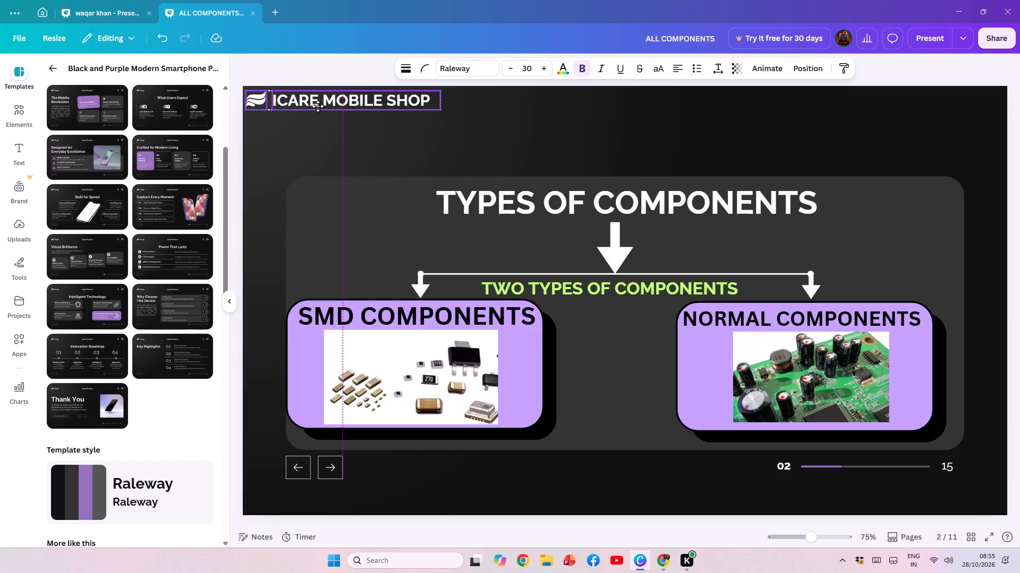
pyautogui.moveTo(318, 106); pyautogui.dragTo(319, 104)
pyautogui.click(273, 140)
# On the ALL COMPONENTS cover slide, move the ICARE MOBILE SHOP logo and name up near the slide's top-left corner.
pyautogui.scroll(2, 448, 173)
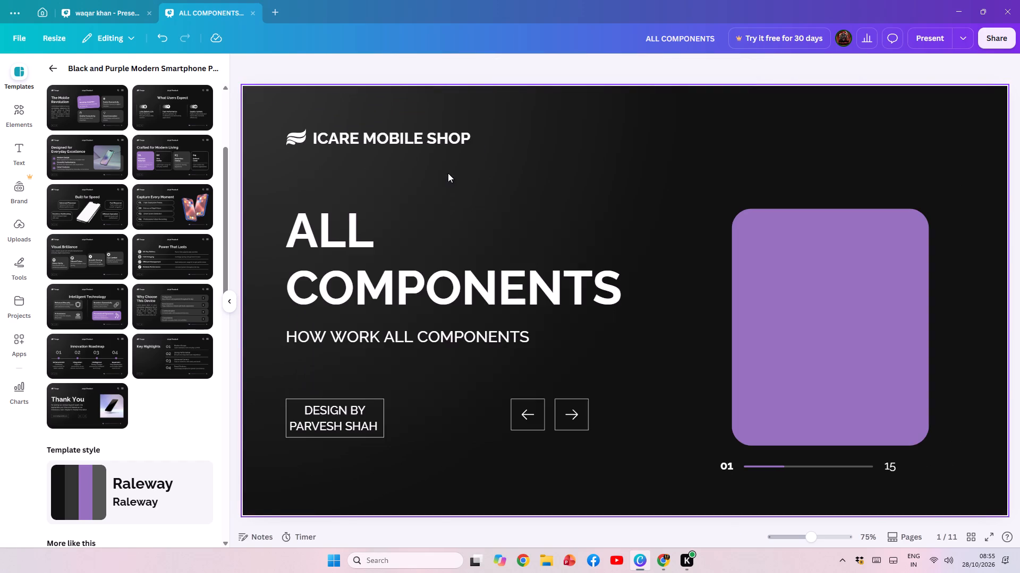
pyautogui.moveTo(283, 121); pyautogui.dragTo(417, 155)
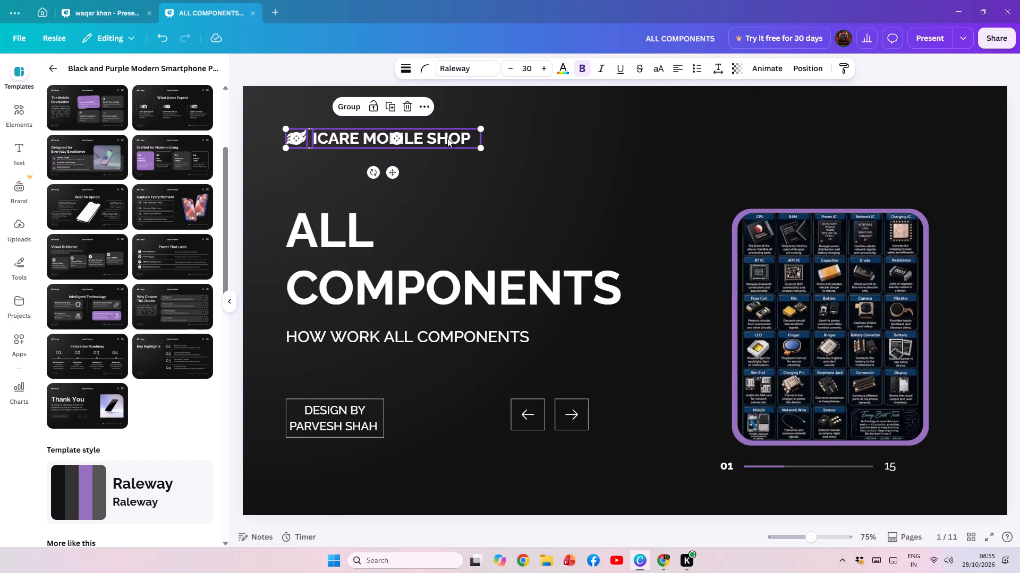
pyautogui.moveTo(447, 138); pyautogui.dragTo(415, 105)
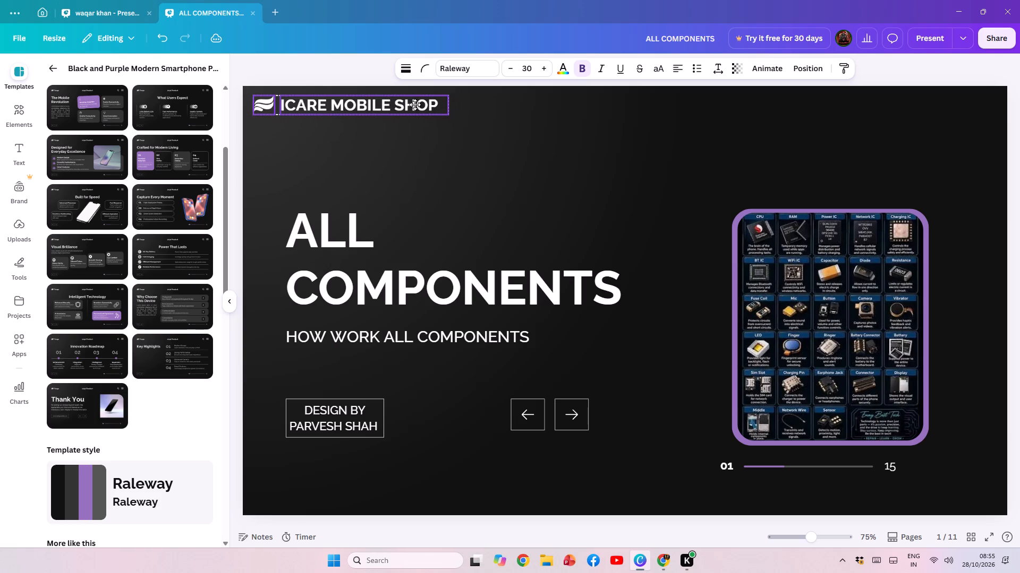
pyautogui.moveTo(415, 105); pyautogui.dragTo(413, 103)
pyautogui.click(479, 189)
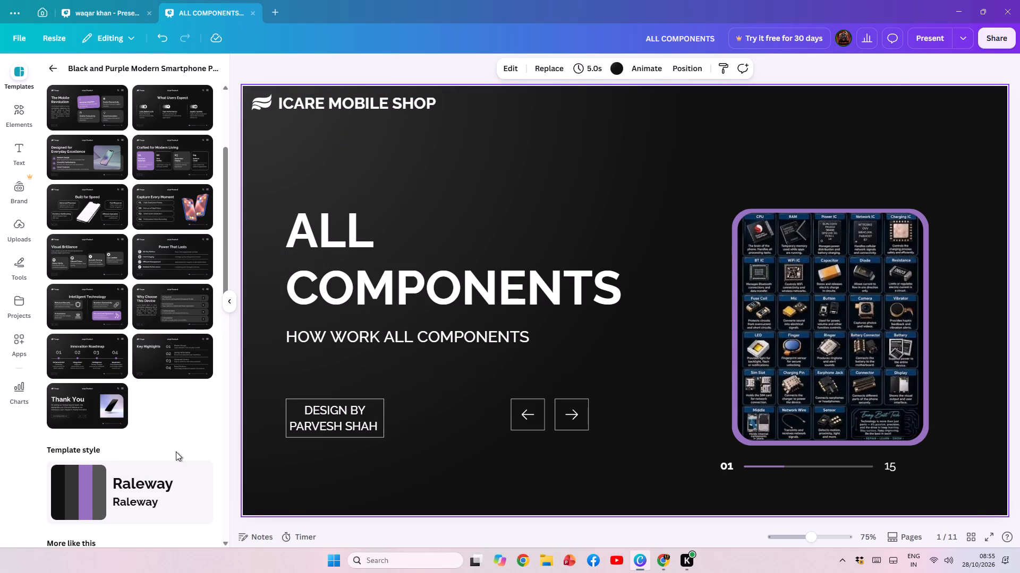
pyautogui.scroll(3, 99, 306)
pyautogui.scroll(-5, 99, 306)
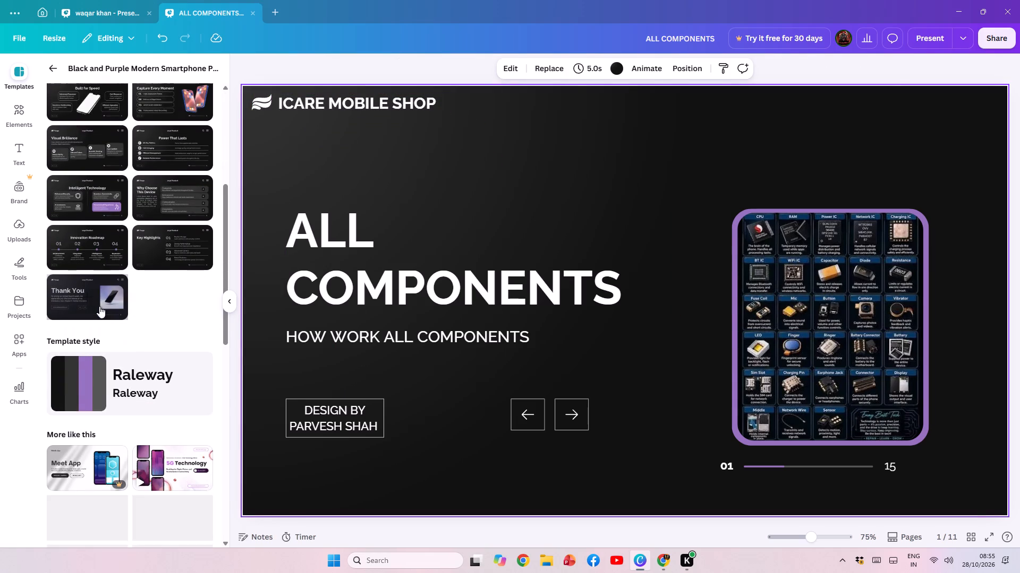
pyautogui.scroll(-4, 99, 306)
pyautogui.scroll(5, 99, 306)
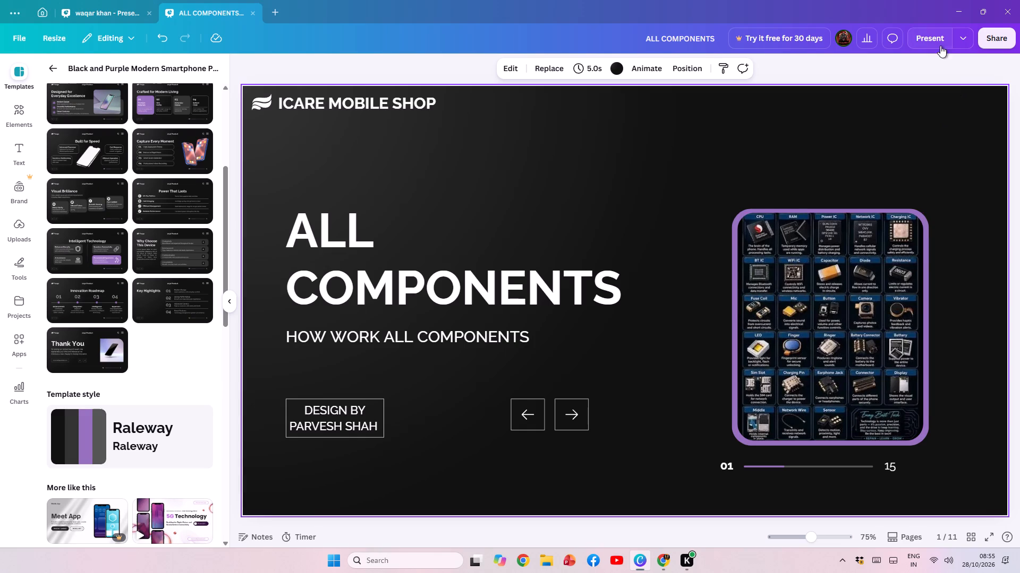
# Present the ALL COMPONENTS deck full screen from the cover through the Thank You slide to check every slide, then exit.
pyautogui.click(940, 42)
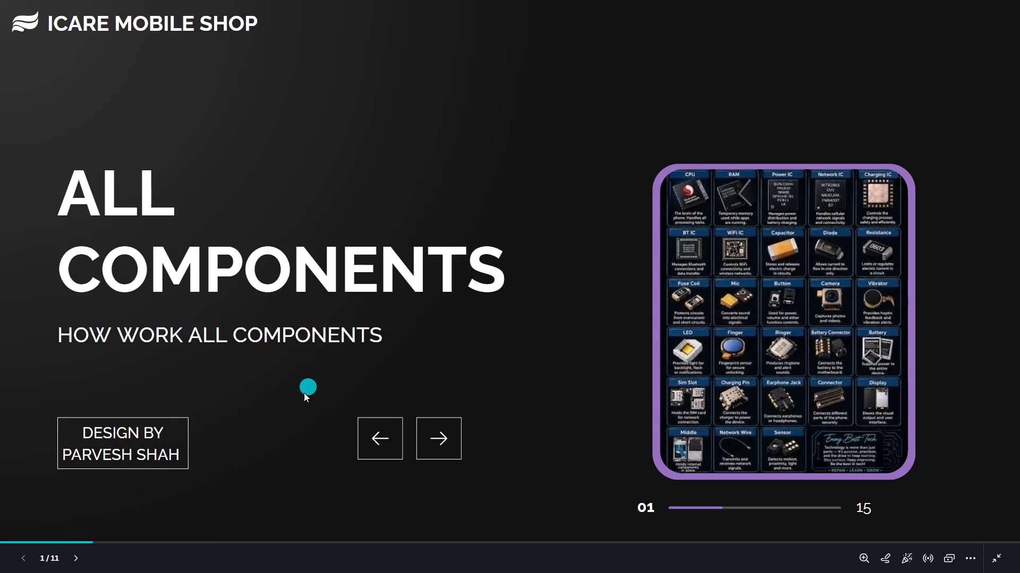
pyautogui.click(304, 393)
pyautogui.click(438, 443)
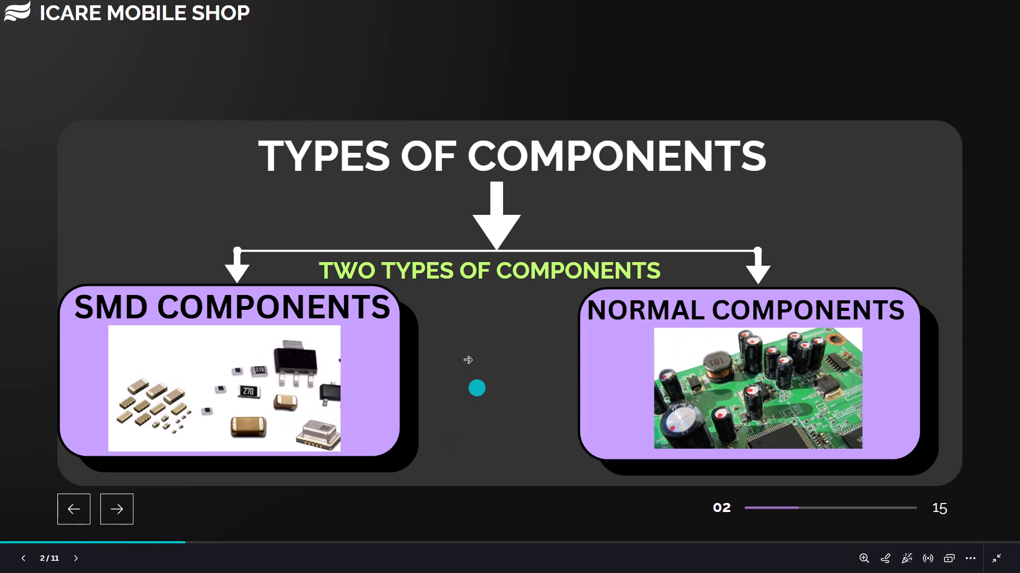
pyautogui.click(794, 396)
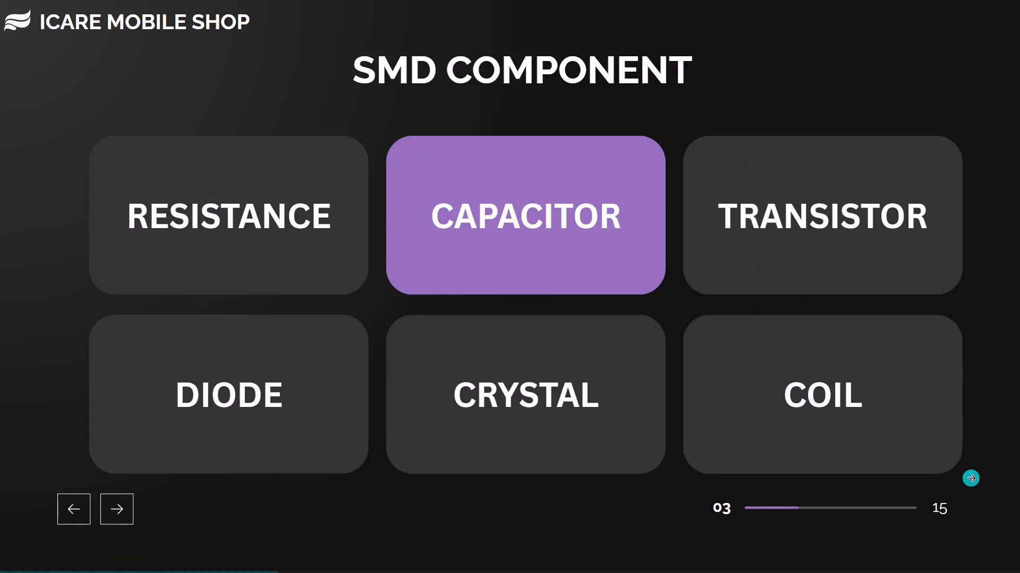
pyautogui.click(971, 478)
pyautogui.click(950, 468)
pyautogui.click(668, 360)
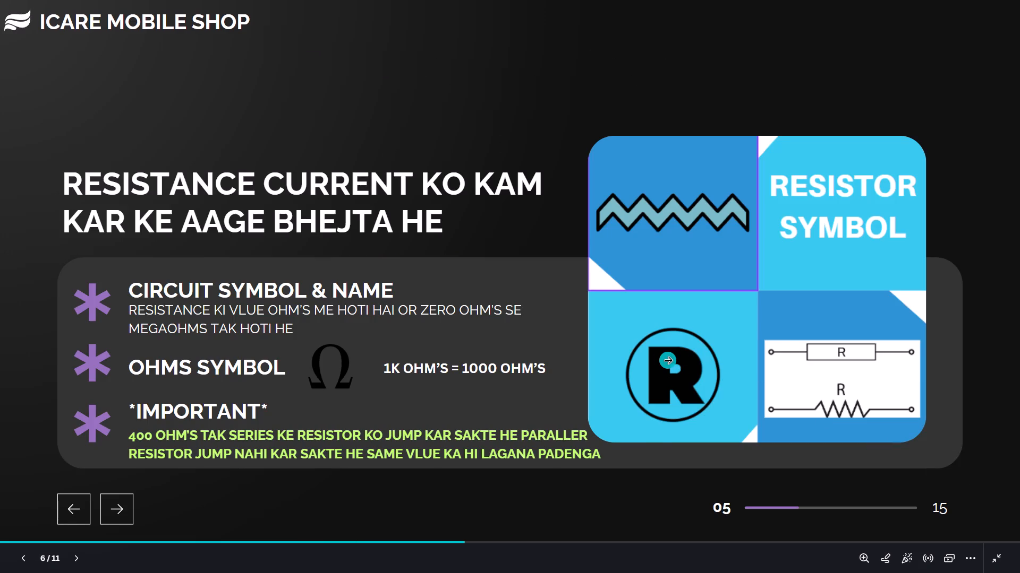
pyautogui.click(668, 360)
pyautogui.click(530, 359)
pyautogui.click(815, 368)
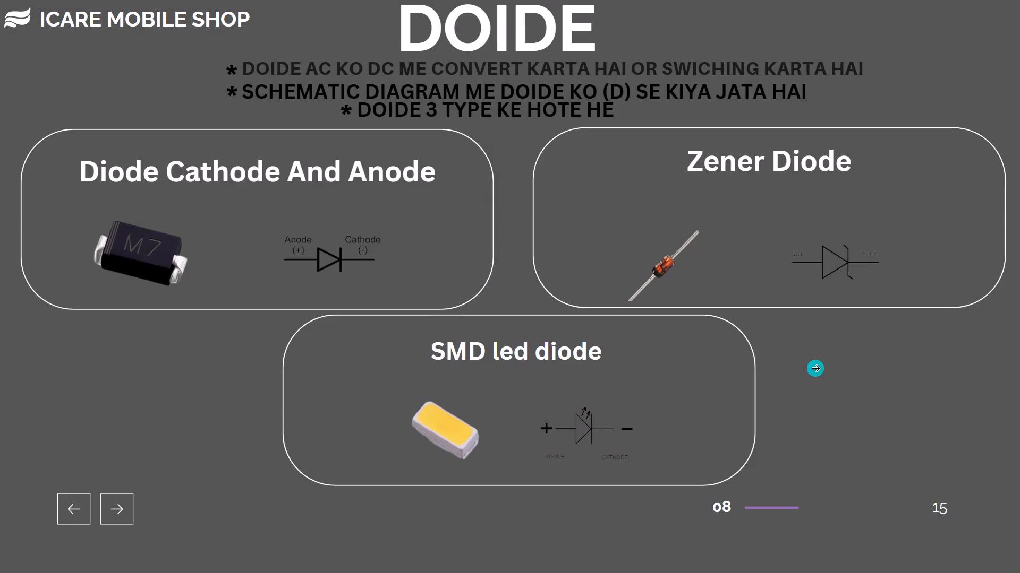
pyautogui.click(728, 297)
pyautogui.click(454, 310)
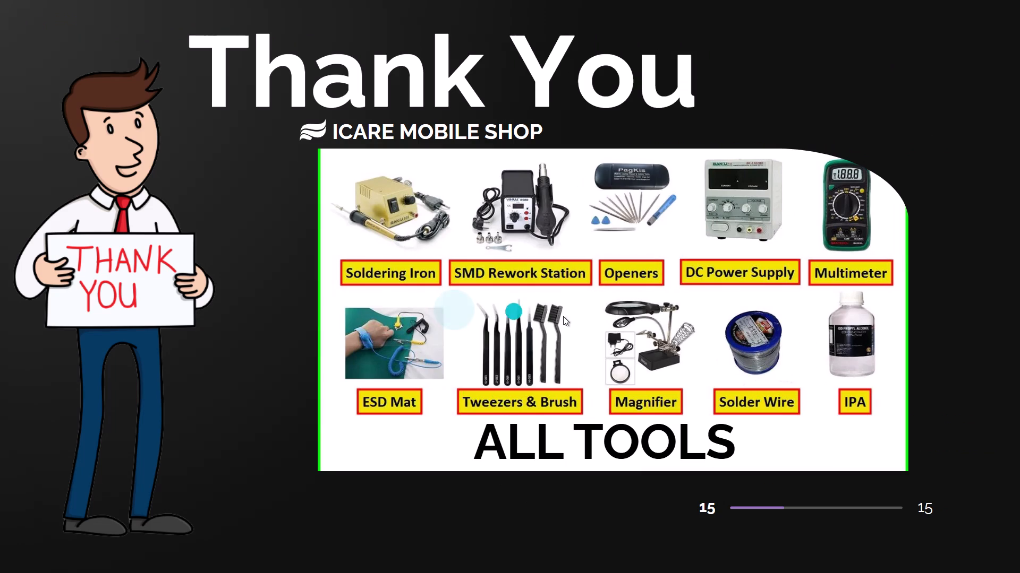
pyautogui.click(997, 563)
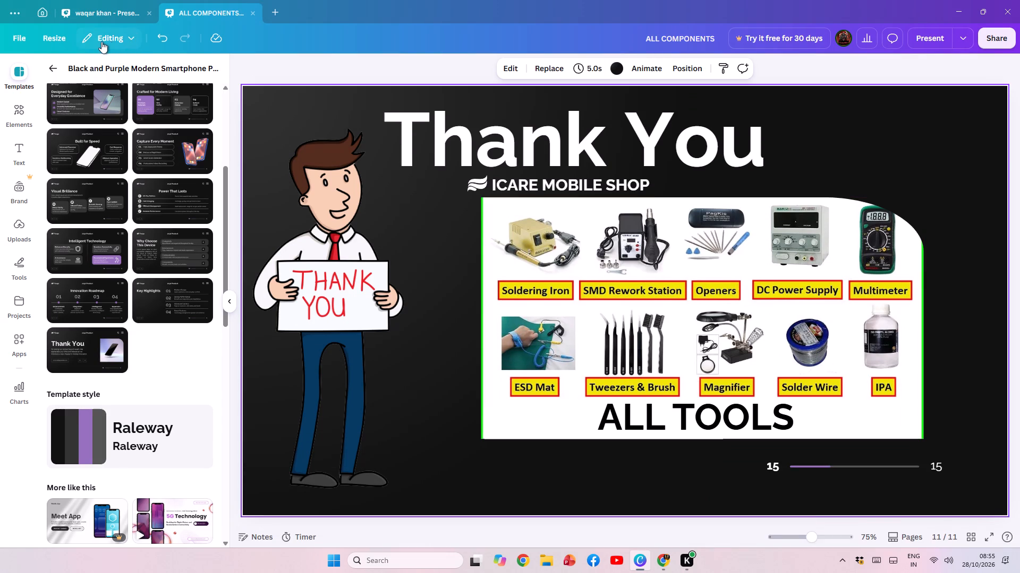
# Switch to the earlier presentation, look back through its pages, and preview its first slides and their animations in presentation mode.
pyautogui.click(97, 12)
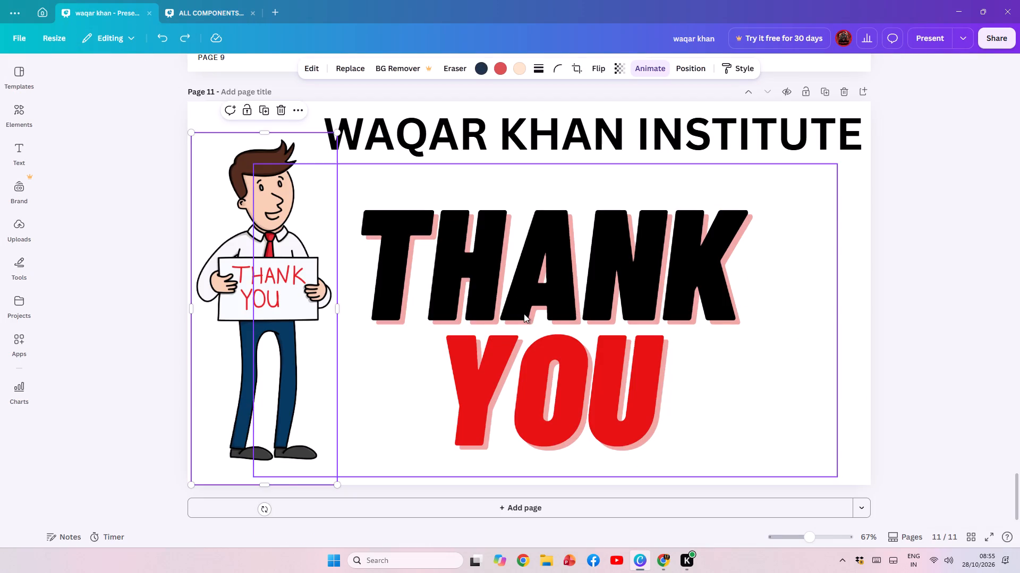
pyautogui.scroll(20, 523, 311)
pyautogui.scroll(9, 523, 311)
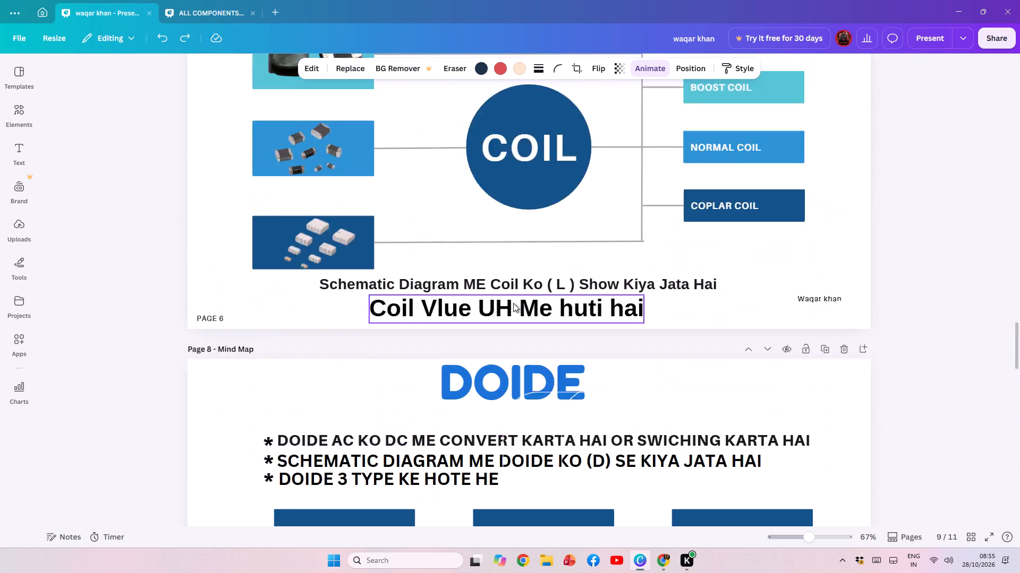
pyautogui.scroll(20, 513, 303)
pyautogui.scroll(8, 513, 303)
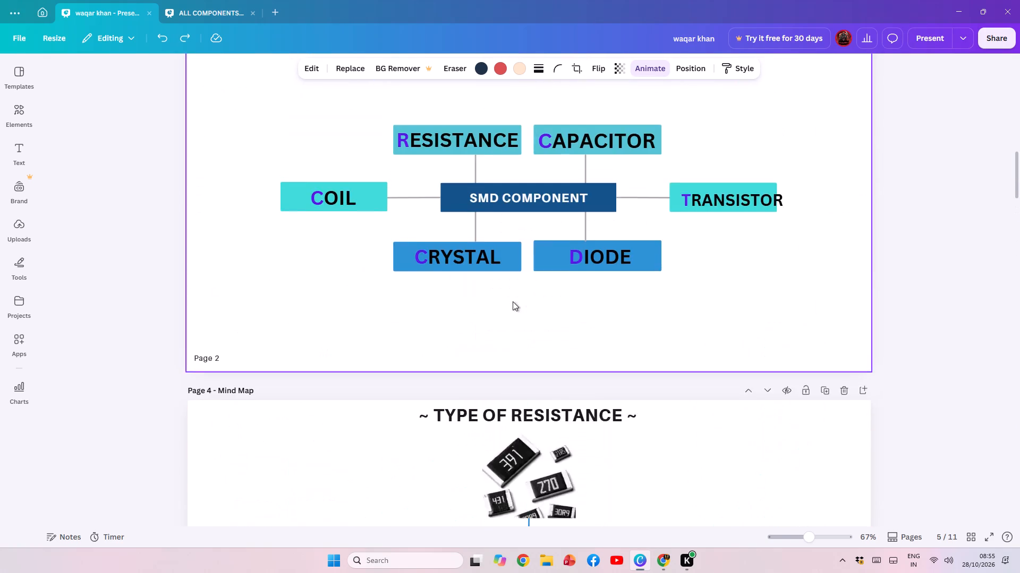
pyautogui.scroll(-1, 513, 301)
pyautogui.scroll(20, 513, 301)
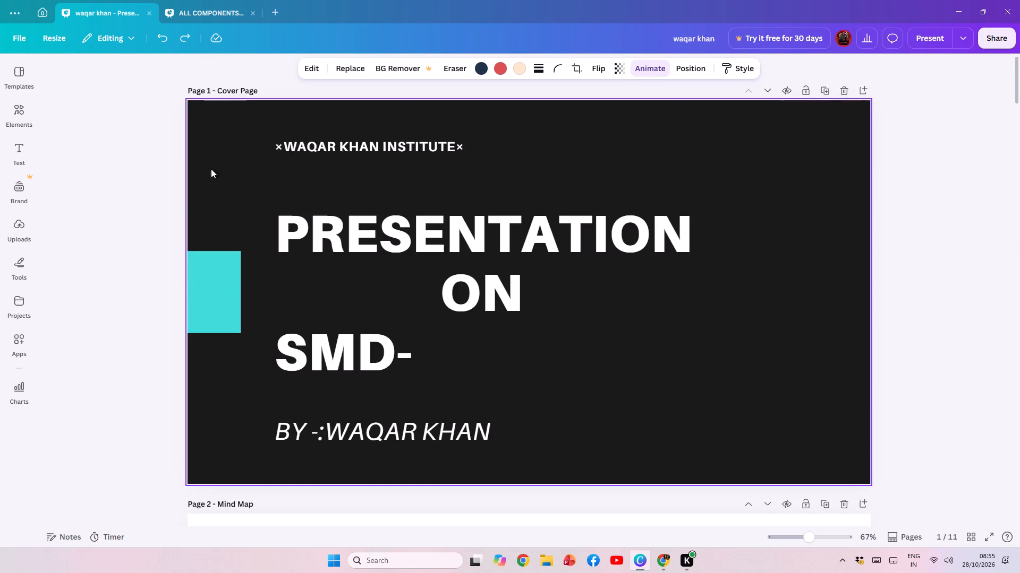
pyautogui.click(926, 46)
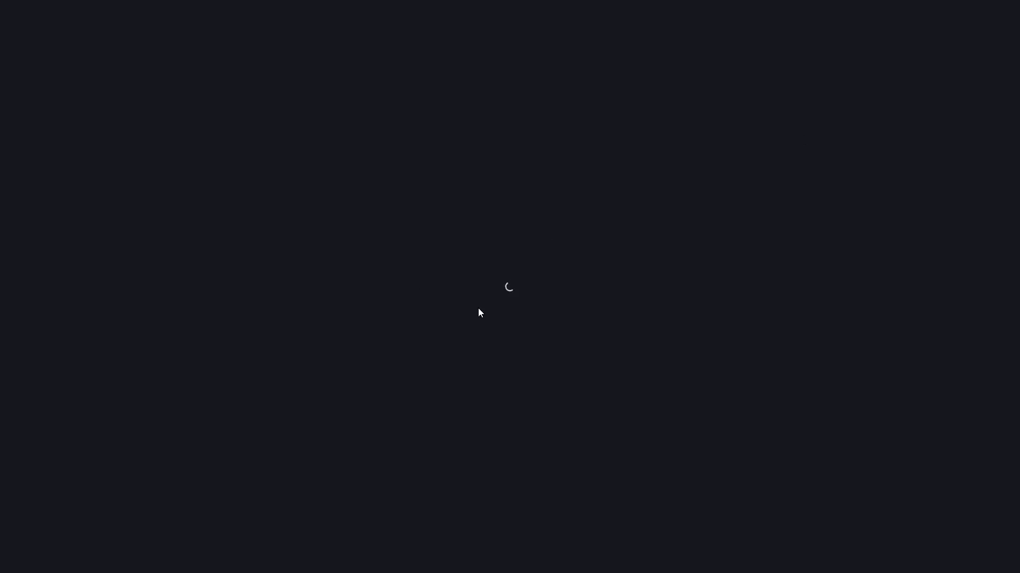
pyautogui.click(478, 308)
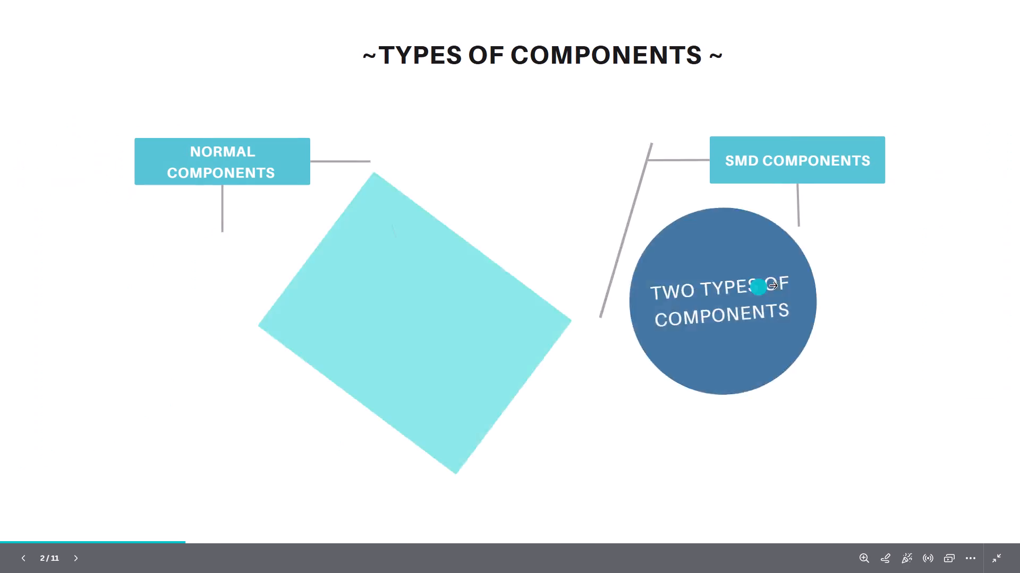
pyautogui.press('Escape')
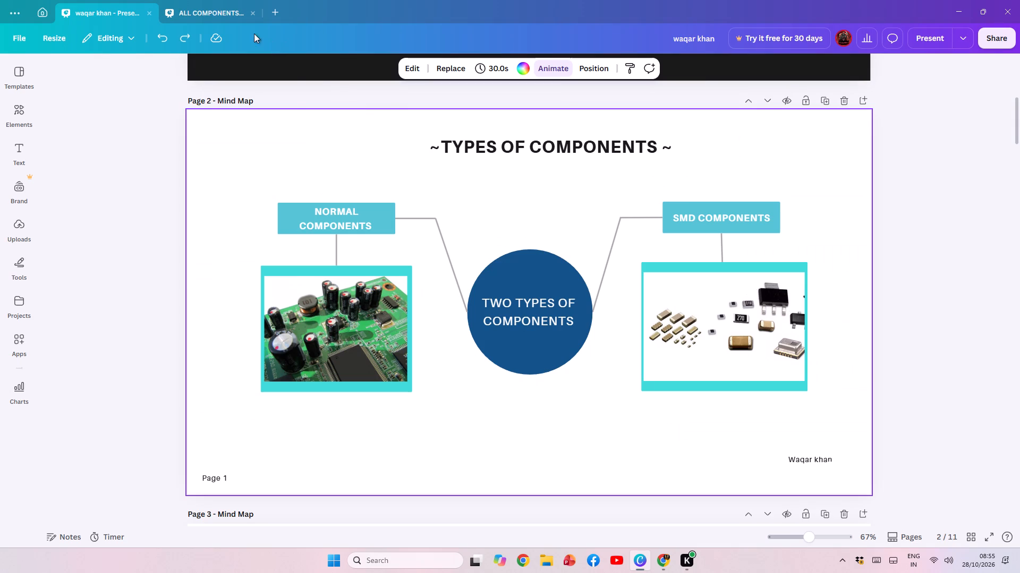
# Switch to the ALL COMPONENTS presentation and go back to its cover slide.
pyautogui.click(217, 15)
pyautogui.scroll(5, 512, 198)
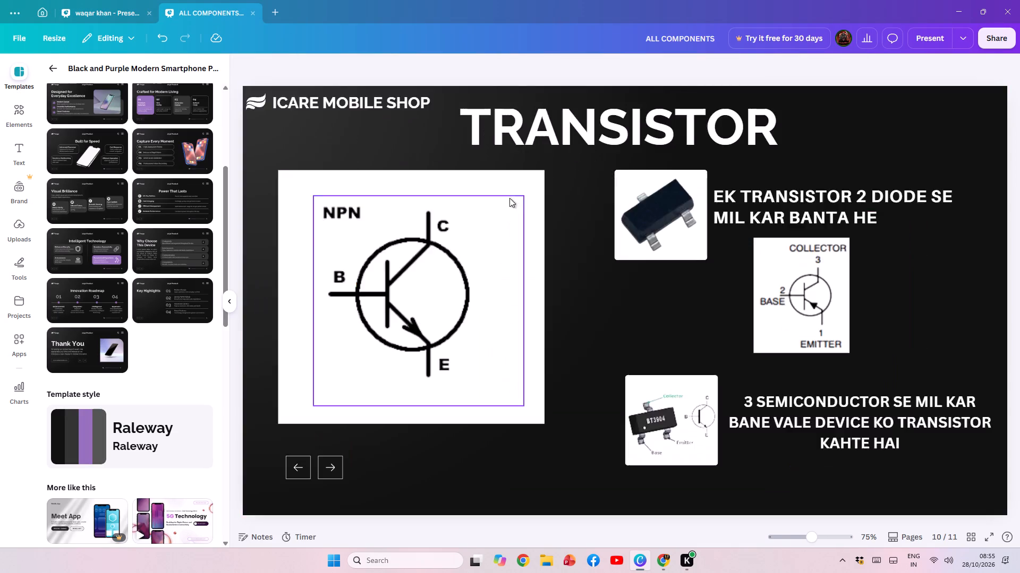
pyautogui.scroll(20, 509, 198)
pyautogui.scroll(11, 509, 198)
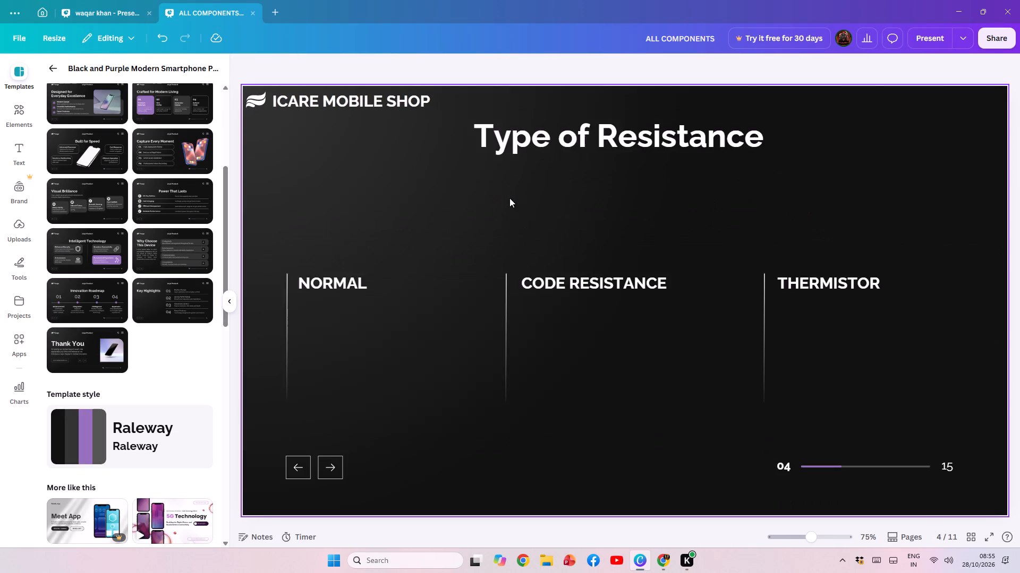
pyautogui.scroll(13, 509, 198)
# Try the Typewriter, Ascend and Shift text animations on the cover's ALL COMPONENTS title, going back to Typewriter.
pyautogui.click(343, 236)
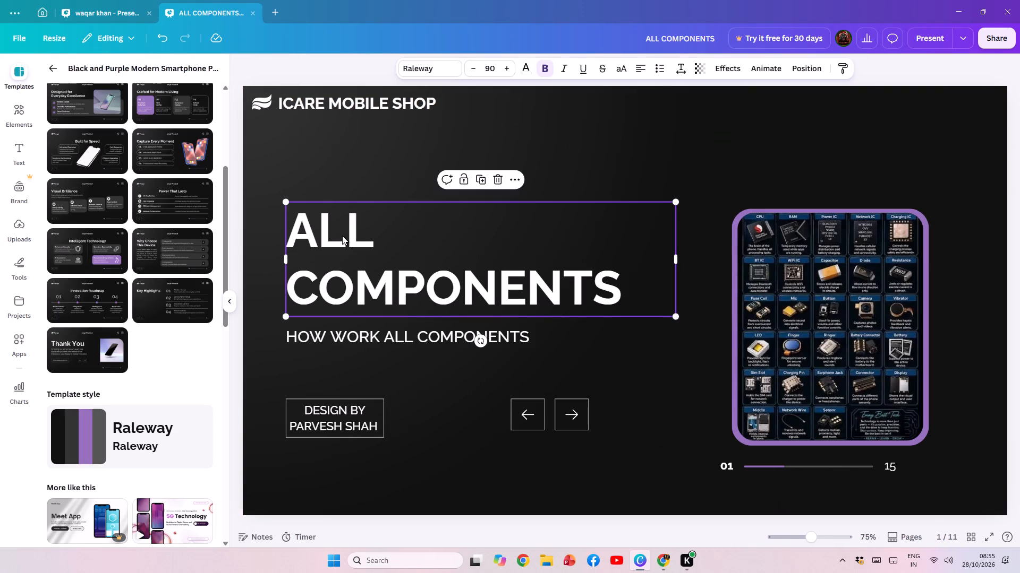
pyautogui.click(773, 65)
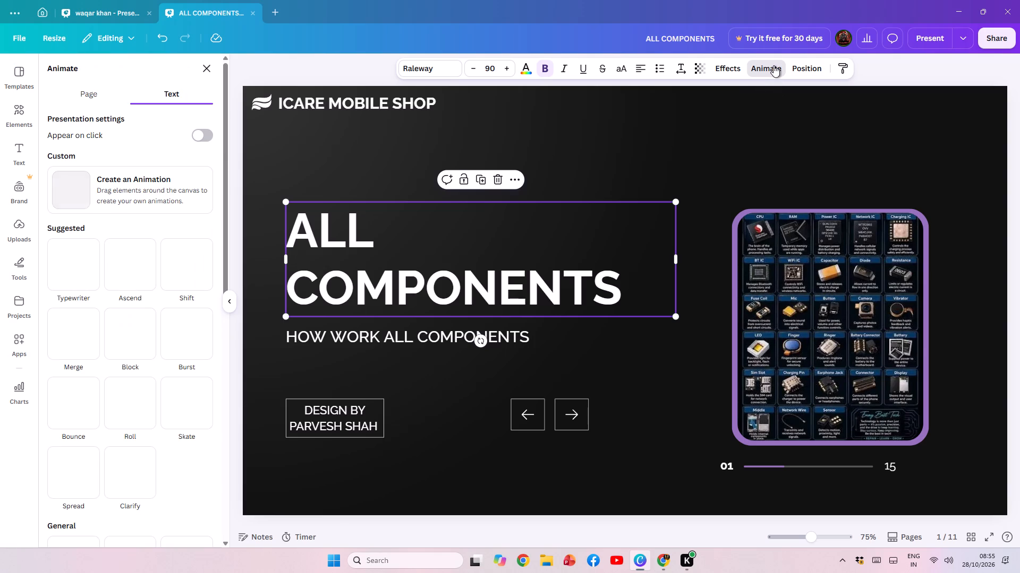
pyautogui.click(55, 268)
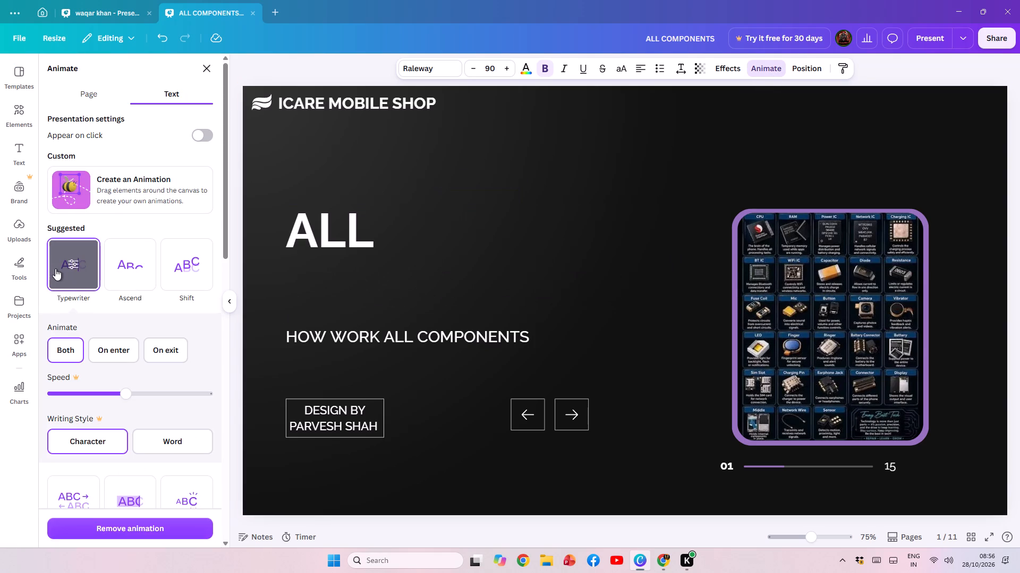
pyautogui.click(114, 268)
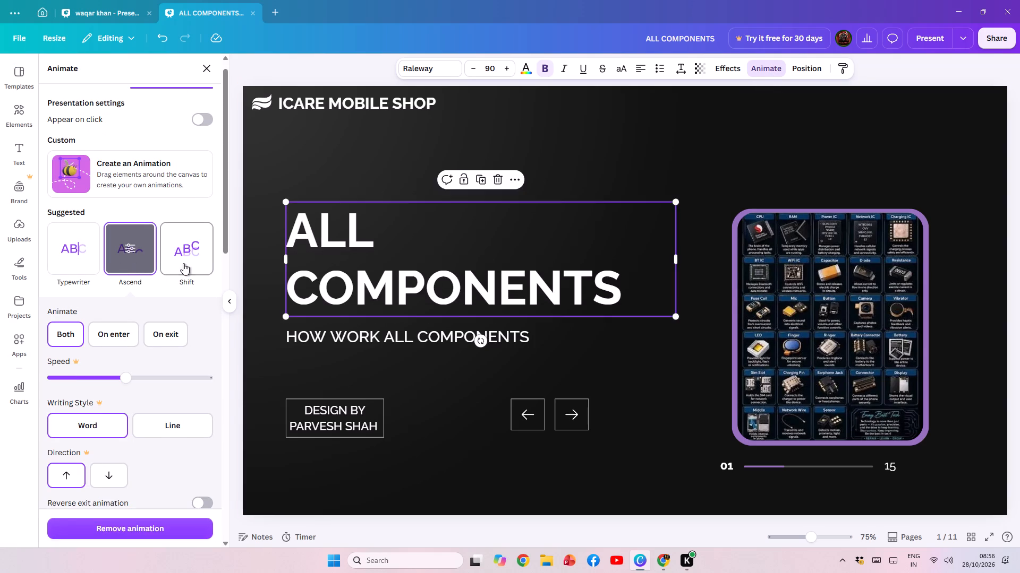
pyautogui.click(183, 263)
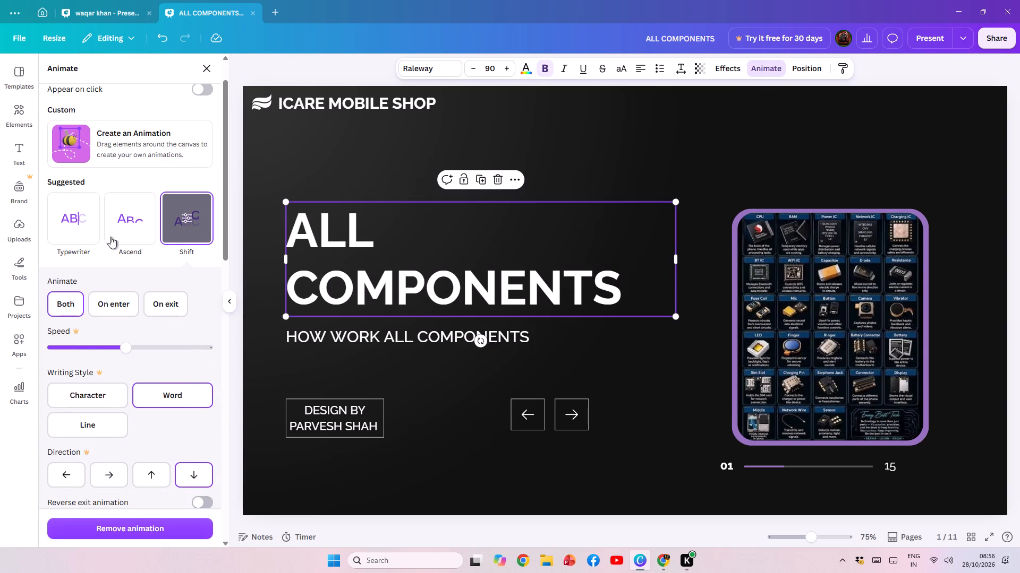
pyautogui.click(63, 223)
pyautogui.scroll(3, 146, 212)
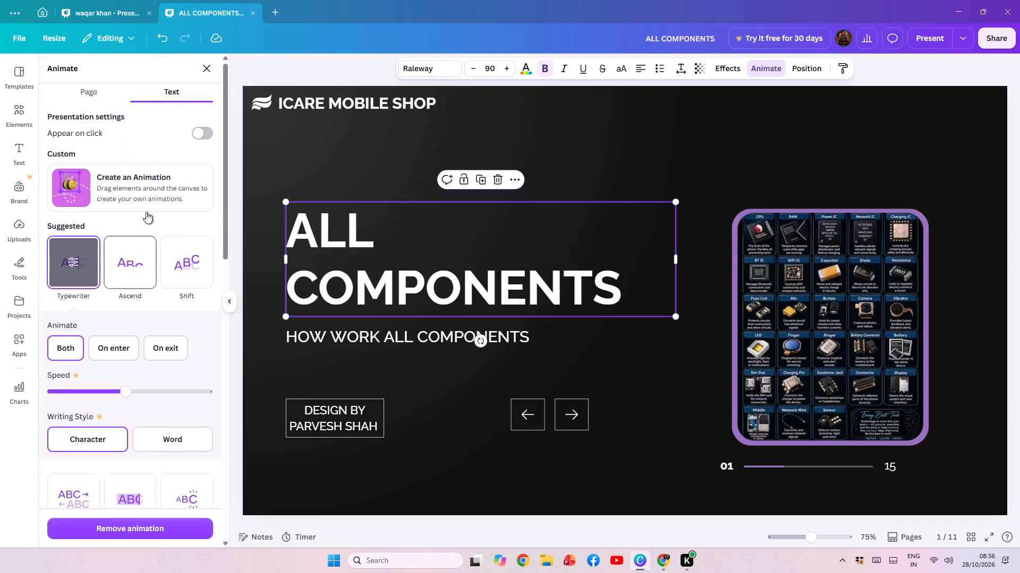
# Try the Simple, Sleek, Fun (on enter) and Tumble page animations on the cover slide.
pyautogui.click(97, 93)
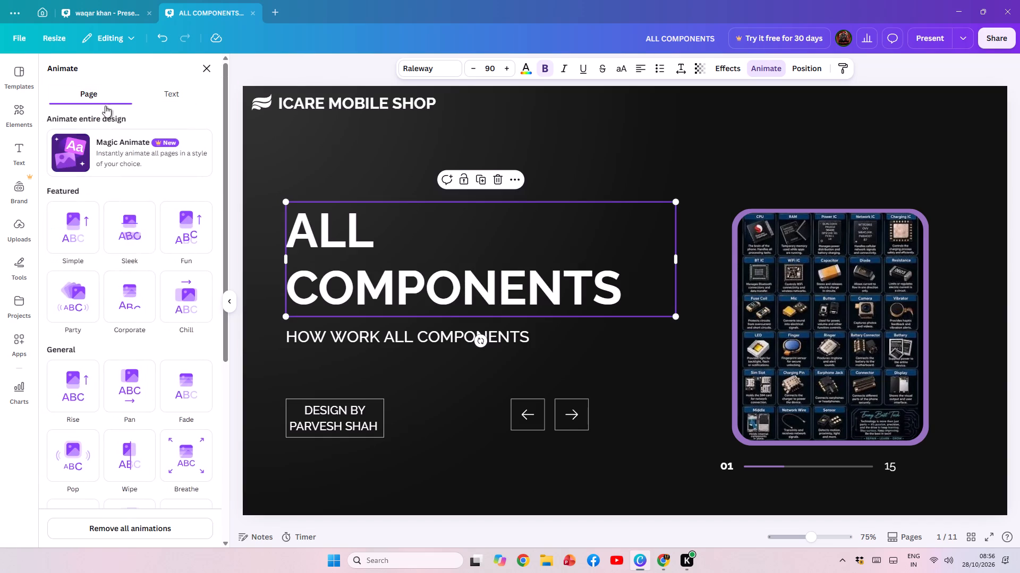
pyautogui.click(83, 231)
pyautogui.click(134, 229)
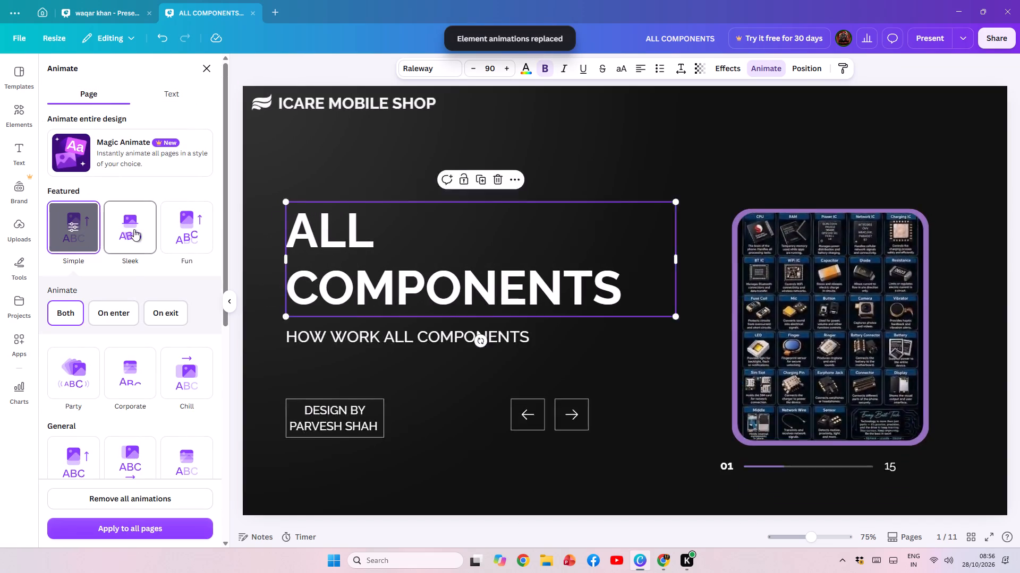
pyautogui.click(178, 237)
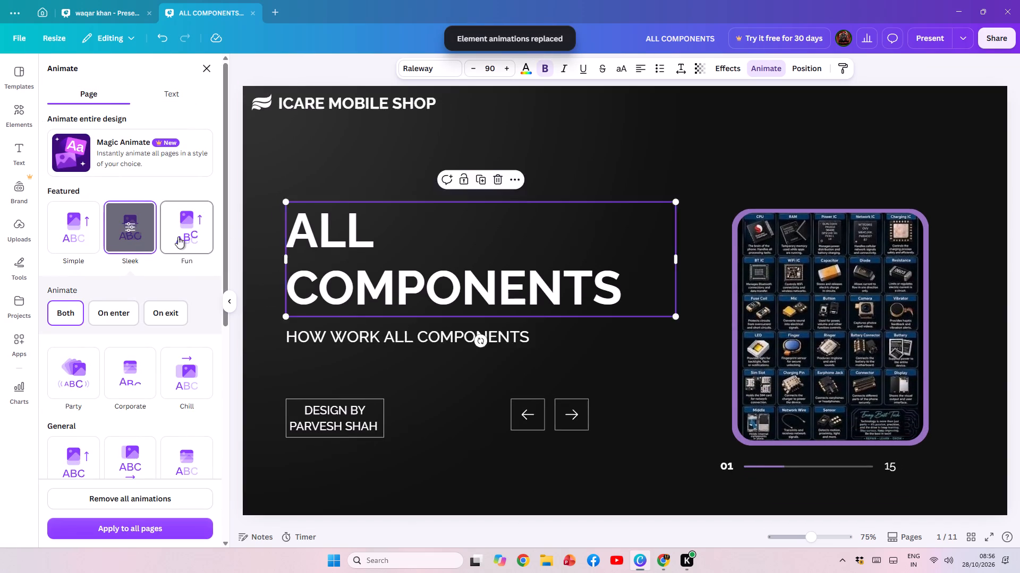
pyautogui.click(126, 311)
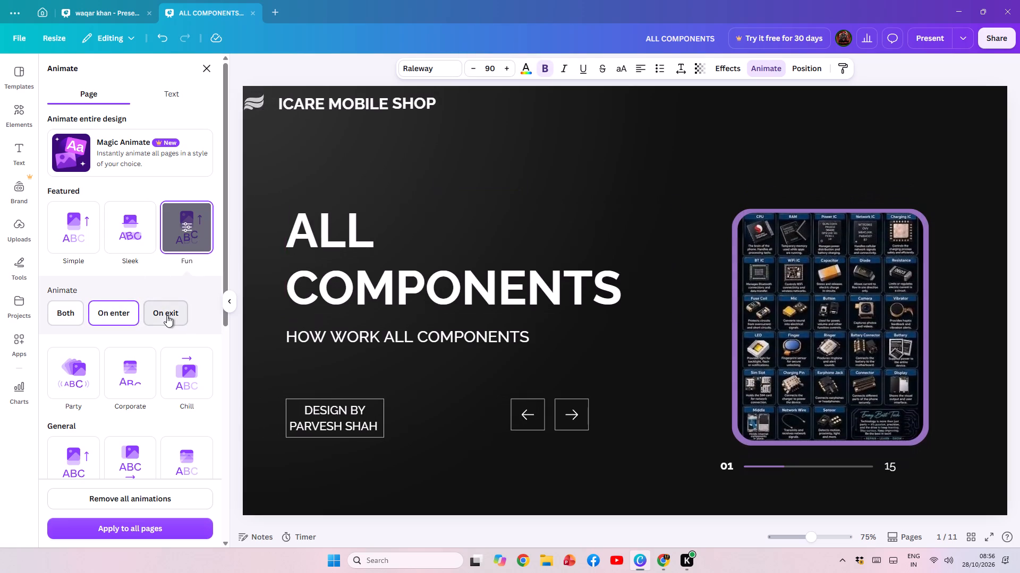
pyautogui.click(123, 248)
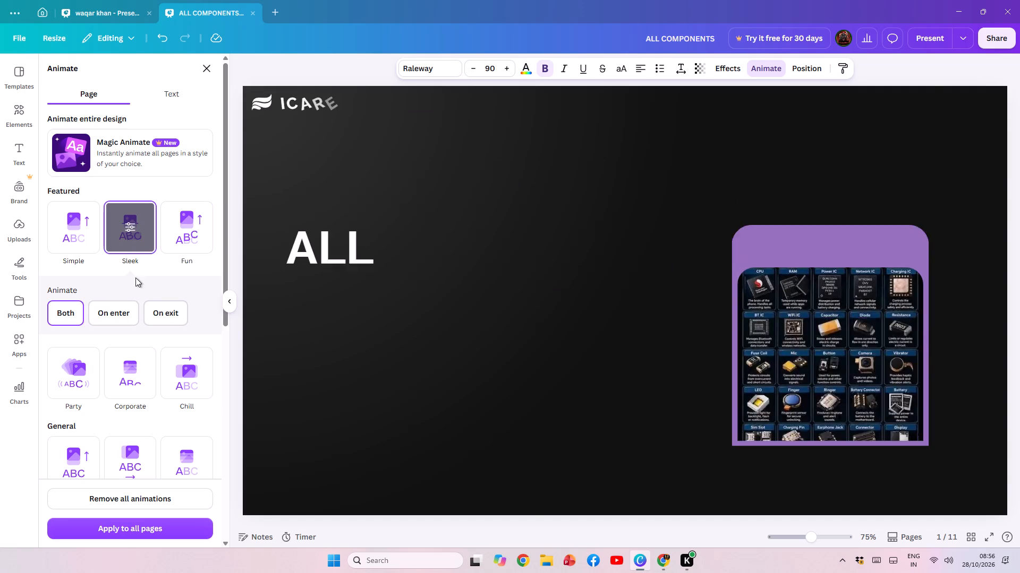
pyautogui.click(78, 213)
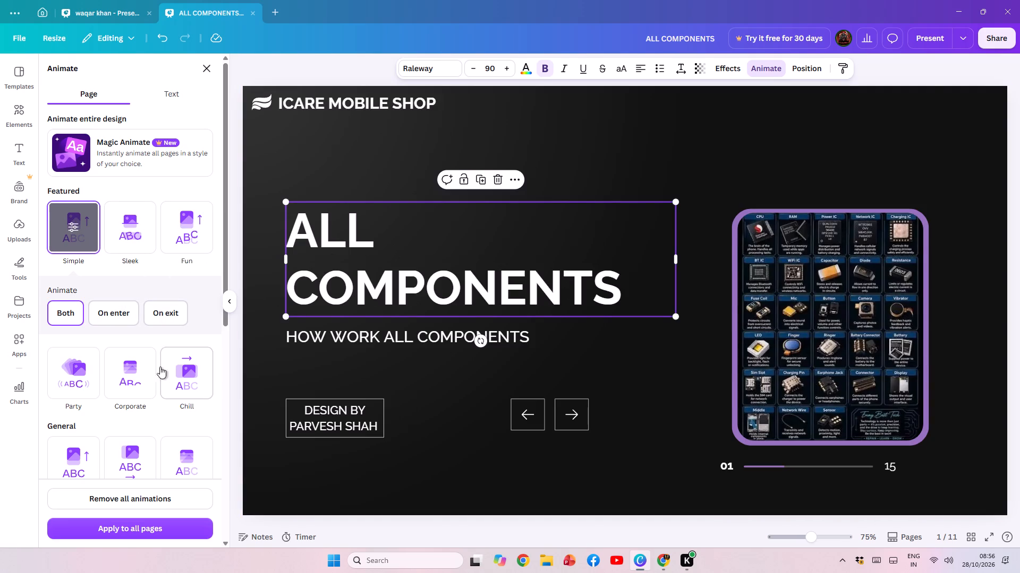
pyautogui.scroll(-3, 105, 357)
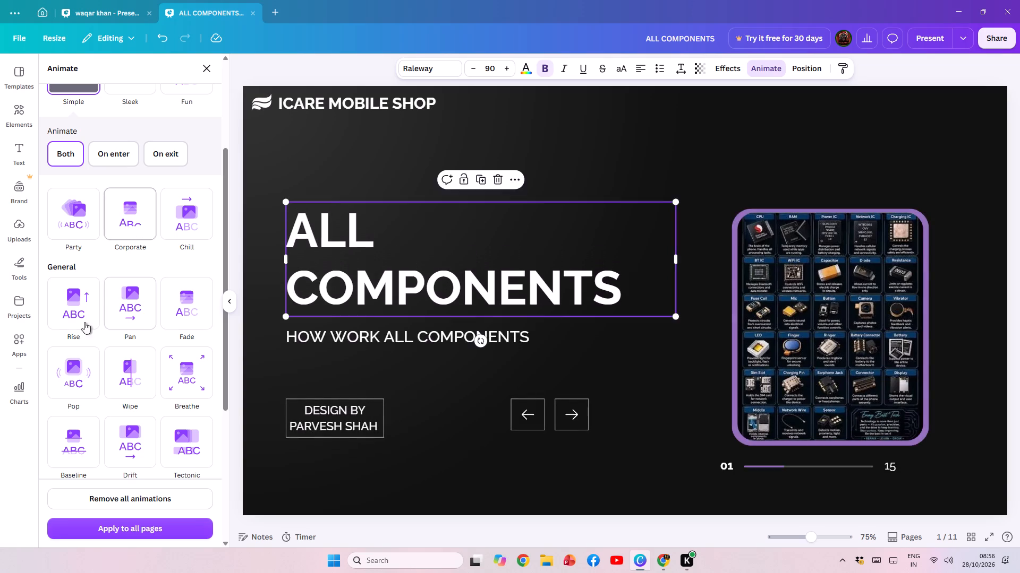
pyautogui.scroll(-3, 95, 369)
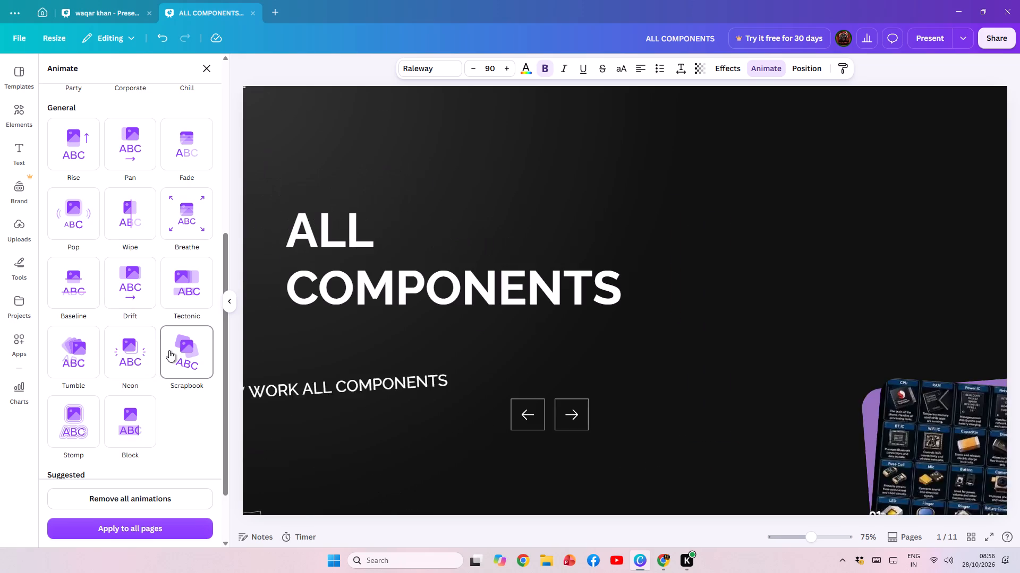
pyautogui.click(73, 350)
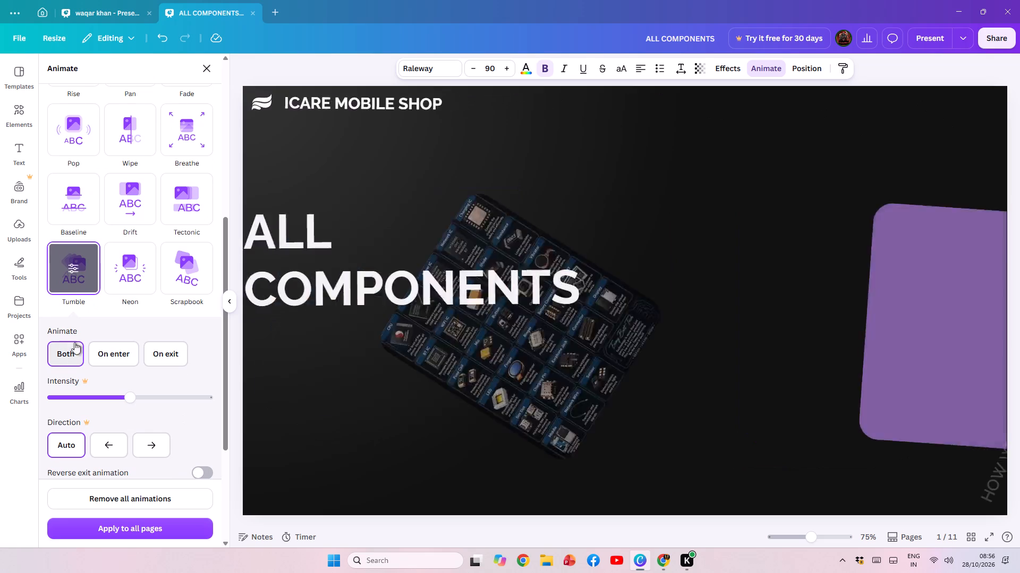
# Apply the Block page animation to the ALL COMPONENTS cover slide.
pyautogui.scroll(-4, 83, 307)
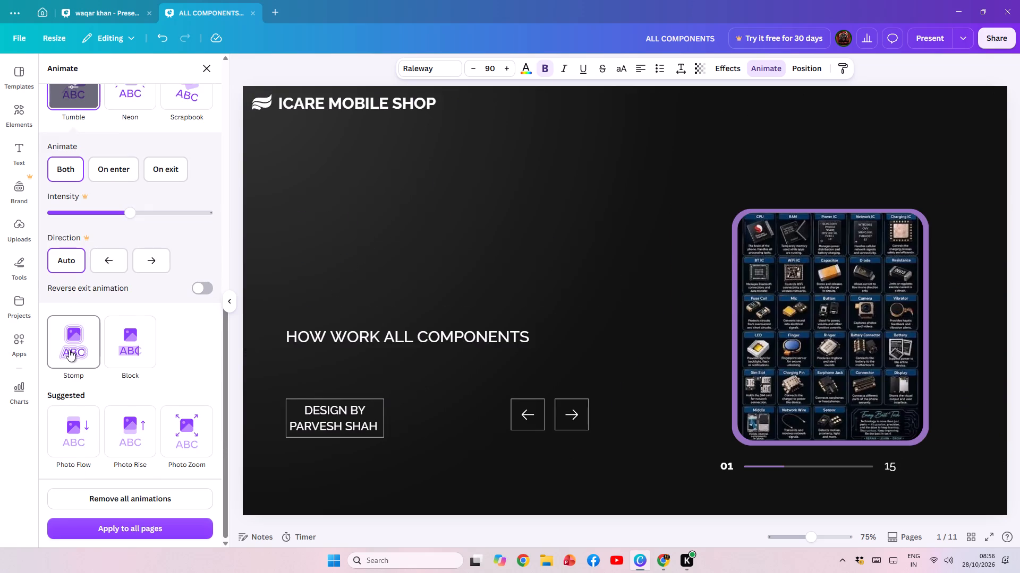
pyautogui.click(117, 346)
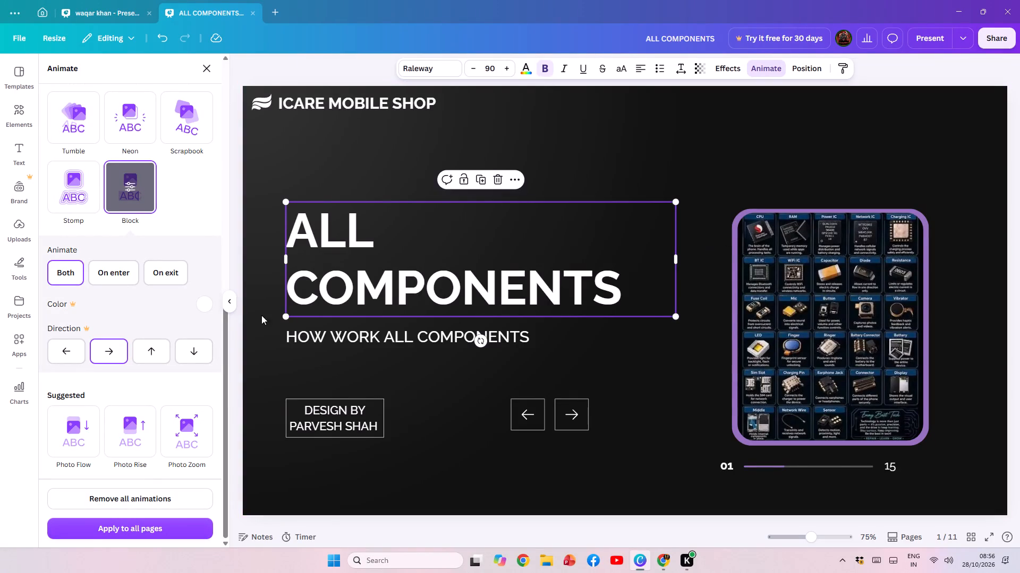
# Apply the Party page animation to the TYPES OF COMPONENTS slide.
pyautogui.scroll(-5, 517, 353)
pyautogui.scroll(4, 517, 354)
pyautogui.scroll(-3, 517, 354)
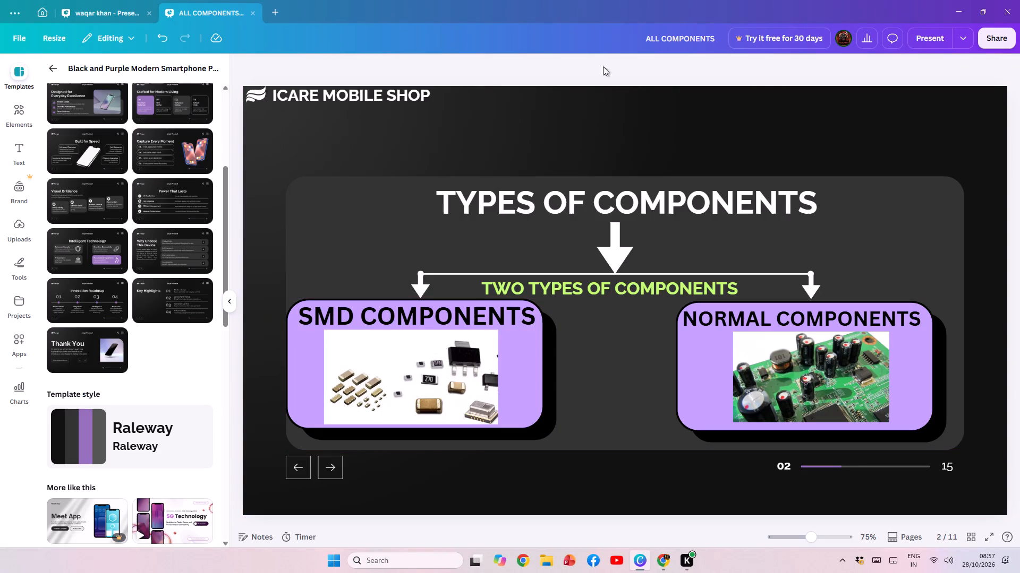
pyautogui.click(571, 119)
pyautogui.click(647, 65)
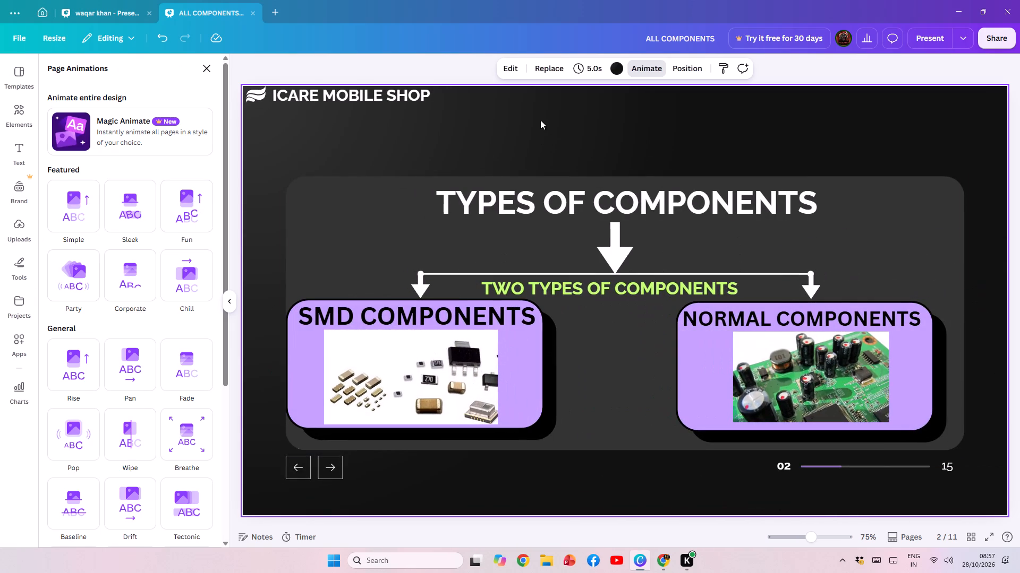
pyautogui.click(74, 282)
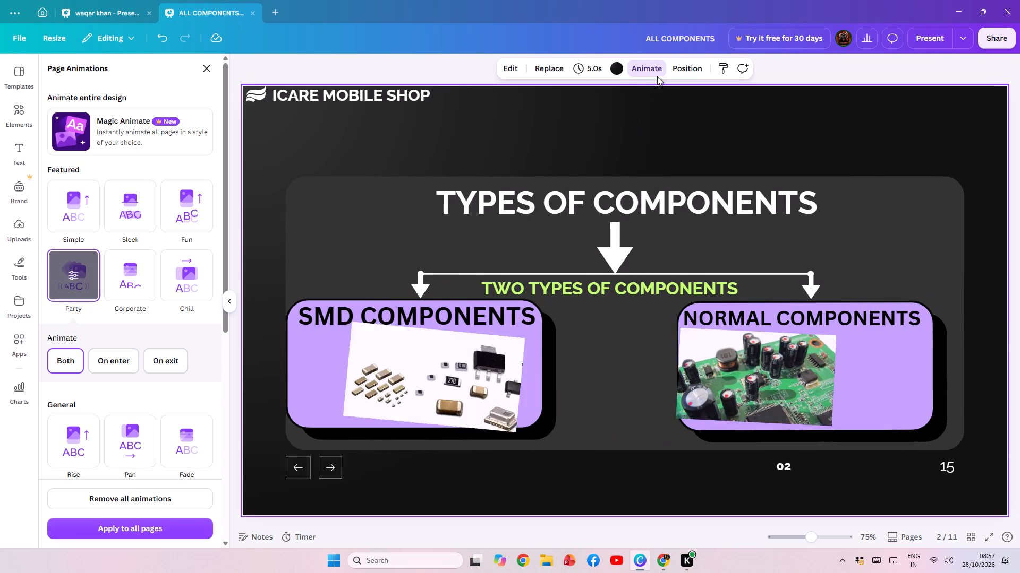
# Apply the Tumble page animation to the SMD COMPONENT slide.
pyautogui.scroll(-3, 480, 234)
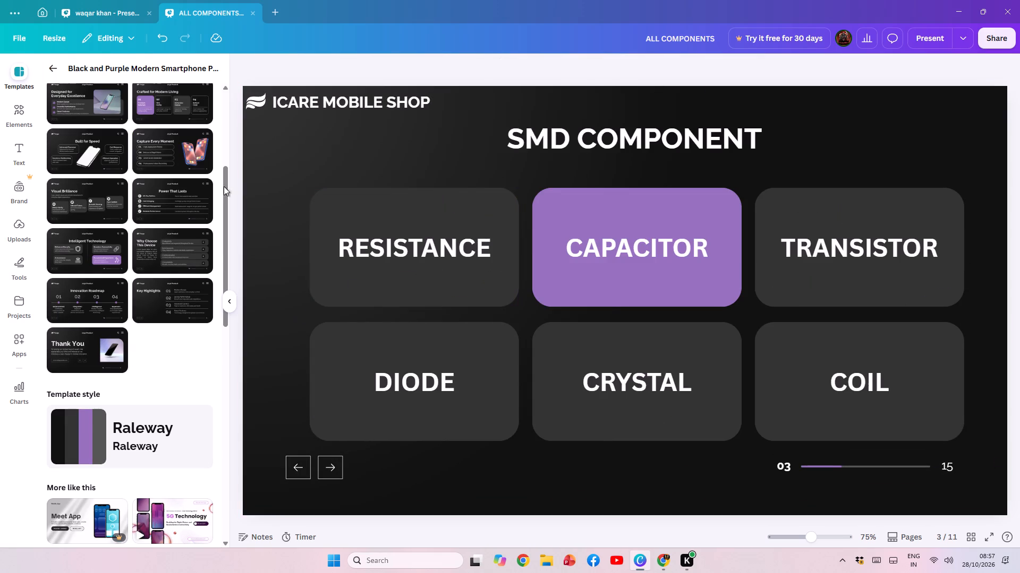
pyautogui.click(633, 125)
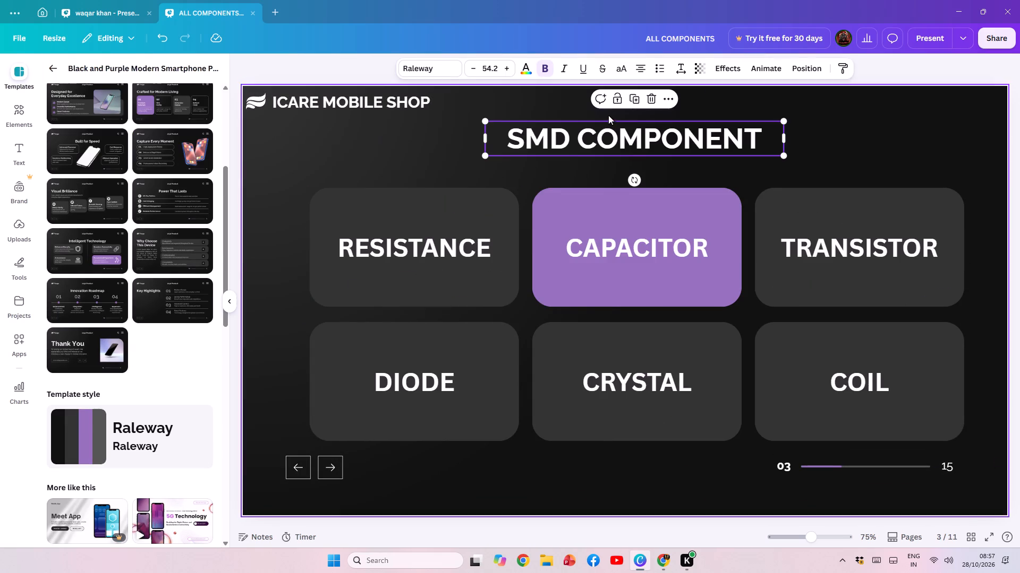
pyautogui.click(528, 118)
pyautogui.click(887, 134)
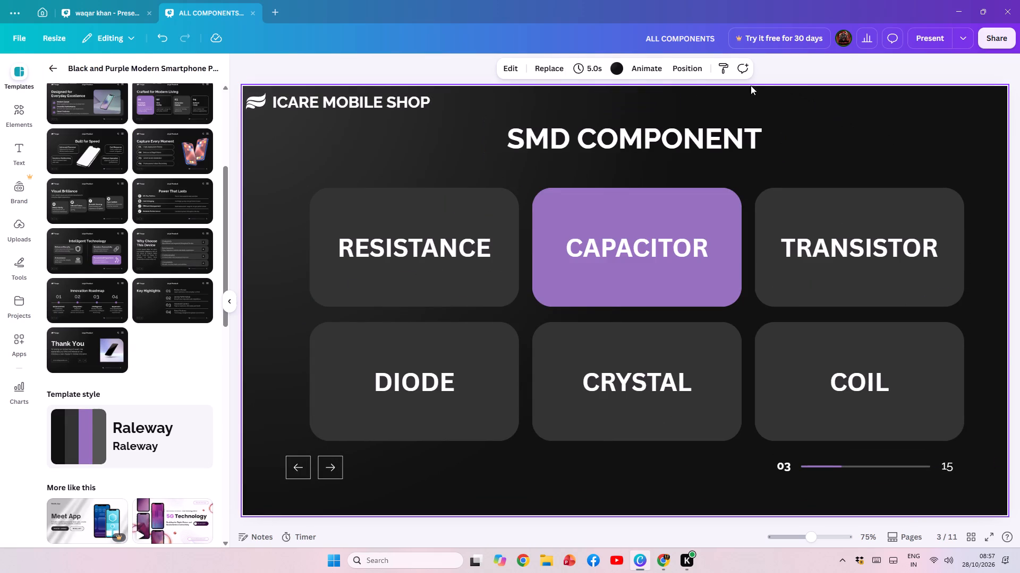
pyautogui.click(652, 74)
pyautogui.scroll(-4, 142, 292)
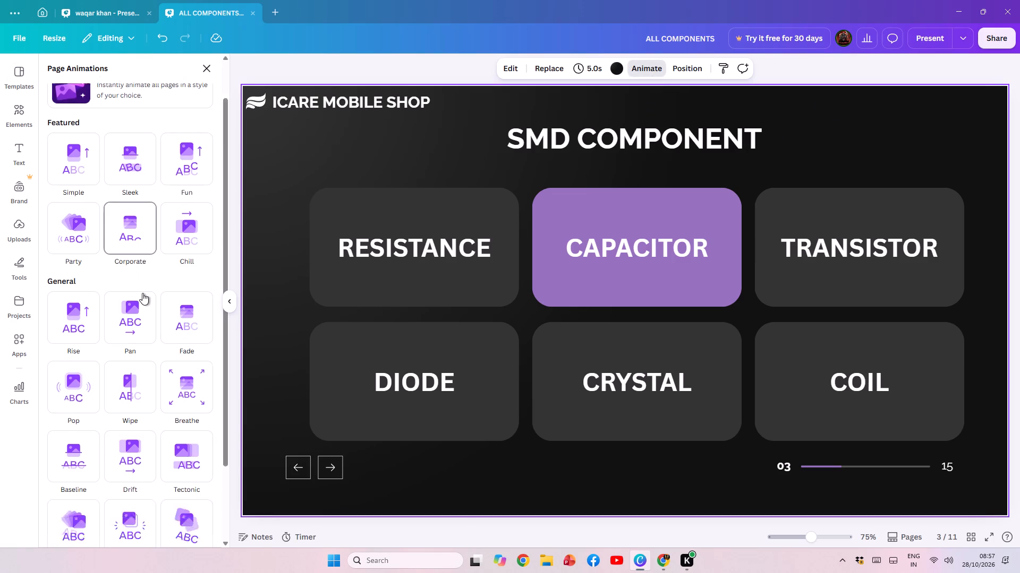
pyautogui.scroll(-3, 142, 293)
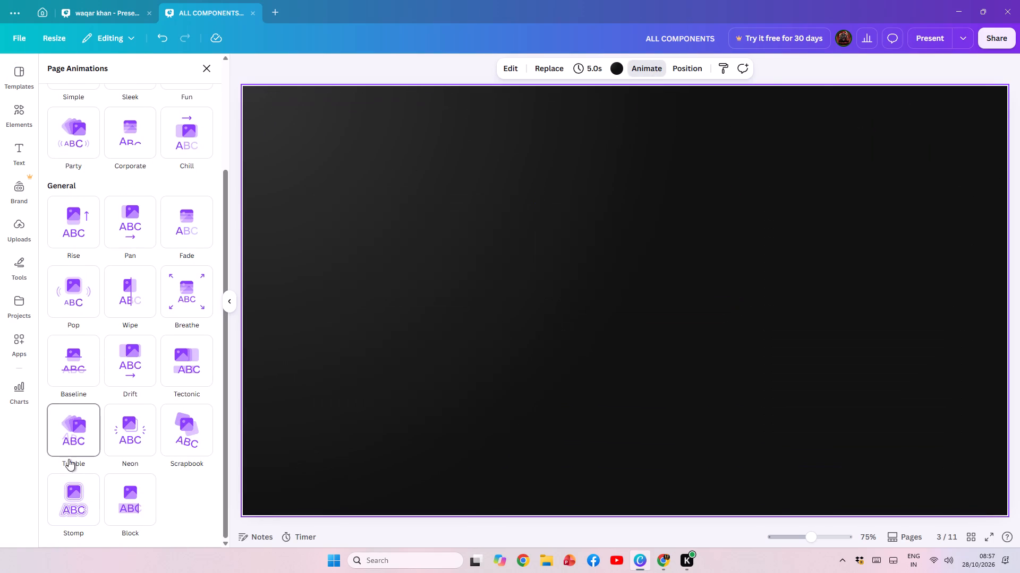
pyautogui.click(70, 453)
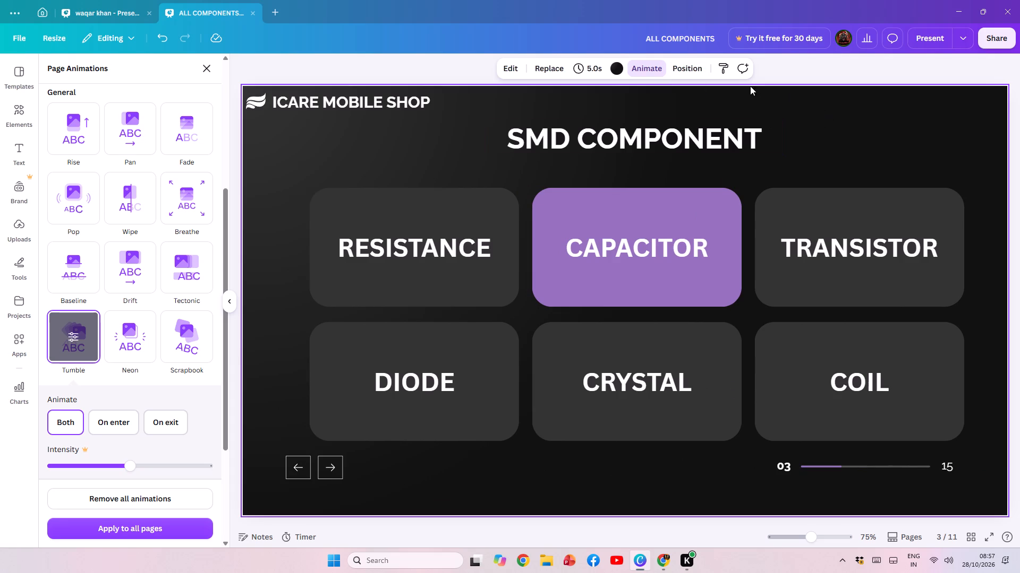
# Apply the Scrapbook page animation to the Type of Resistance slide.
pyautogui.scroll(-3, 821, 188)
pyautogui.click(435, 206)
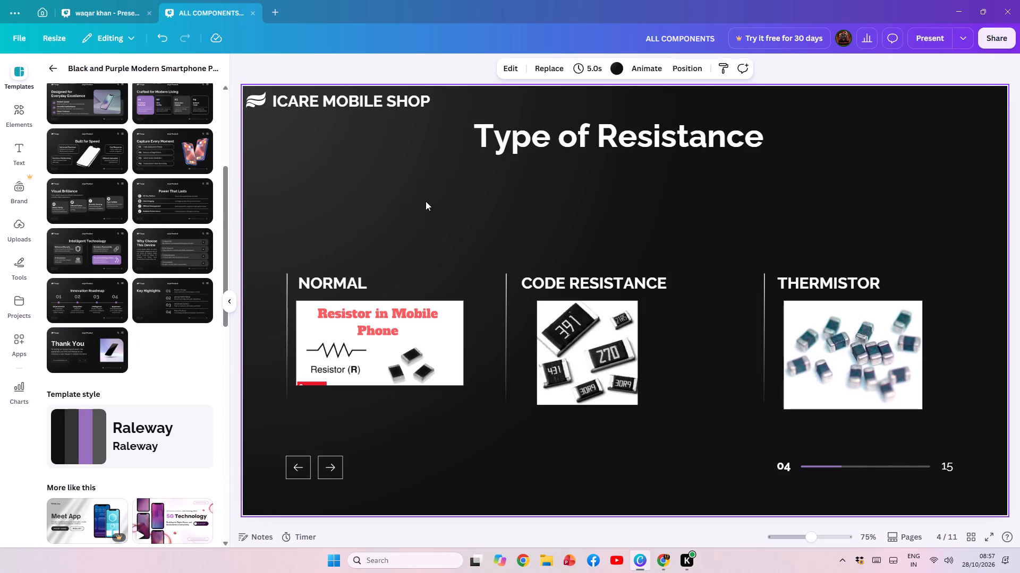
pyautogui.click(645, 66)
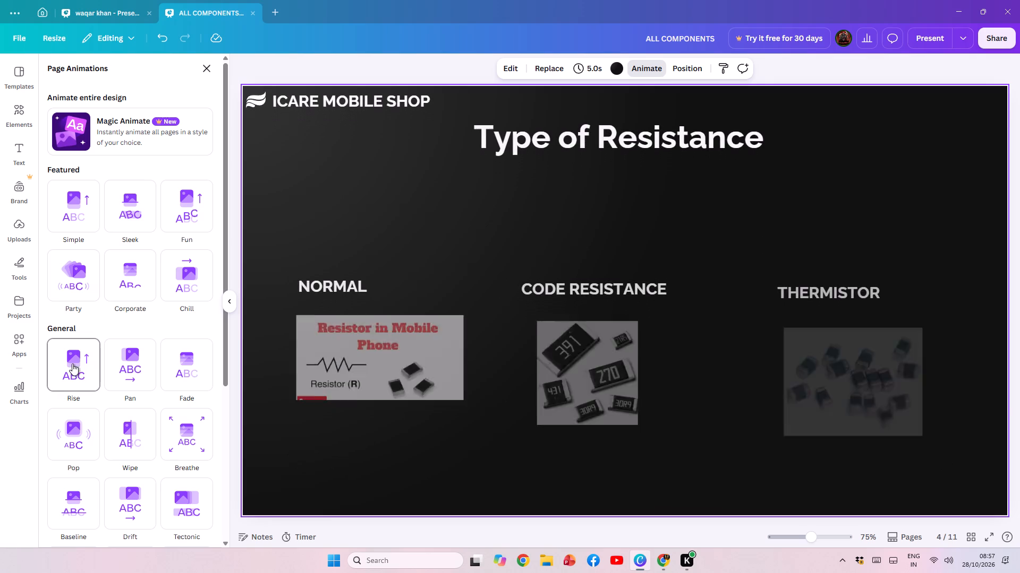
pyautogui.scroll(-3, 120, 362)
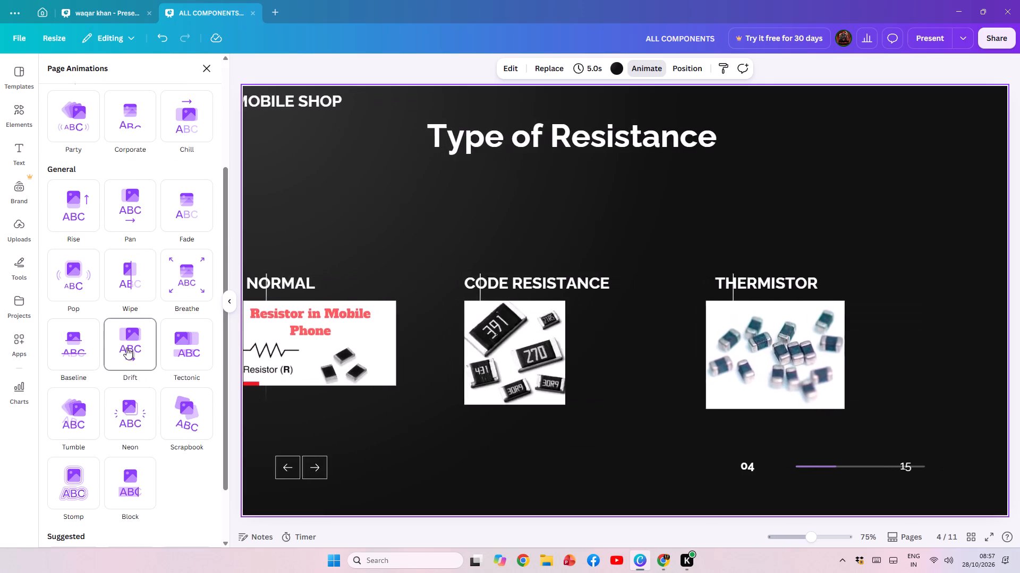
pyautogui.click(179, 405)
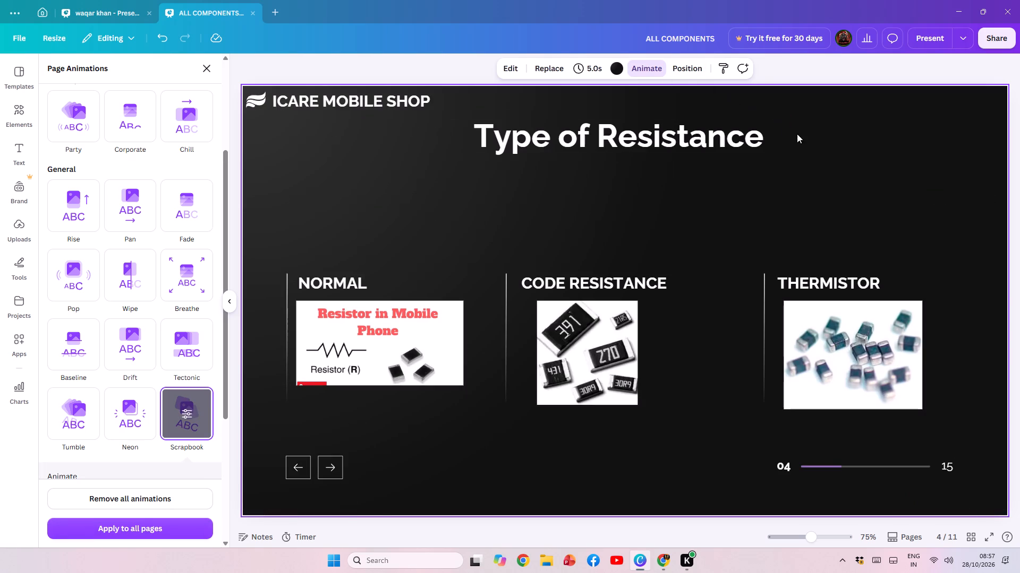
# Present from the ALL COMPONENTS cover slide and play through the slides up to CAPACITOR to check their page animations.
pyautogui.scroll(-4, 780, 199)
pyautogui.scroll(2, 497, 226)
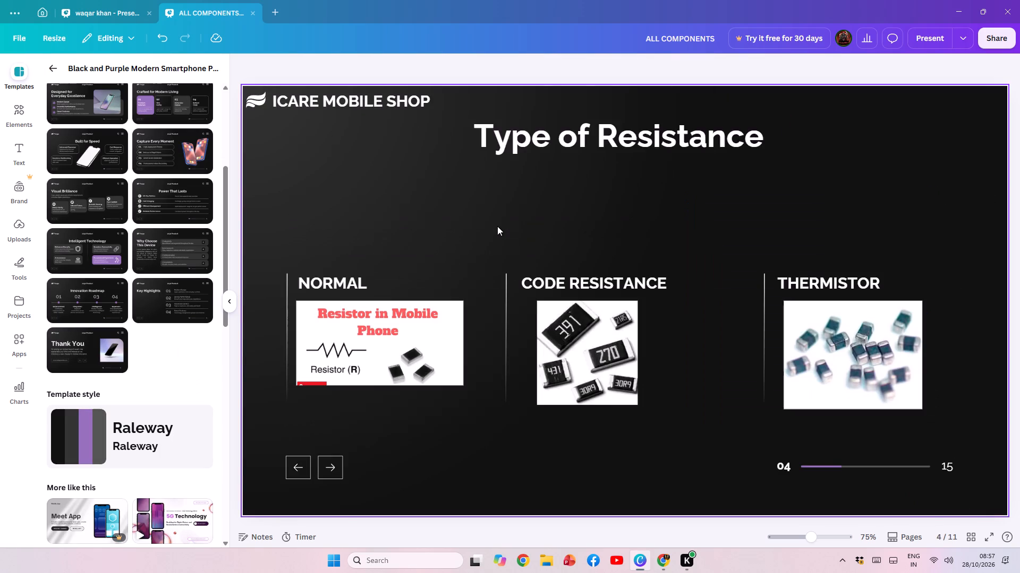
pyautogui.scroll(18, 497, 226)
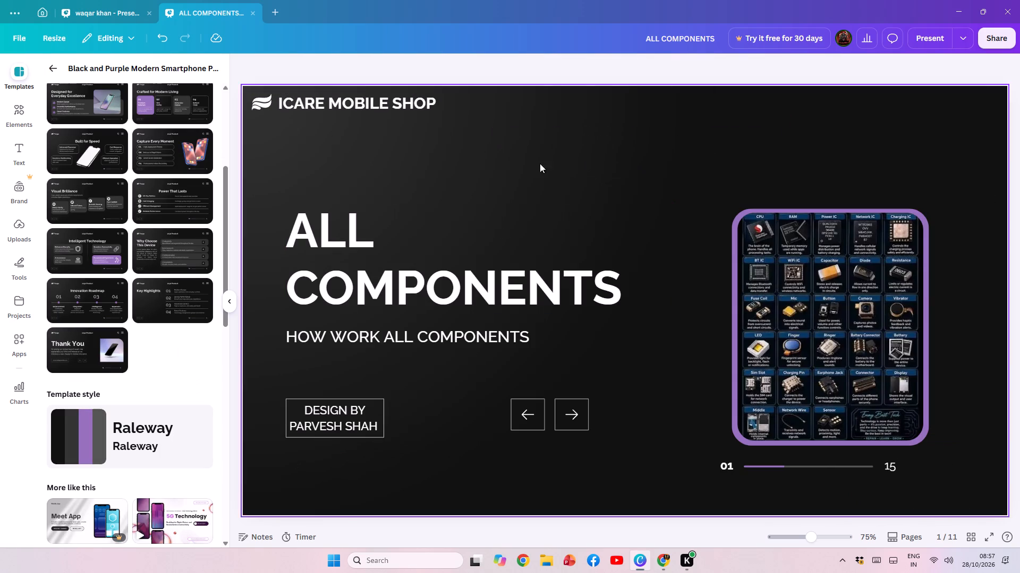
pyautogui.click(927, 40)
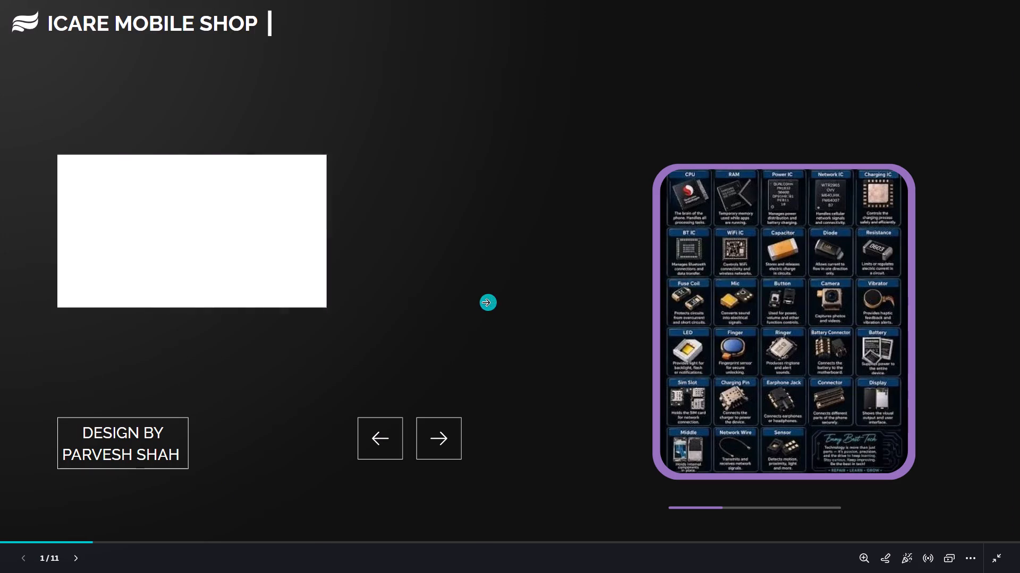
pyautogui.click(726, 305)
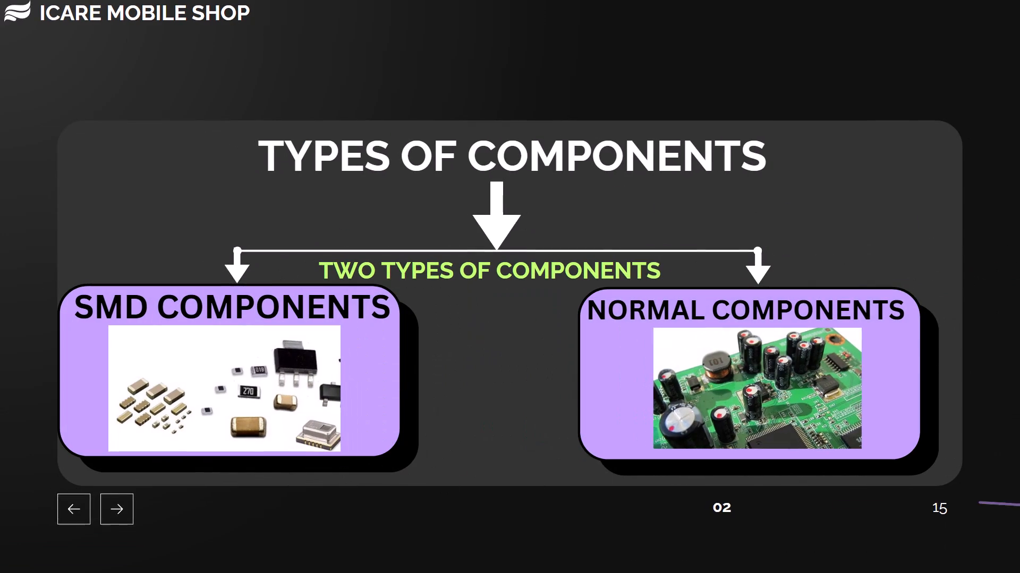
pyautogui.click(728, 306)
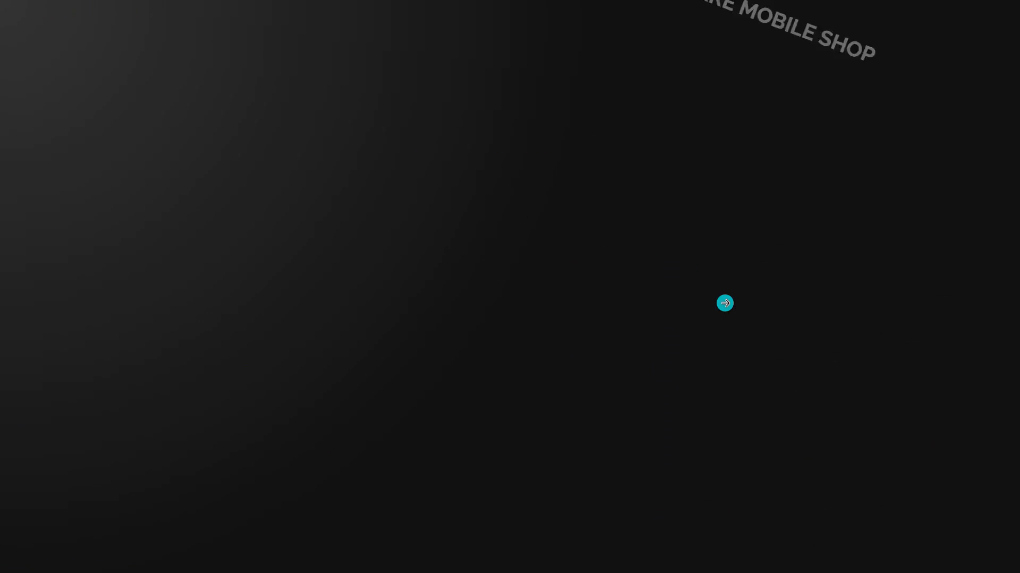
pyautogui.click(750, 302)
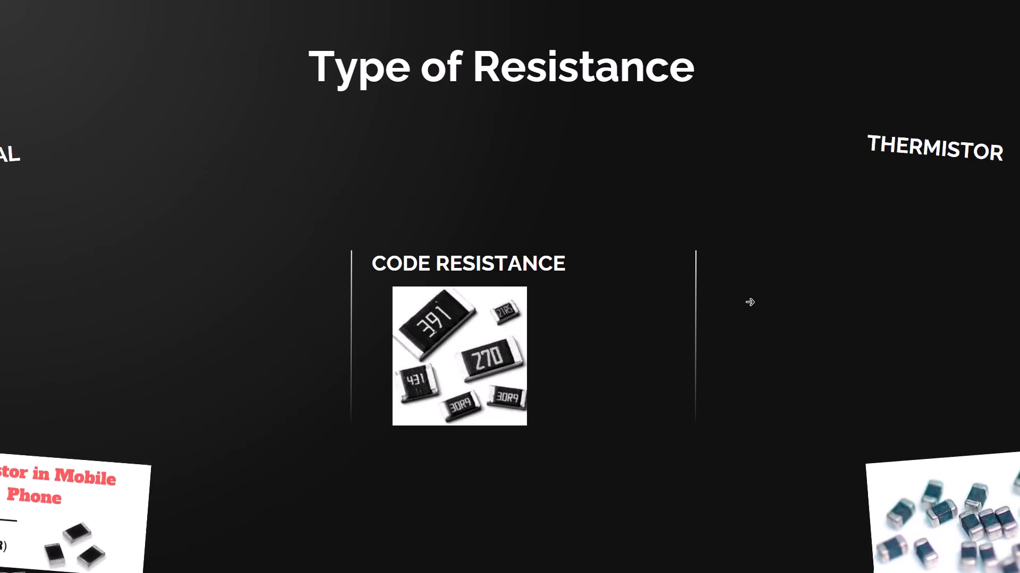
pyautogui.click(750, 302)
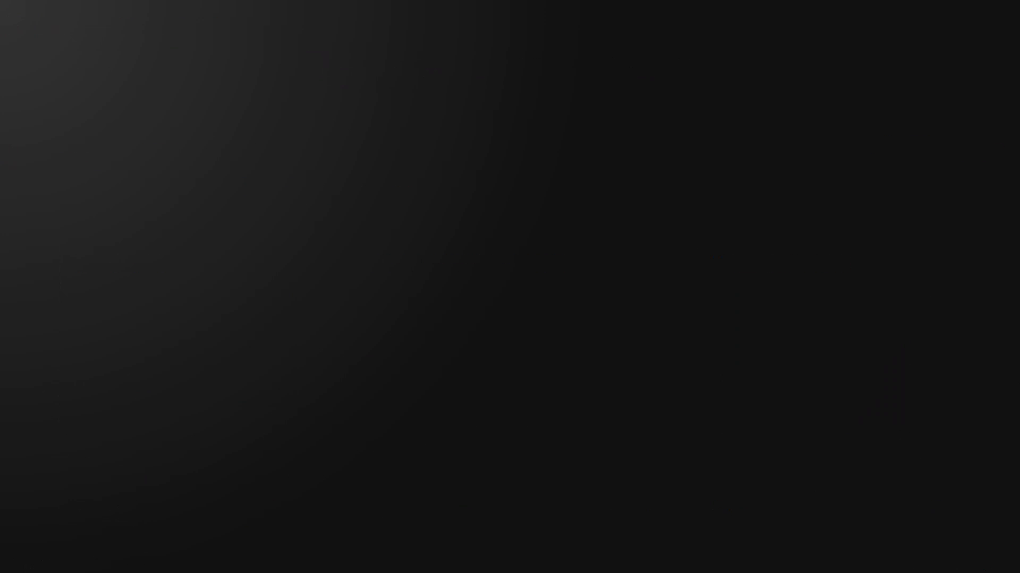
pyautogui.click(750, 302)
pyautogui.press('Escape')
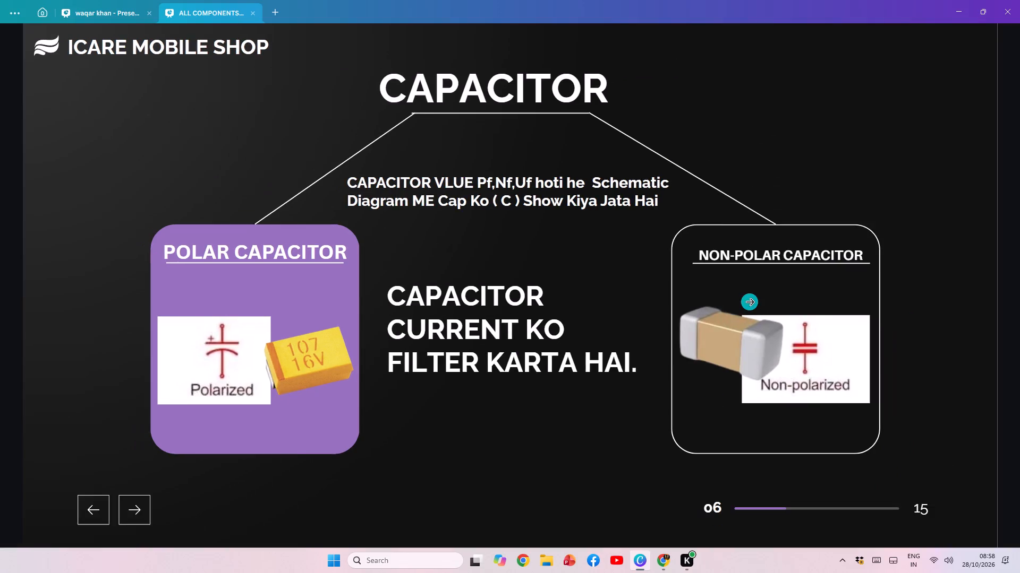
# Apply the Pop page animation to slide 5, the resistance slide with the resistor symbols.
pyautogui.scroll(2, 550, 294)
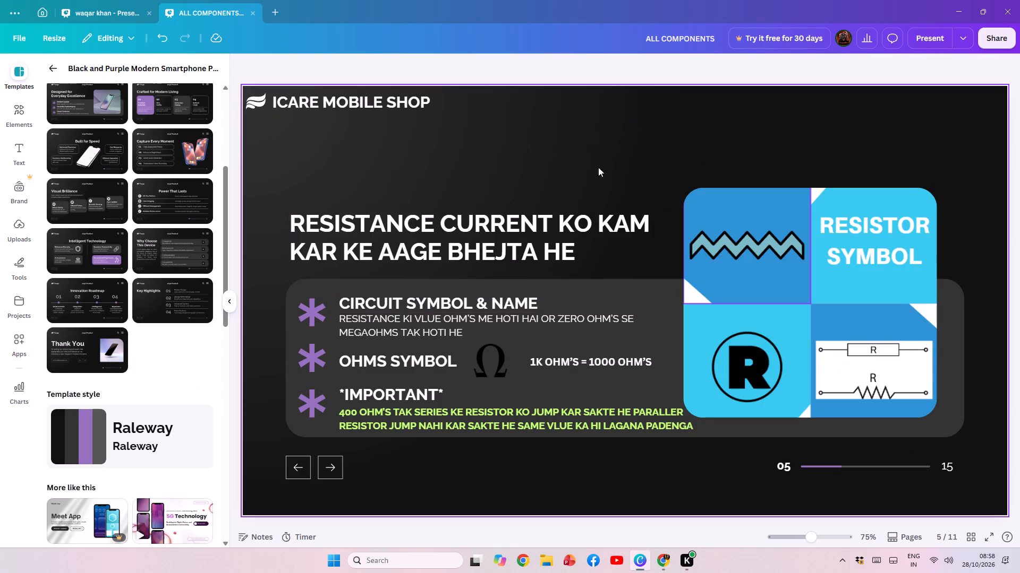
pyautogui.click(591, 178)
pyautogui.click(652, 72)
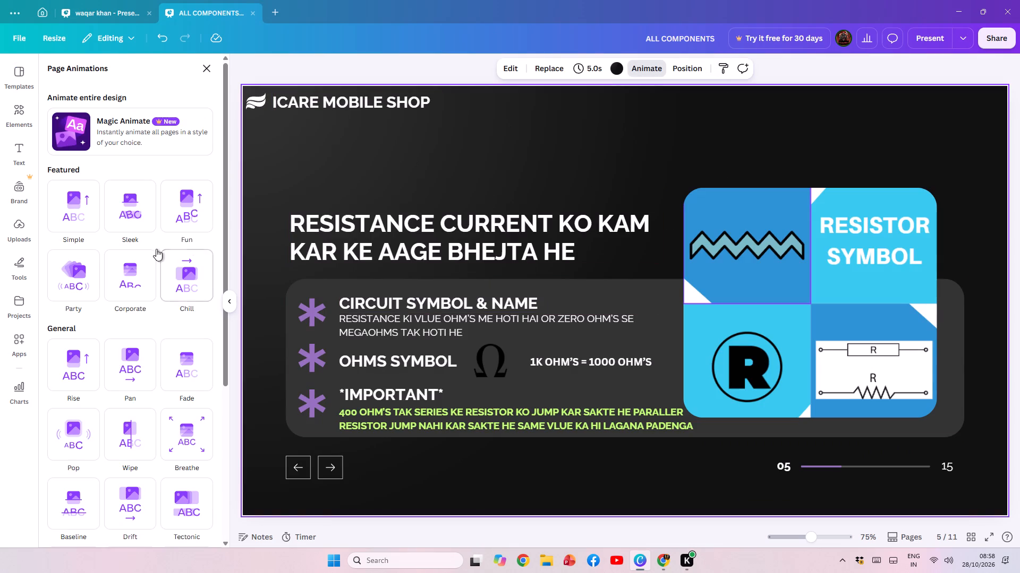
pyautogui.scroll(-4, 101, 332)
pyautogui.click(82, 217)
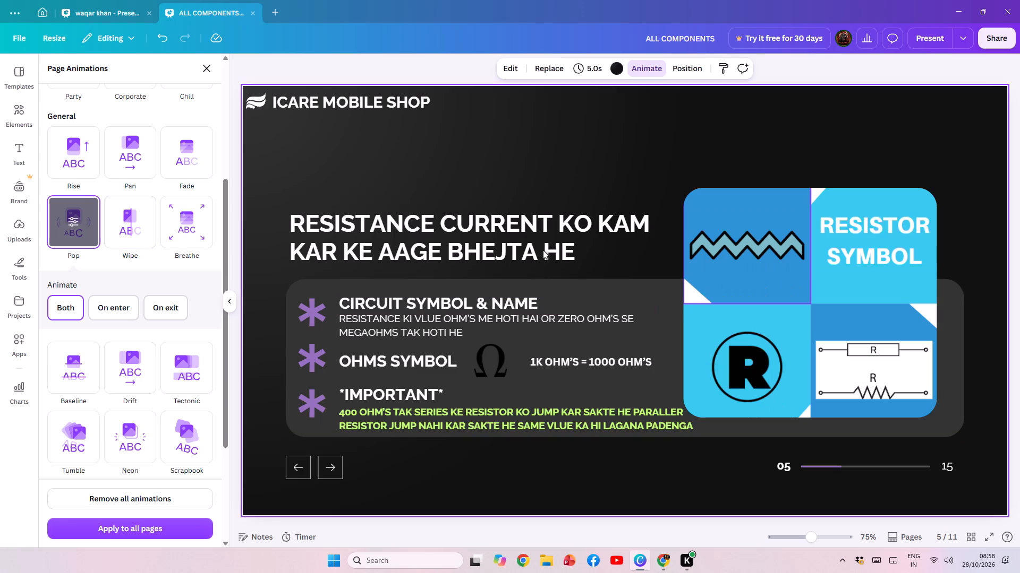
# Apply the Tumble page animation to the CAPACITOR slide.
pyautogui.scroll(-2, 609, 177)
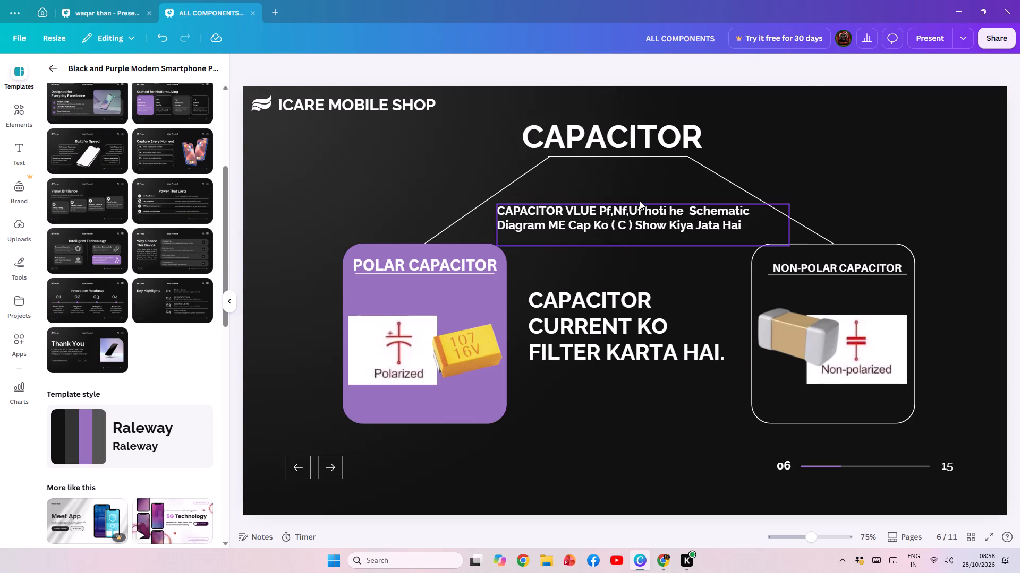
pyautogui.click(797, 147)
pyautogui.click(653, 64)
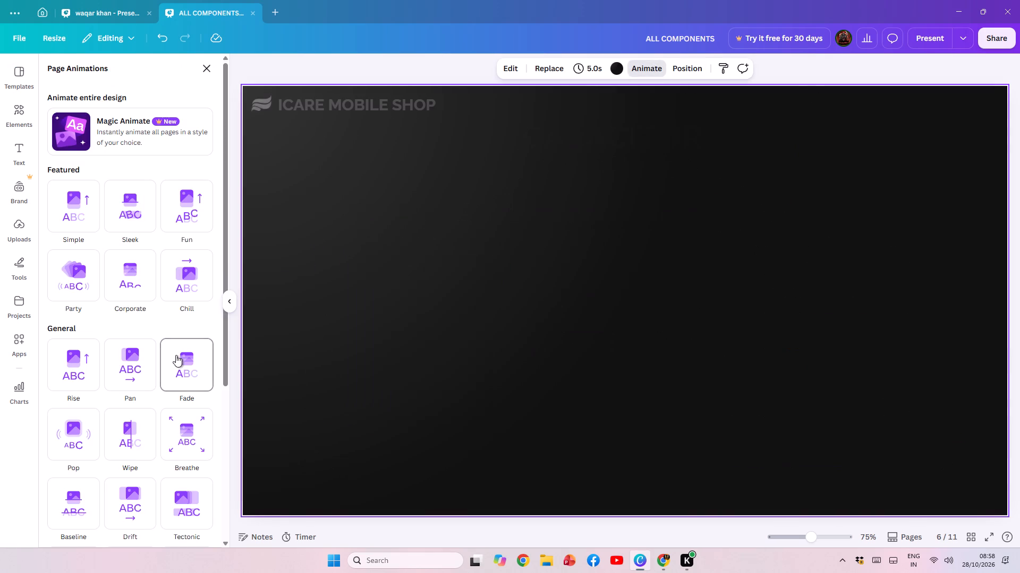
pyautogui.scroll(-2, 176, 354)
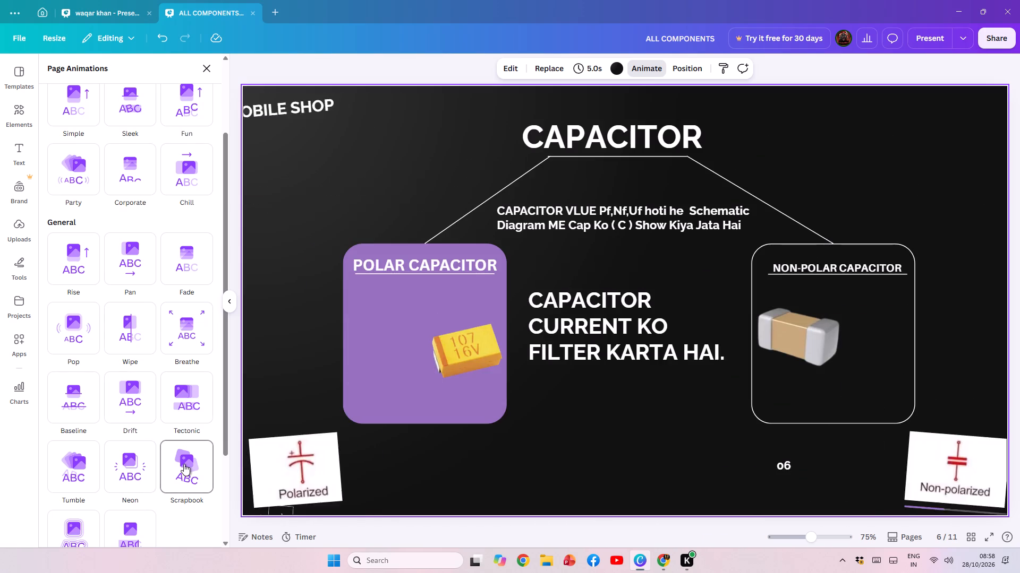
pyautogui.click(64, 476)
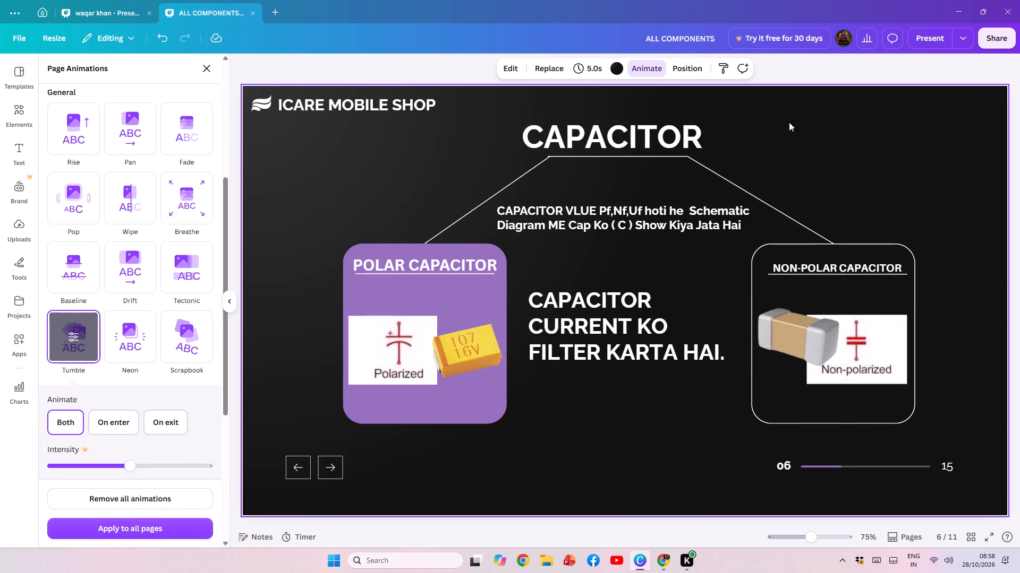
# Apply the Neon page animation to the TYPES OF COIL slide.
pyautogui.scroll(-2, 790, 133)
pyautogui.click(316, 146)
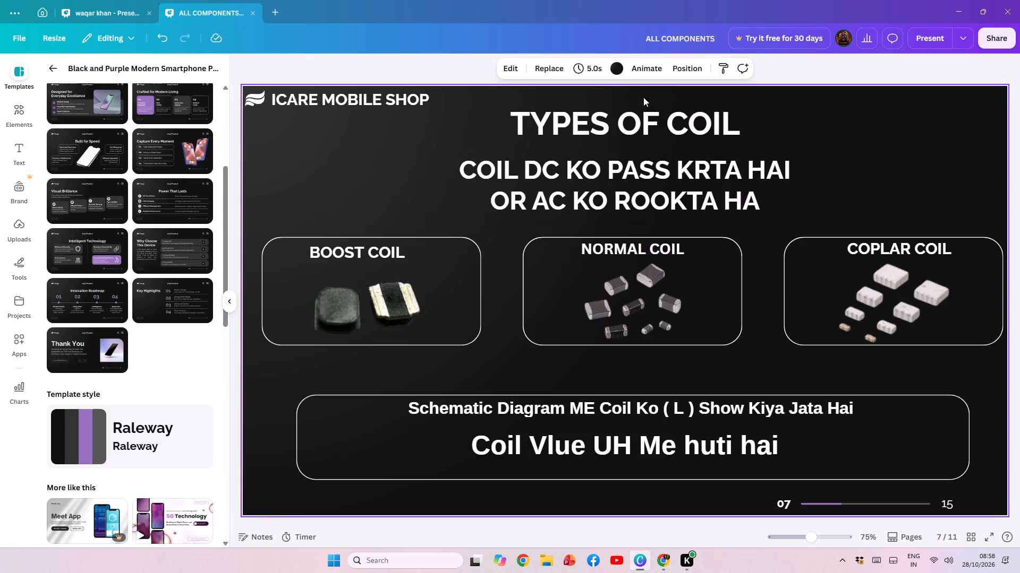
pyautogui.click(653, 75)
pyautogui.scroll(-5, 162, 435)
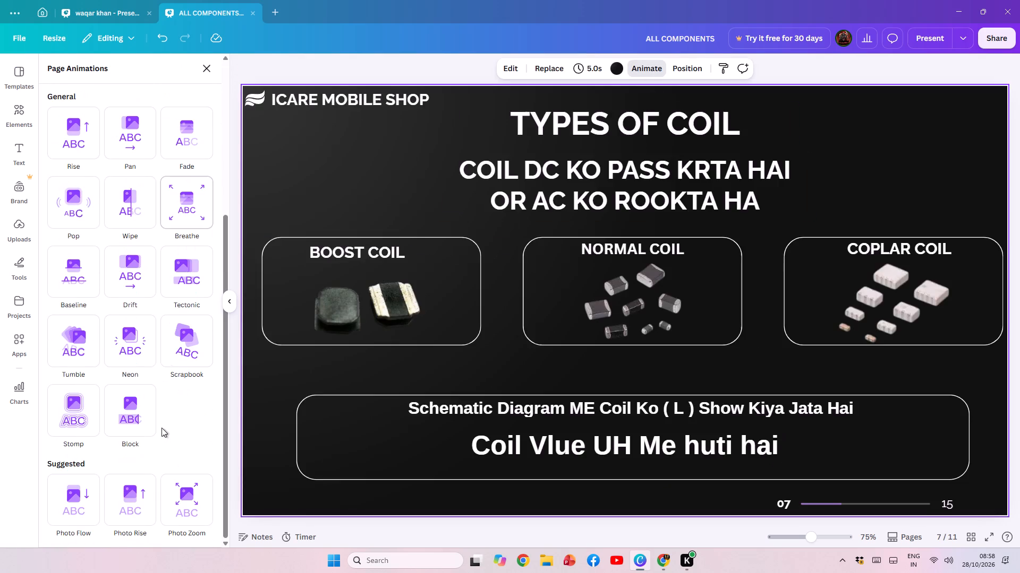
pyautogui.scroll(-5, 182, 357)
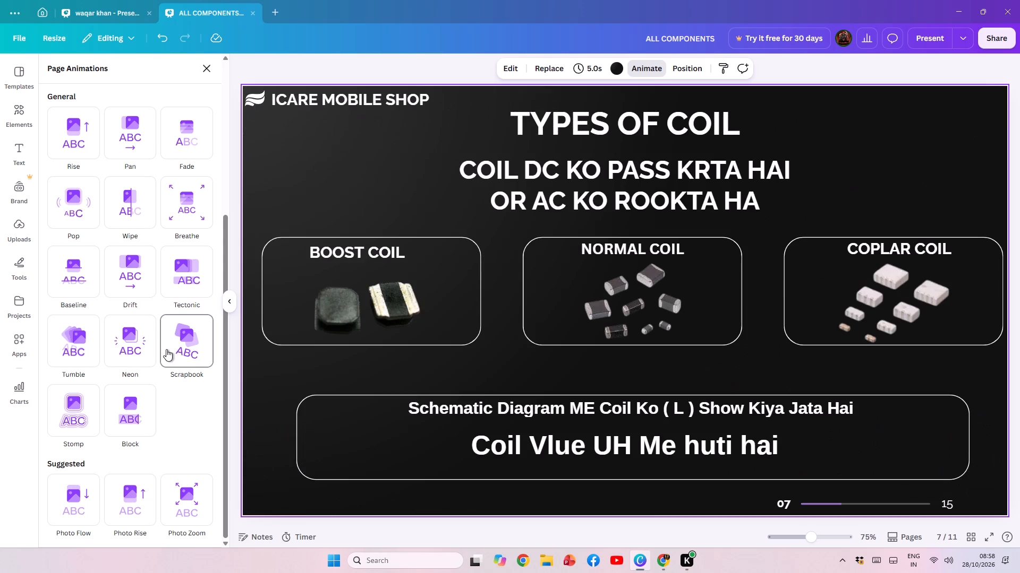
pyautogui.click(108, 349)
# Apply the Wipe page animation to the DOIDE slide.
pyautogui.scroll(-3, 843, 168)
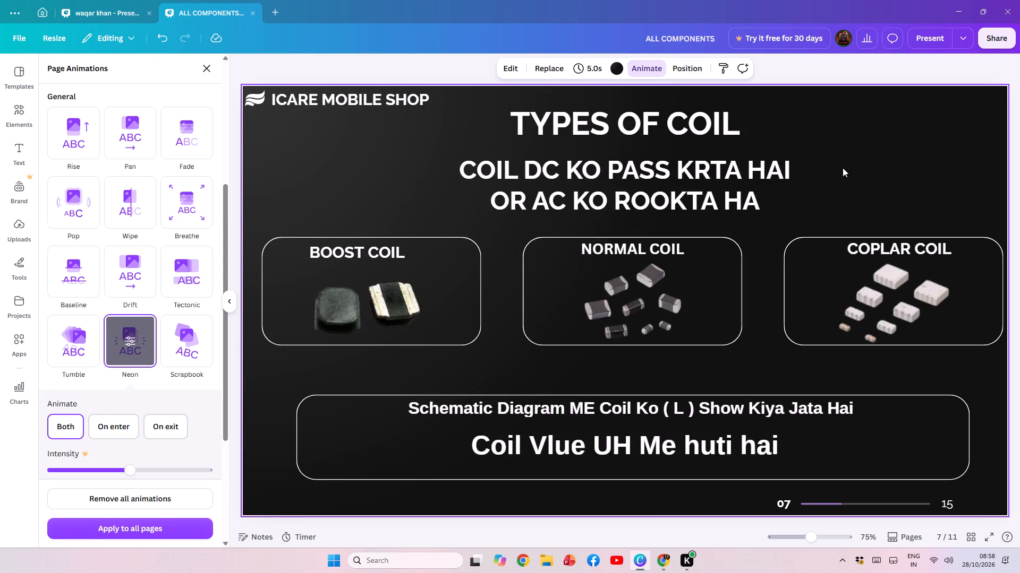
pyautogui.click(902, 116)
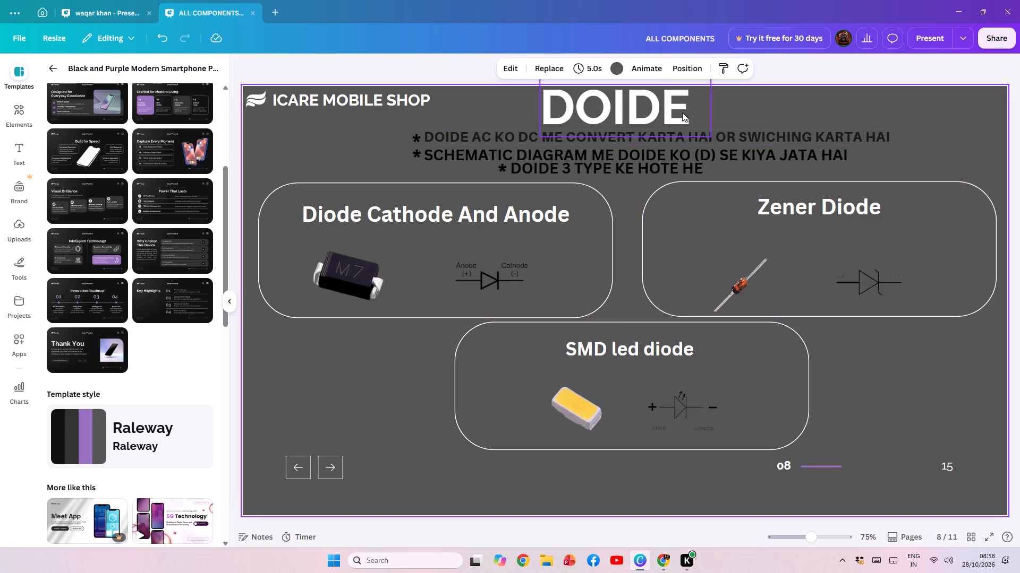
pyautogui.click(653, 69)
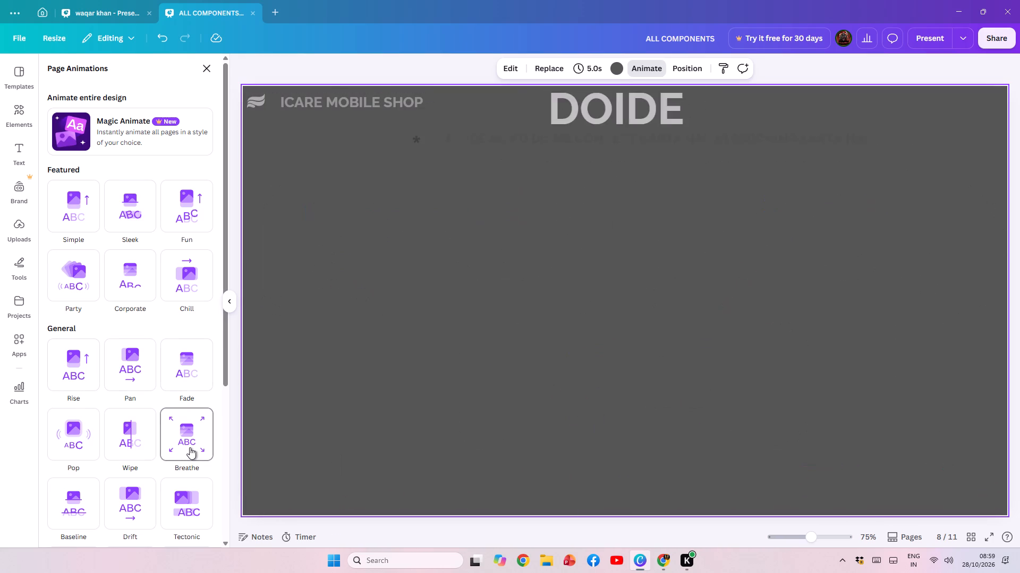
pyautogui.click(136, 446)
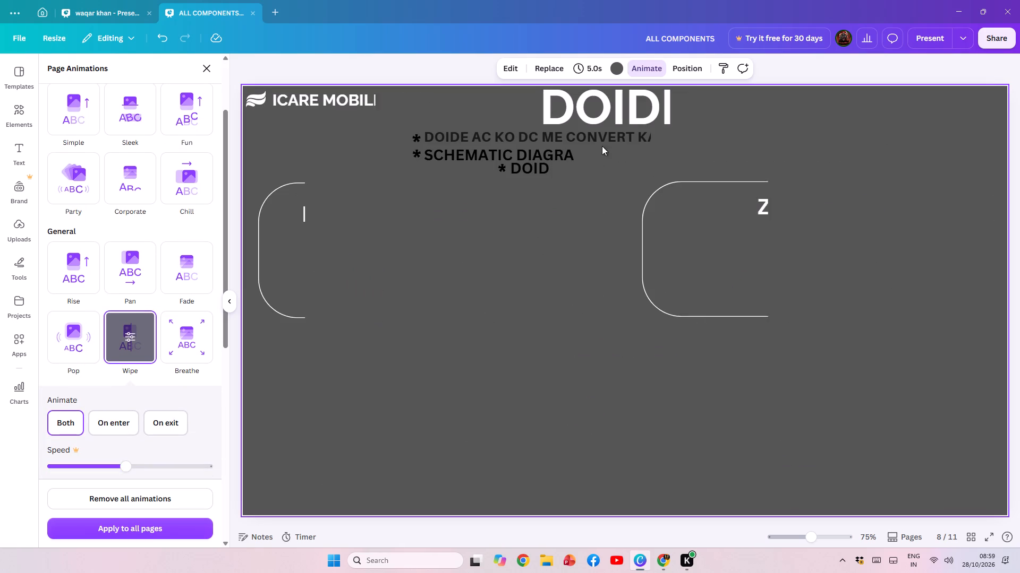
# Apply the Tumble page animation to the CRYSTAL slide.
pyautogui.scroll(-3, 895, 131)
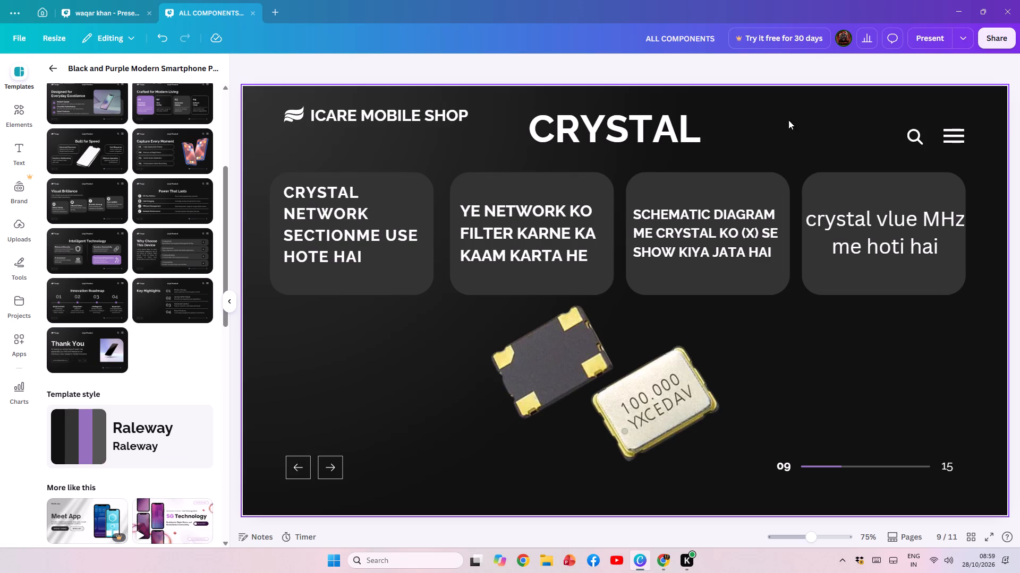
pyautogui.click(788, 120)
pyautogui.click(657, 73)
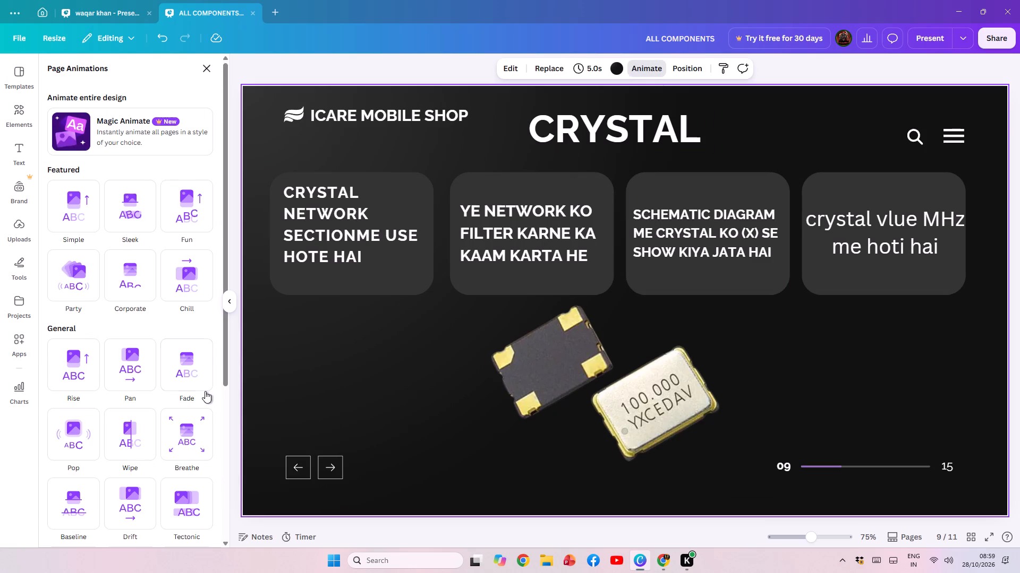
pyautogui.scroll(-4, 177, 407)
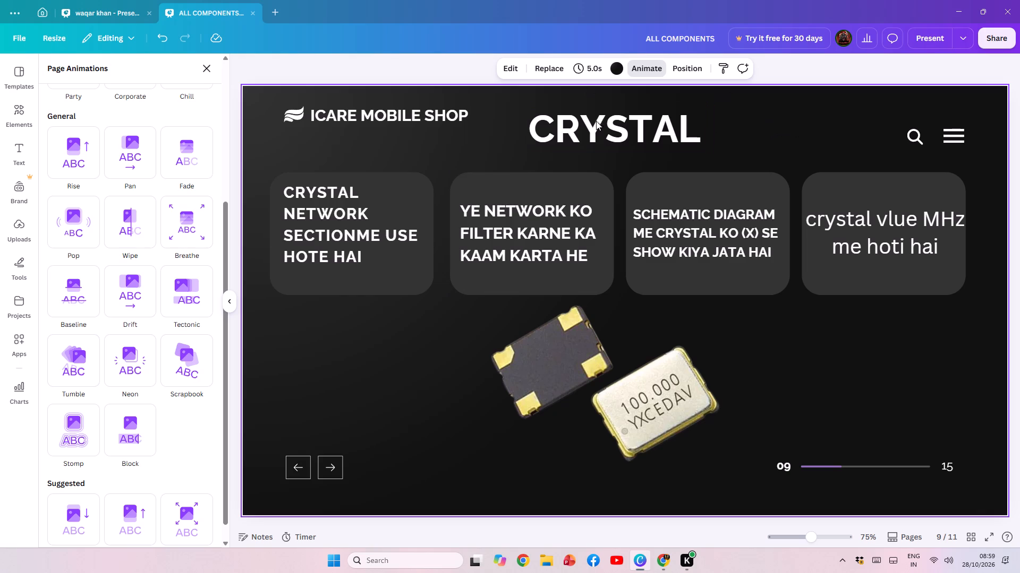
pyautogui.click(73, 357)
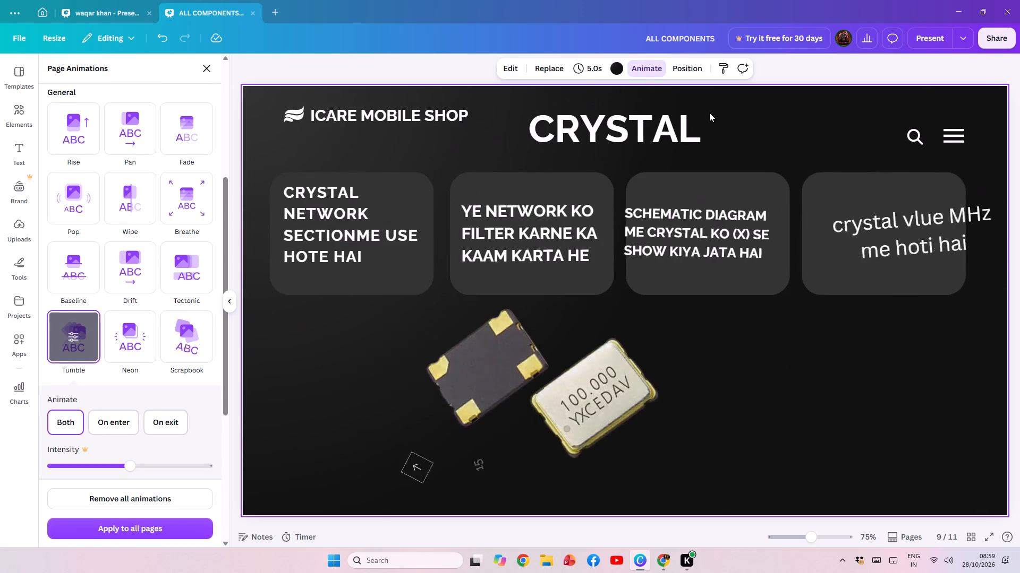
# Preview Block, Stomp, Tumble, Drift and Tectonic on the TRANSISTOR slide, and apply the Pop page animation.
pyautogui.scroll(-2, 777, 133)
pyautogui.click(835, 143)
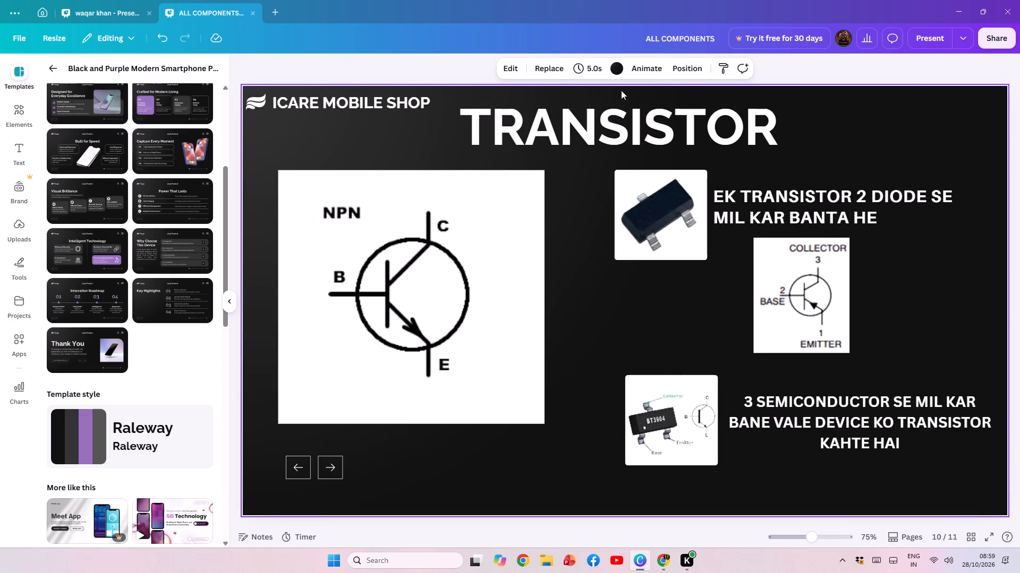
pyautogui.click(637, 62)
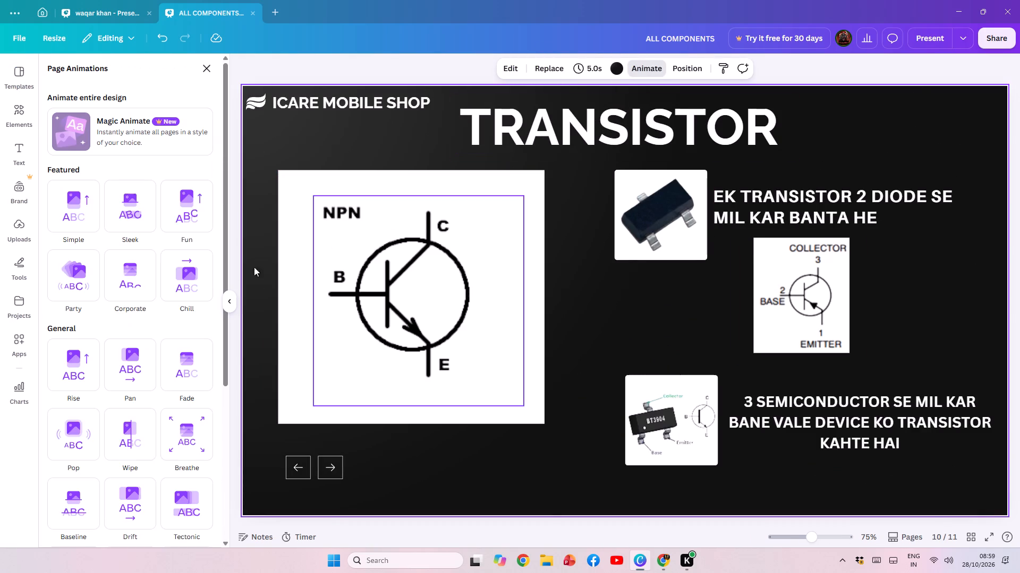
pyautogui.scroll(-9, 160, 358)
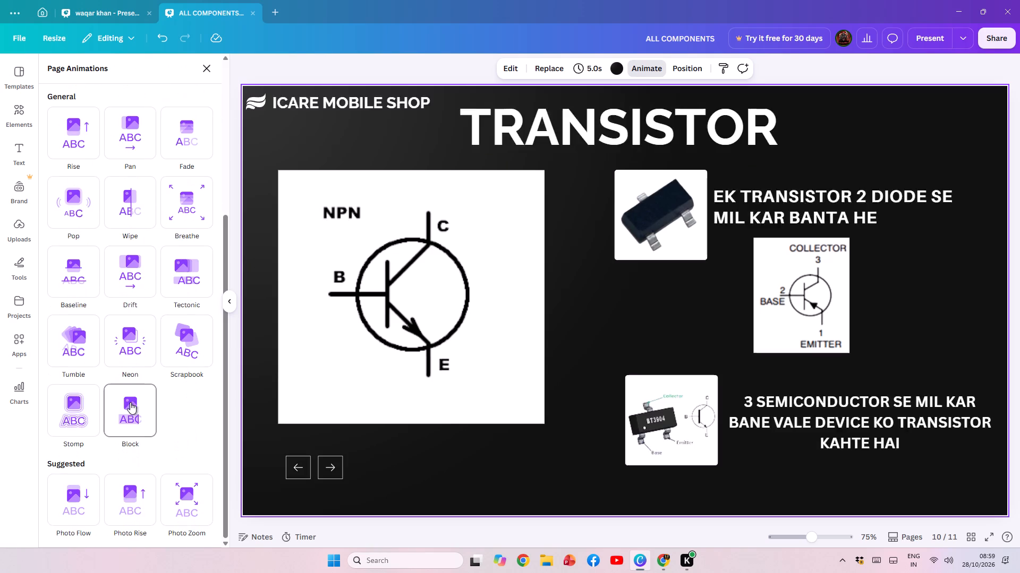
pyautogui.click(127, 410)
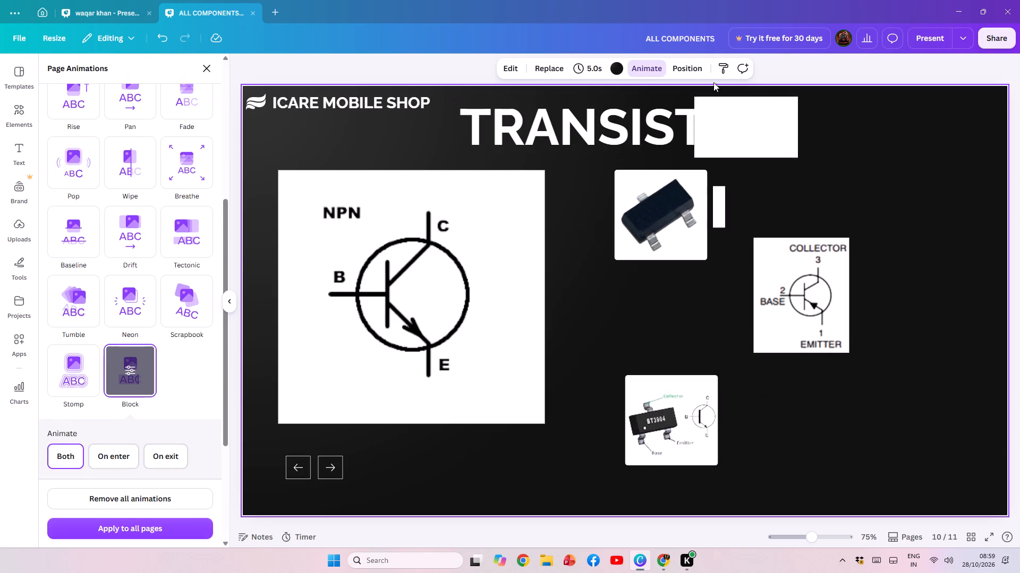
pyautogui.click(78, 364)
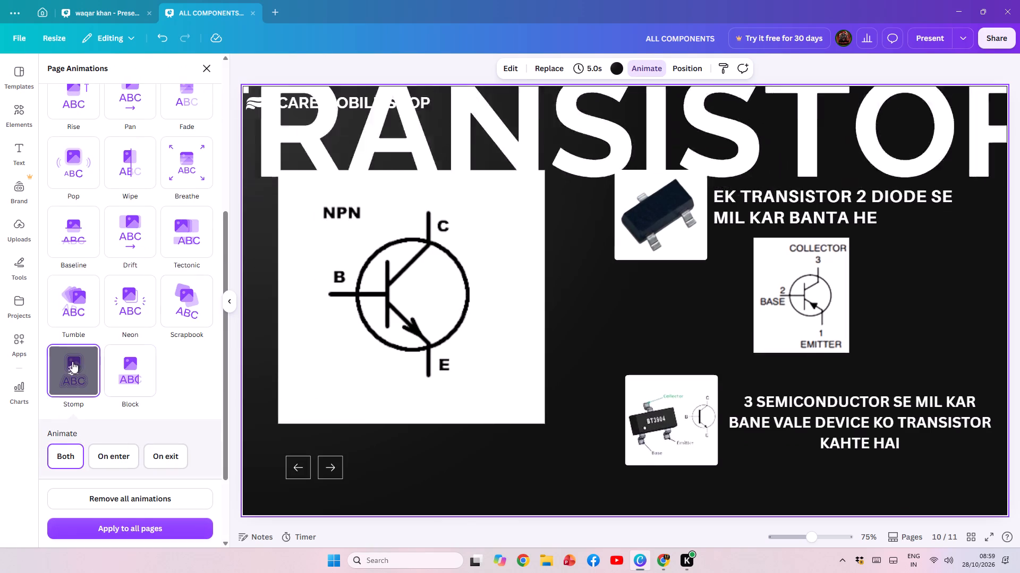
pyautogui.click(71, 316)
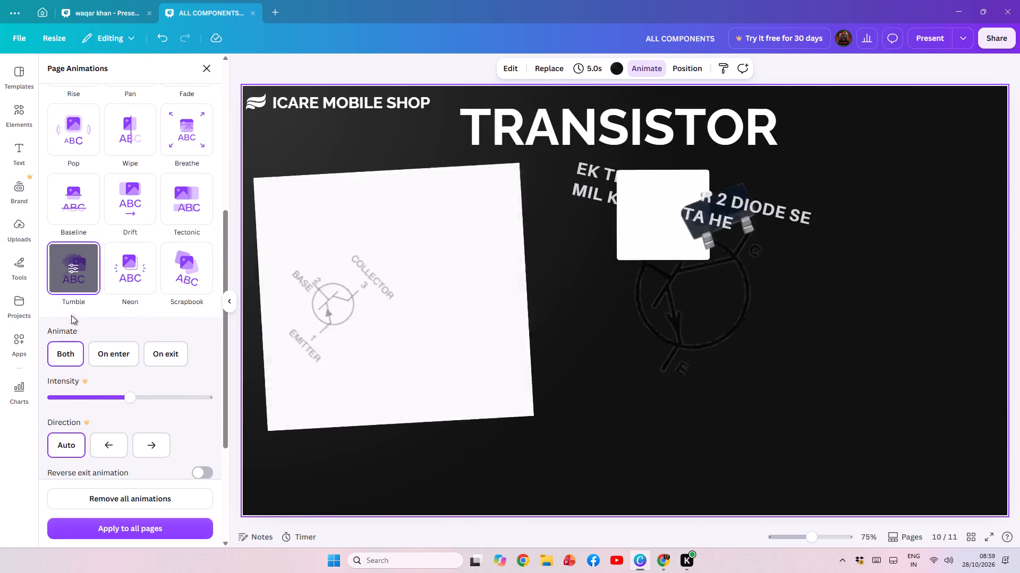
pyautogui.click(123, 205)
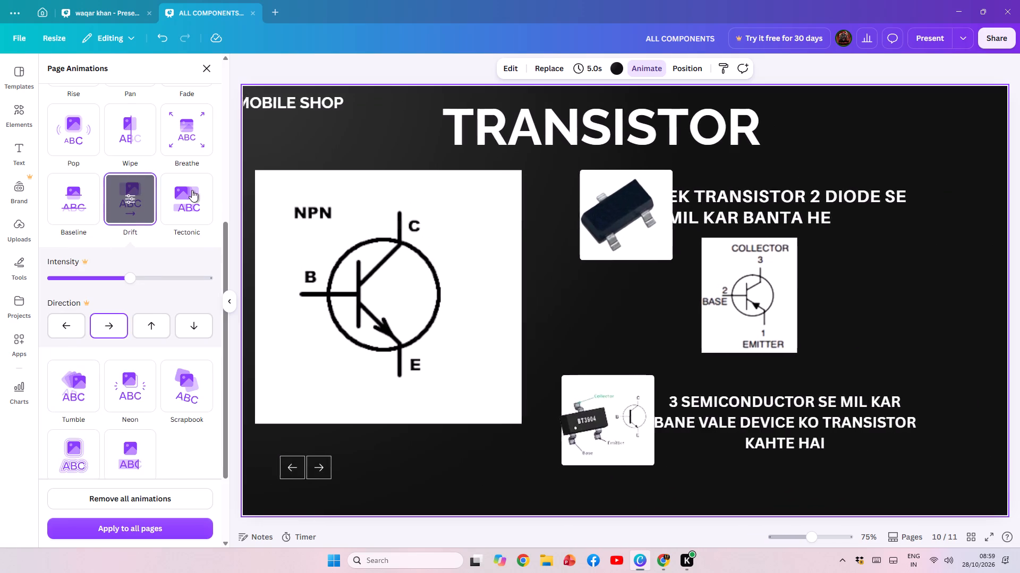
pyautogui.click(192, 190)
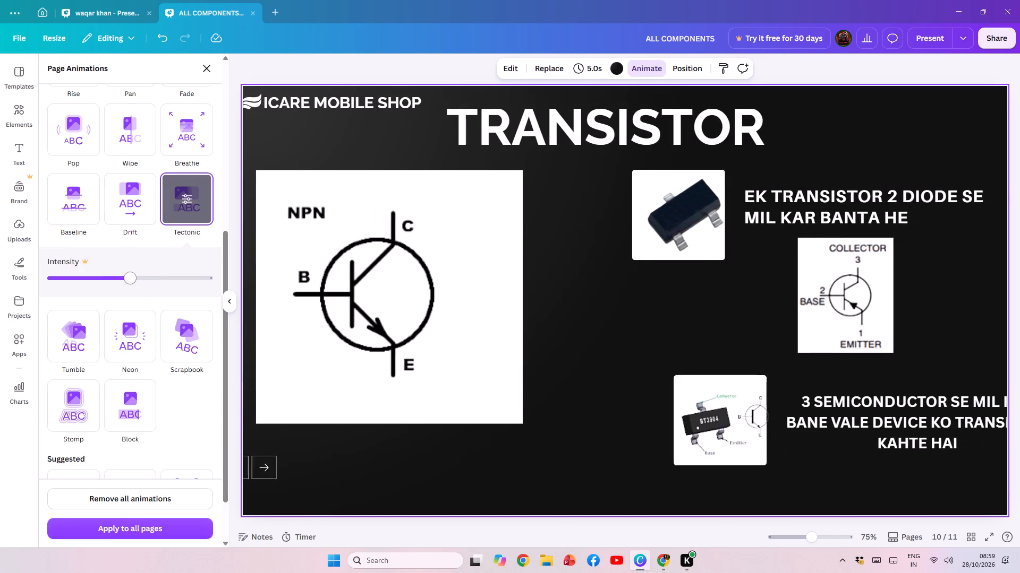
pyautogui.scroll(3, 121, 327)
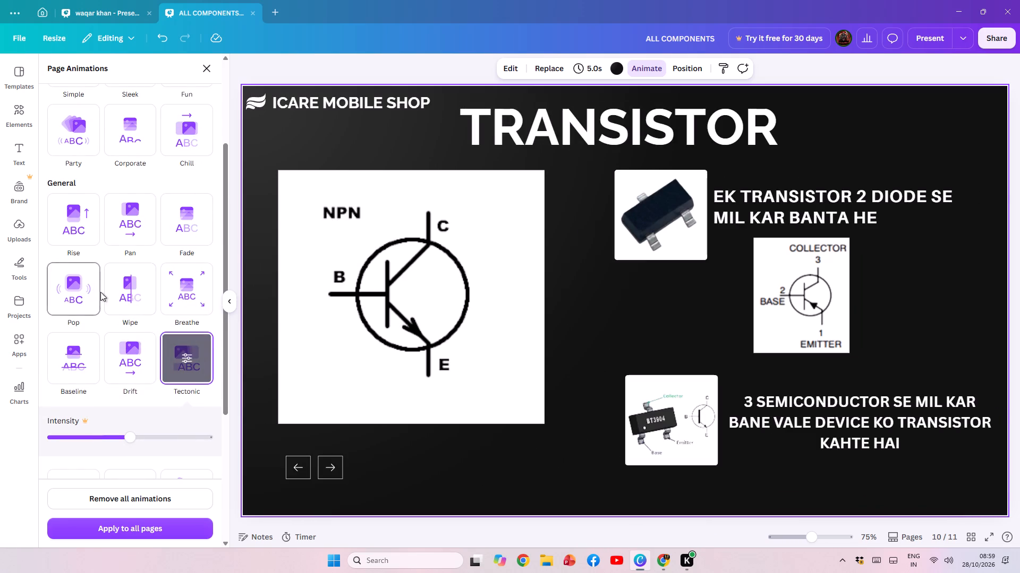
pyautogui.click(91, 292)
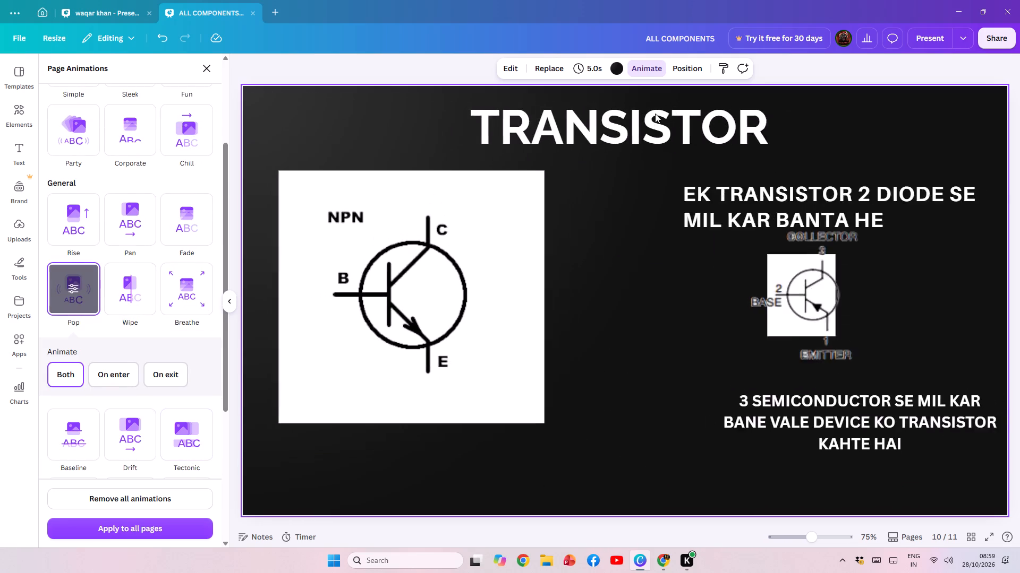
# Apply the Pan page animation to the closing Thank You slide.
pyautogui.scroll(-3, 831, 143)
pyautogui.click(849, 116)
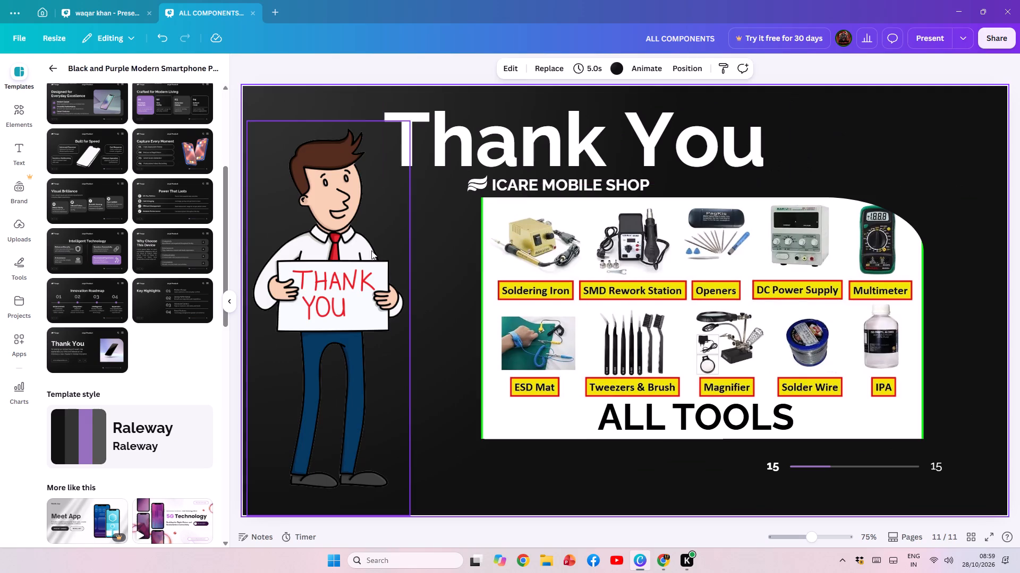
pyautogui.click(653, 72)
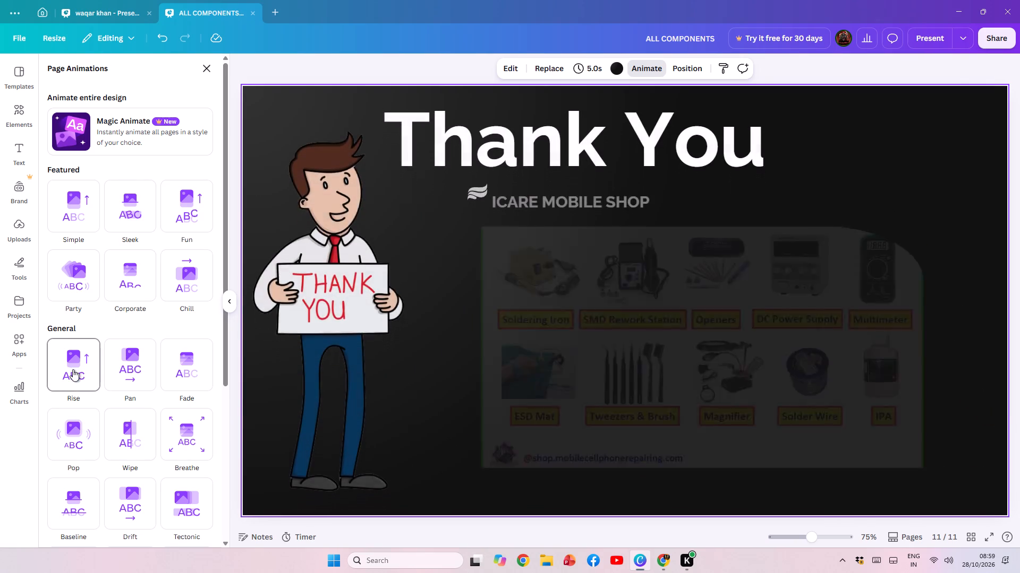
pyautogui.click(122, 370)
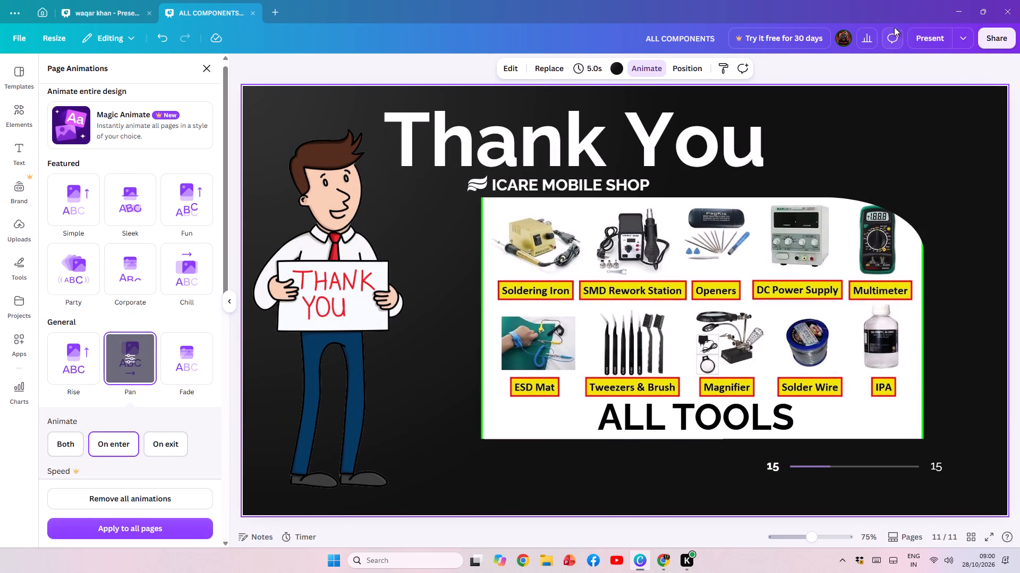
# Present the deck full screen from the ALL COMPONENTS cover through the Thank You slide to check every page animation.
pyautogui.scroll(16, 837, 136)
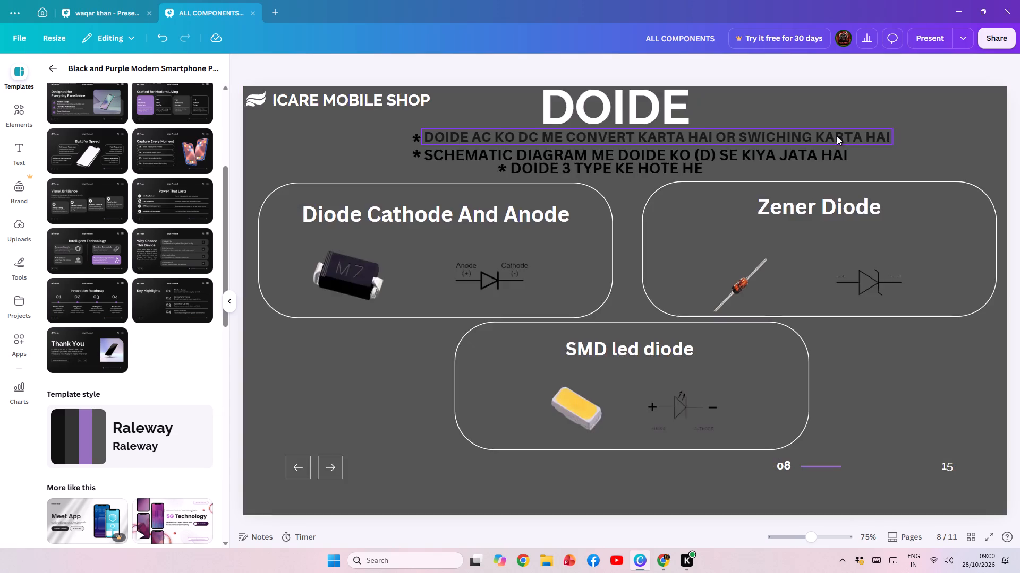
pyautogui.scroll(-1, 837, 136)
pyautogui.scroll(20, 837, 136)
pyautogui.scroll(20, 837, 136)
pyautogui.scroll(1, 837, 136)
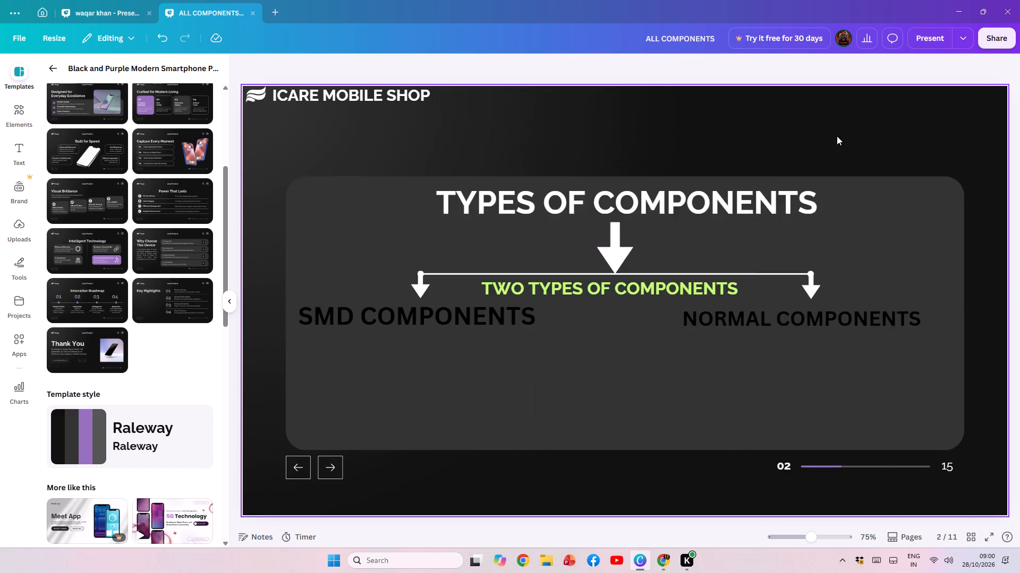
pyautogui.scroll(14, 837, 136)
pyautogui.click(932, 40)
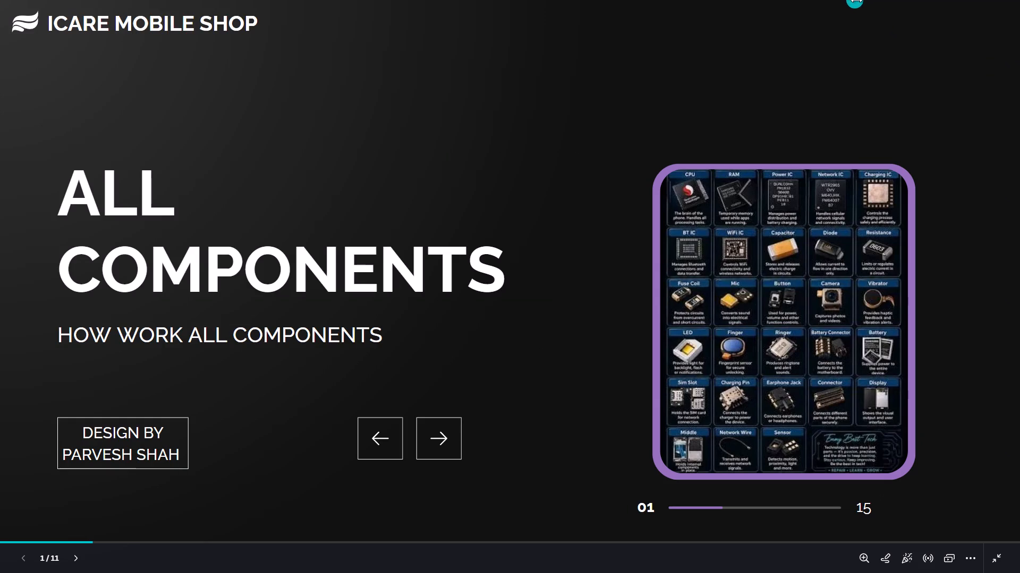
pyautogui.click(505, 202)
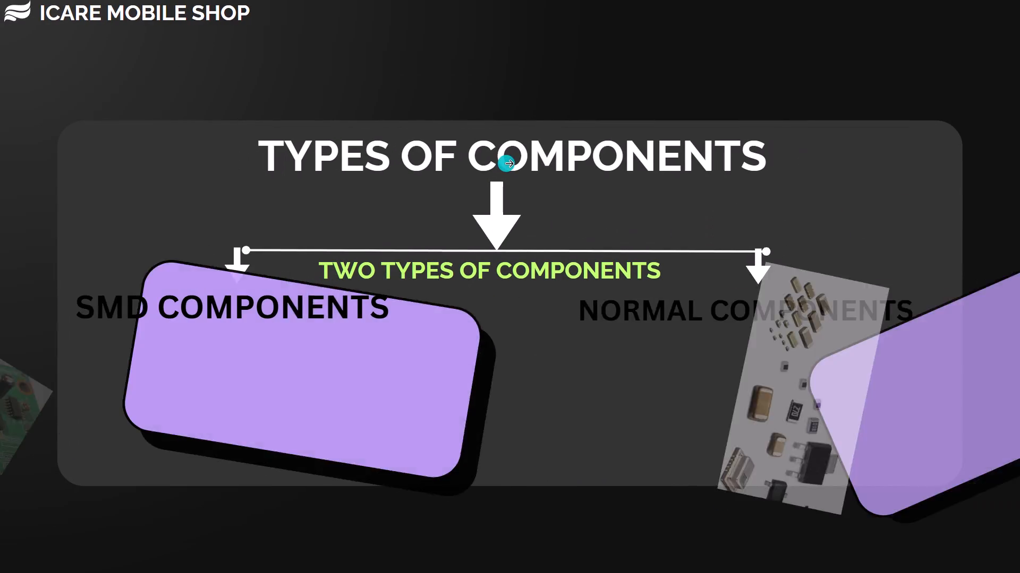
pyautogui.click(805, 338)
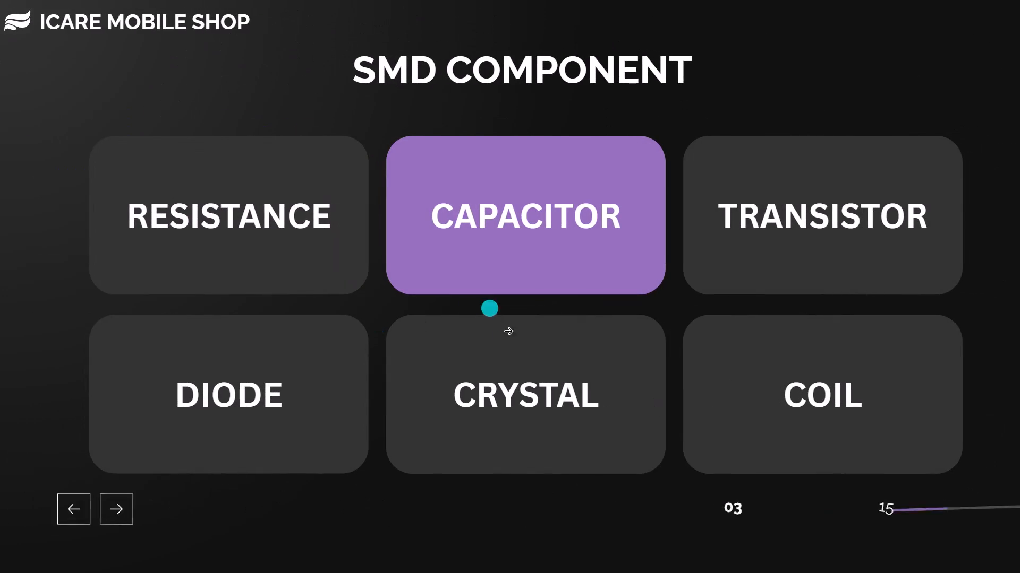
pyautogui.click(703, 279)
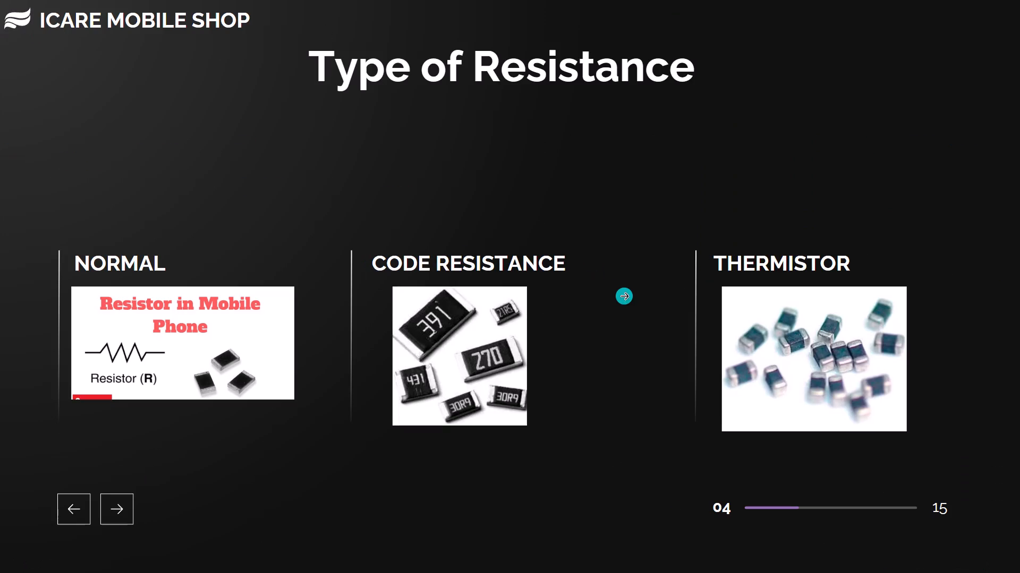
pyautogui.click(678, 211)
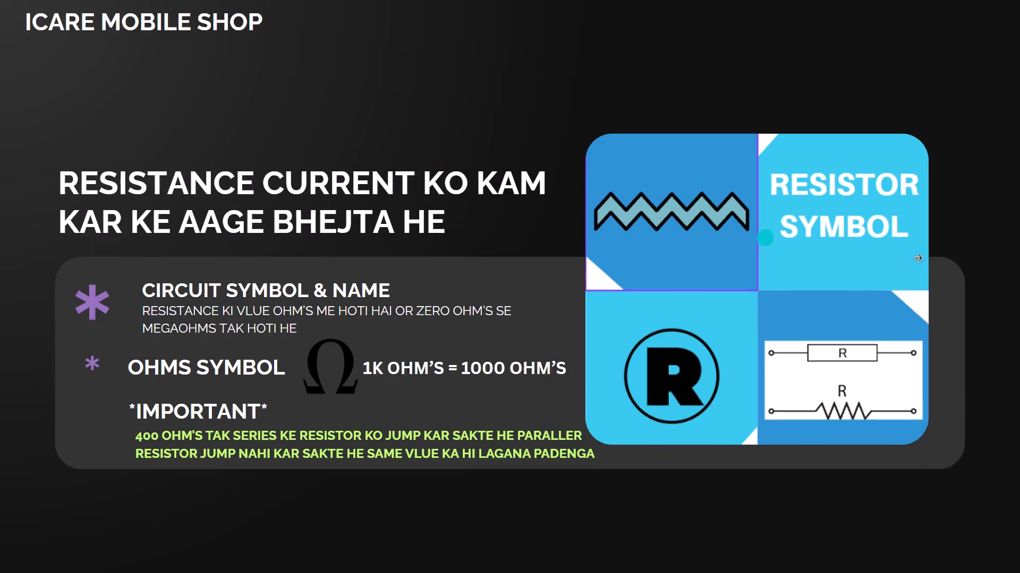
pyautogui.click(920, 259)
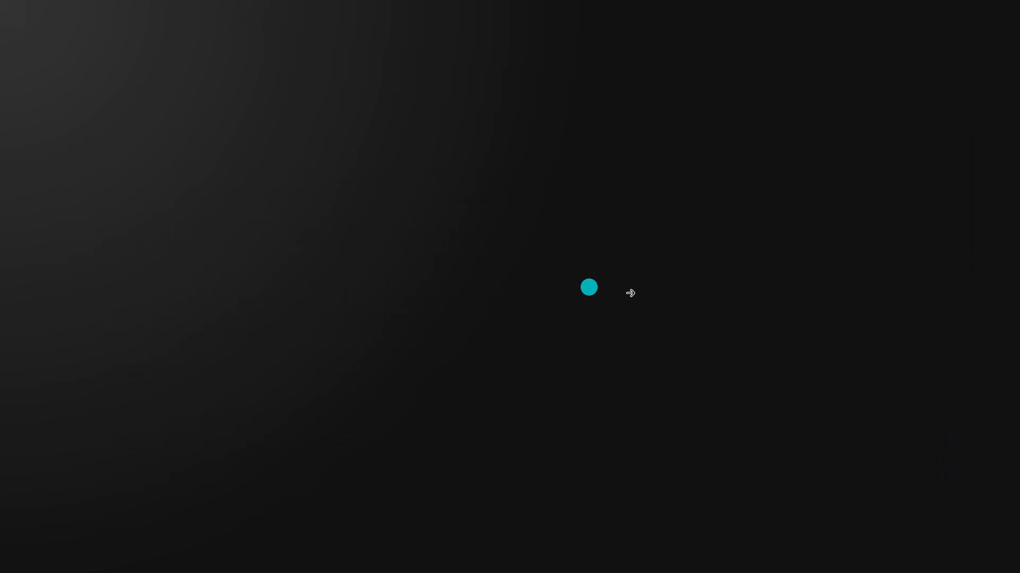
pyautogui.click(833, 279)
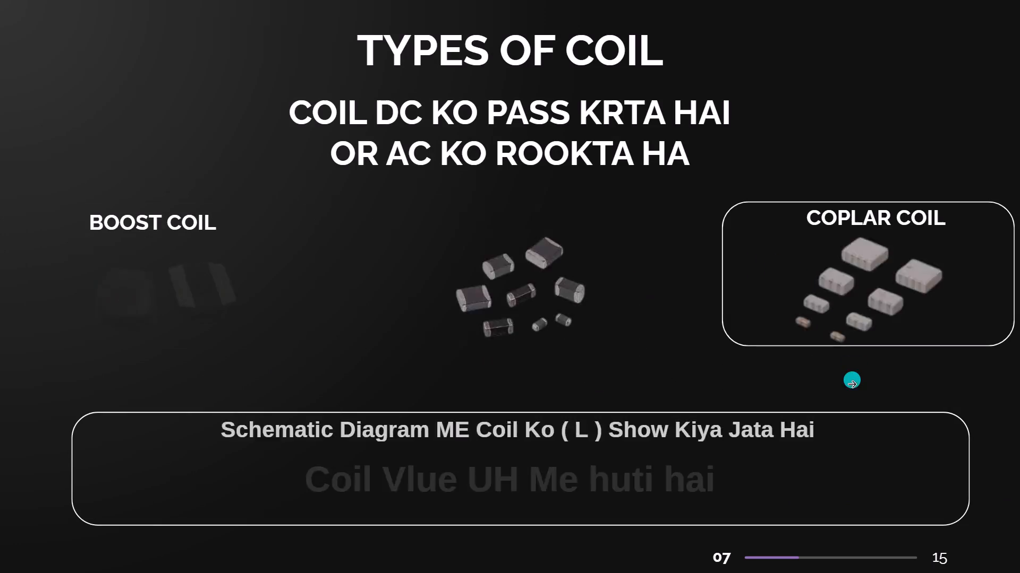
pyautogui.click(844, 264)
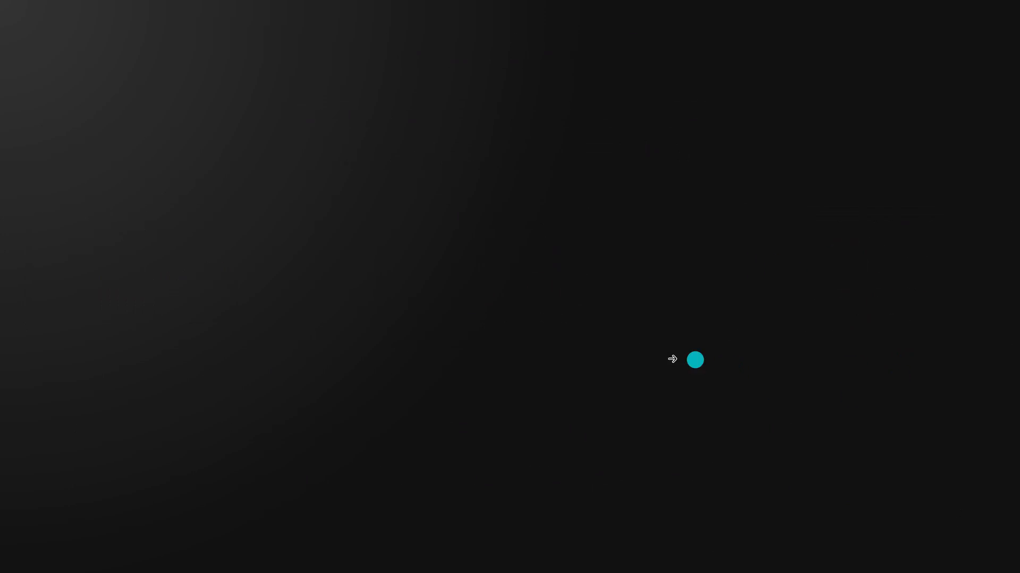
pyautogui.click(872, 281)
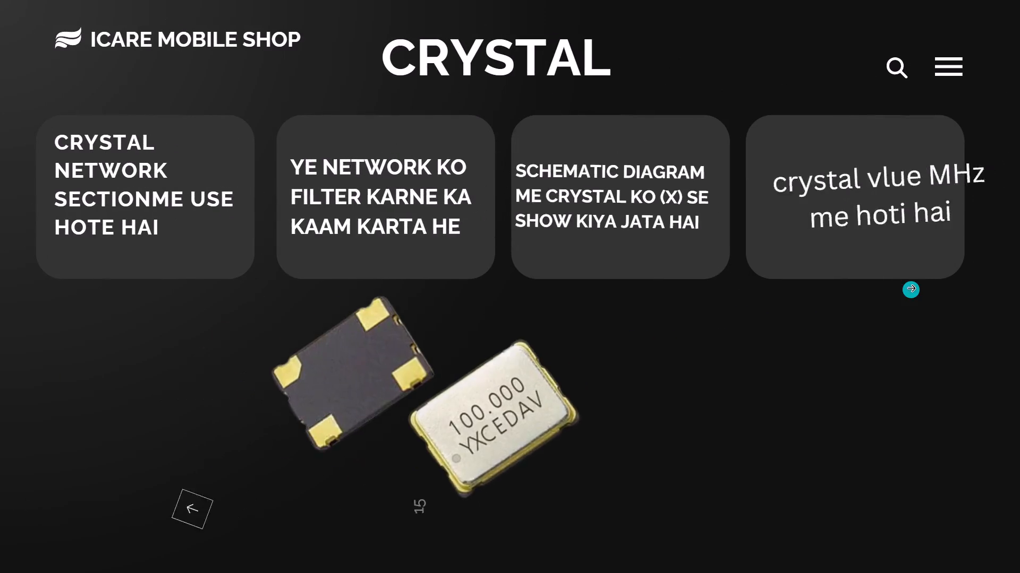
pyautogui.click(841, 268)
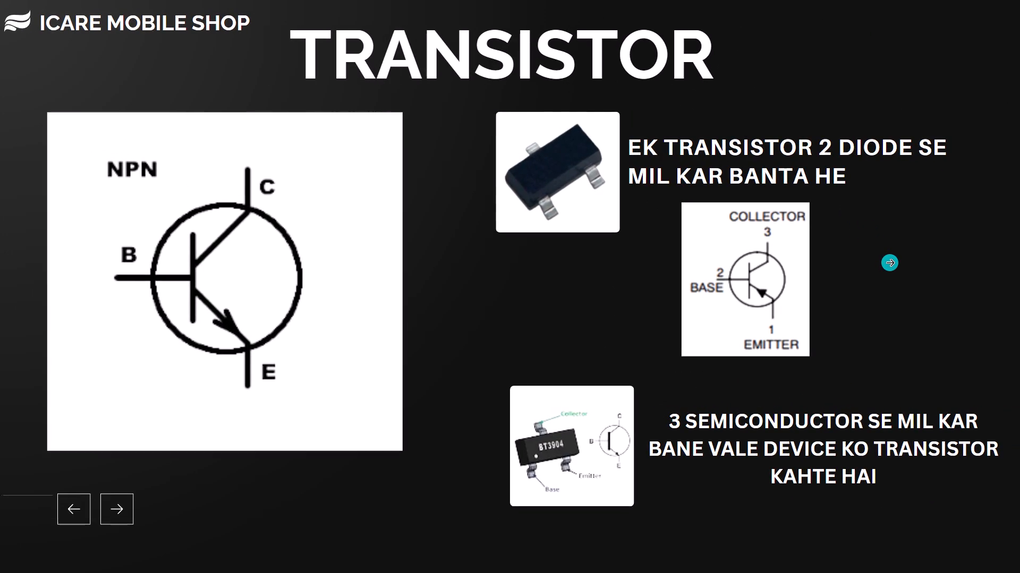
pyautogui.click(890, 263)
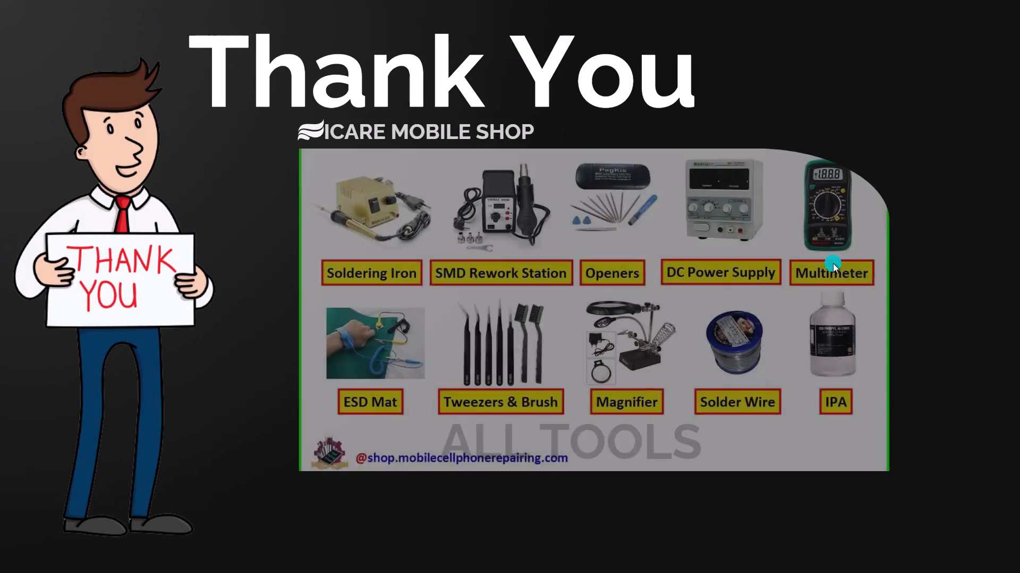
pyautogui.press('Escape')
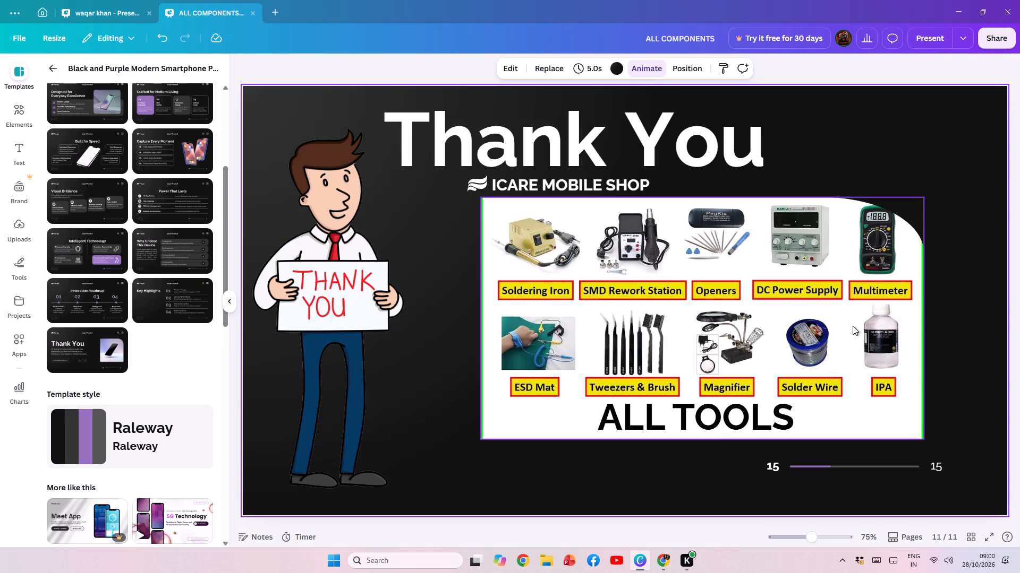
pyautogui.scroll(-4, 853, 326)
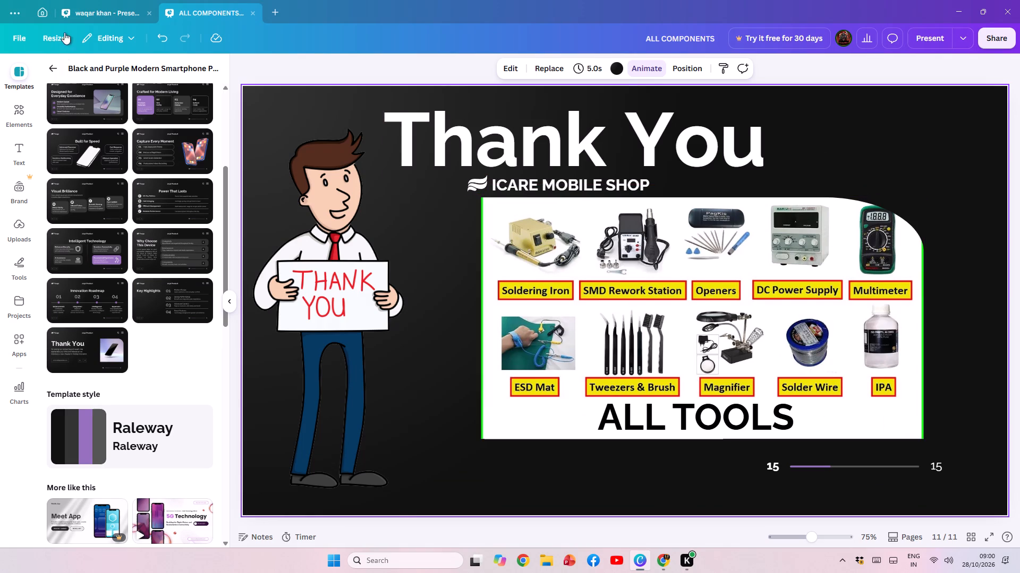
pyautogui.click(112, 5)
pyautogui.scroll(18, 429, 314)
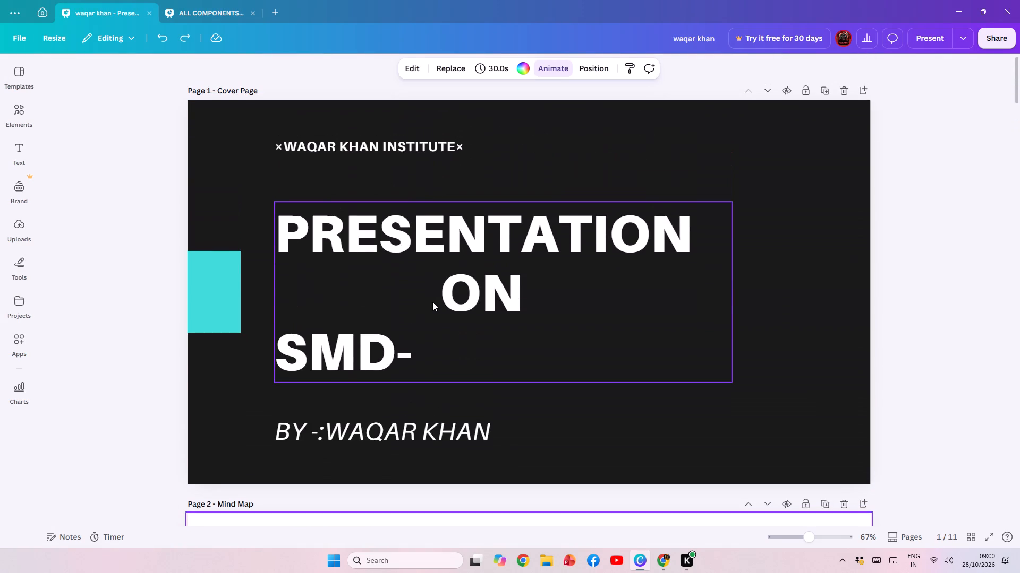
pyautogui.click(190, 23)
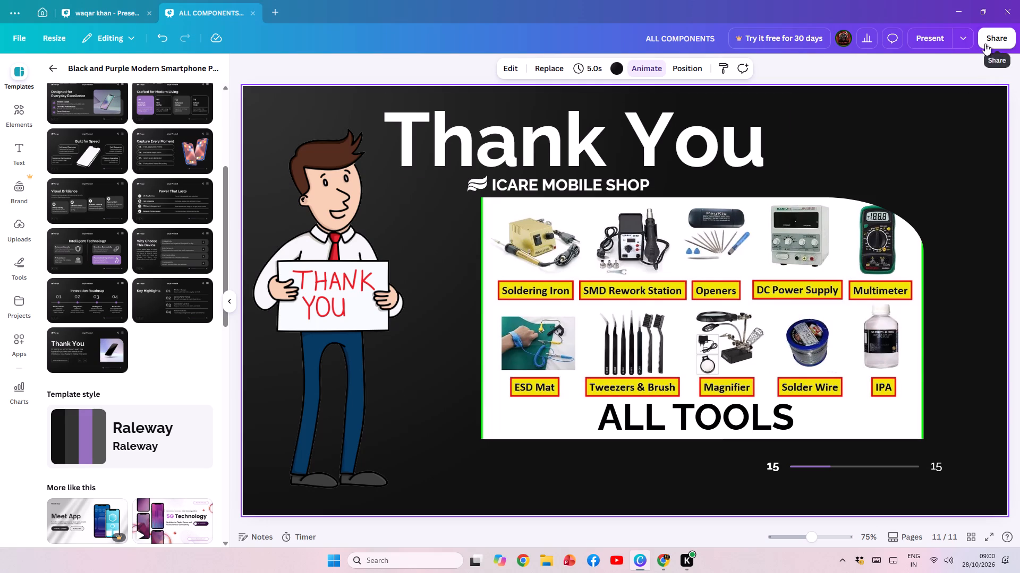
# Review the download quality tip for exporting the ALL COMPONENTS design as a PDF.
pyautogui.click(985, 44)
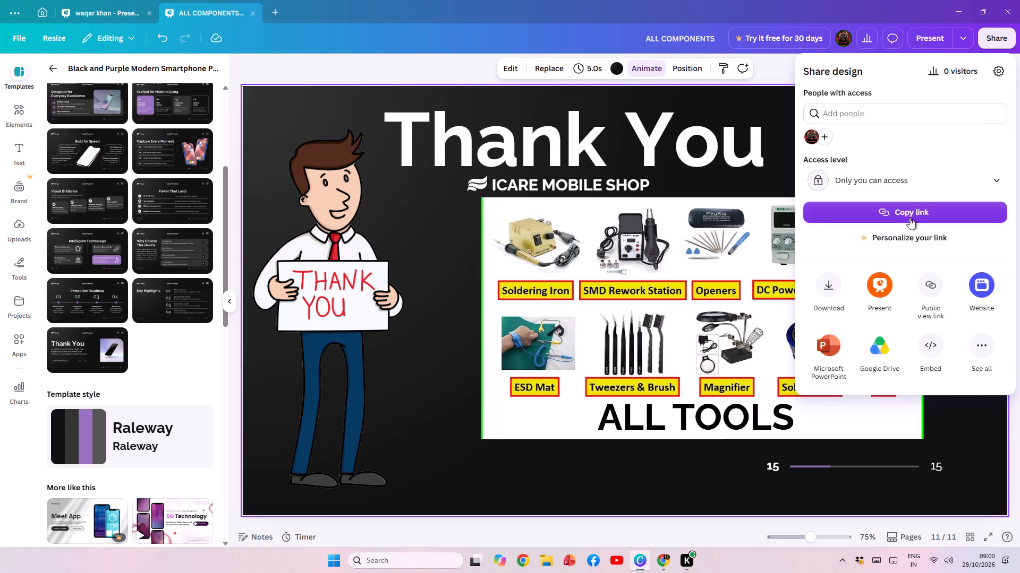
pyautogui.click(830, 289)
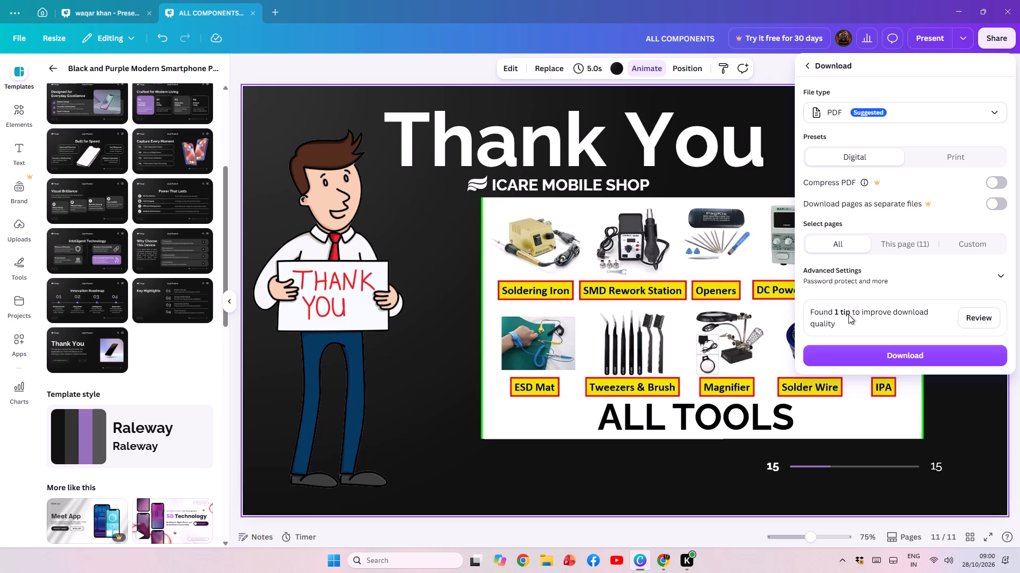
pyautogui.click(984, 322)
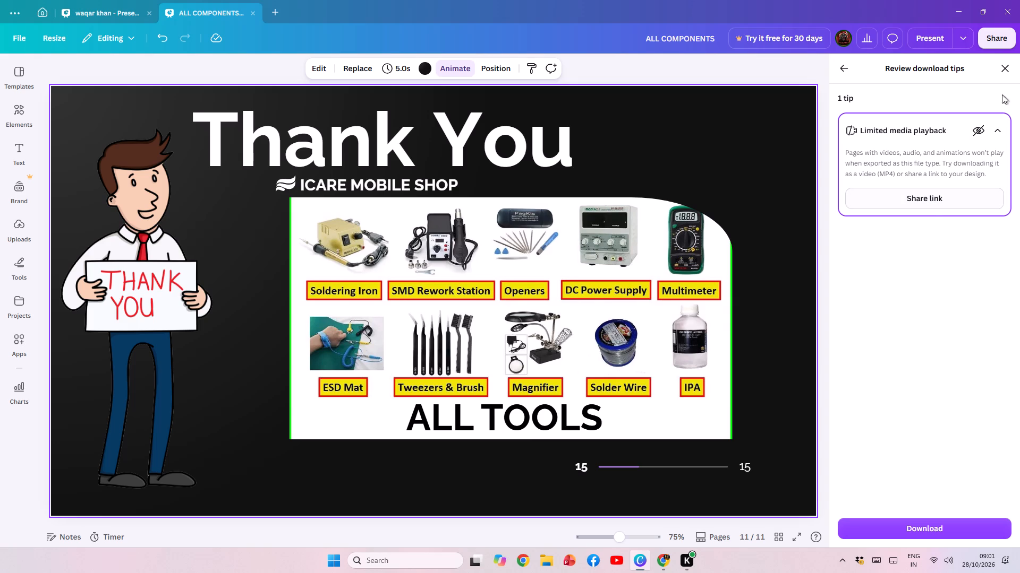
pyautogui.click(1004, 73)
# Download all pages of the design as a PDF and save it in Downloads as ALL COMPONENTS.pdf.
pyautogui.click(989, 44)
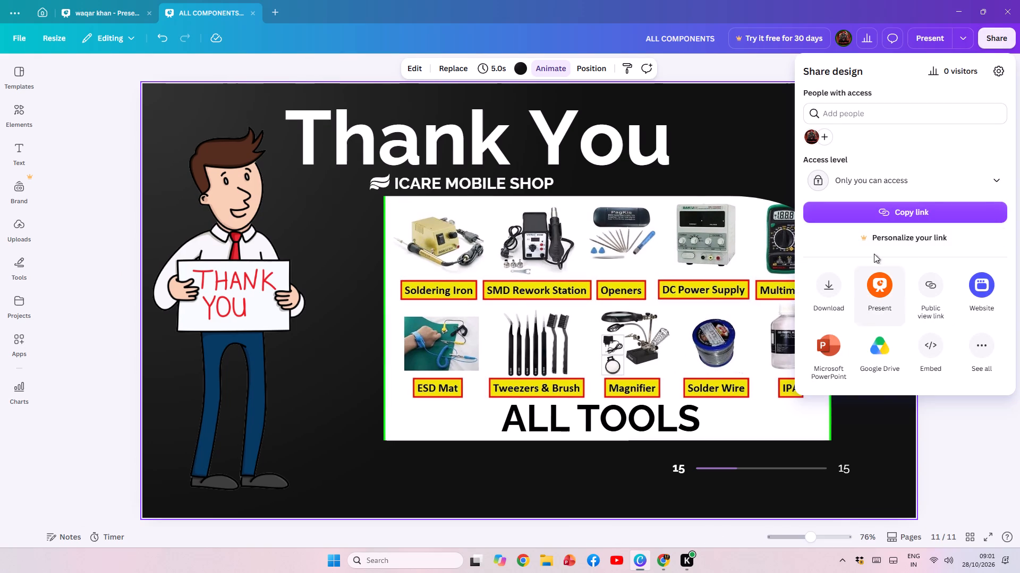
pyautogui.click(832, 292)
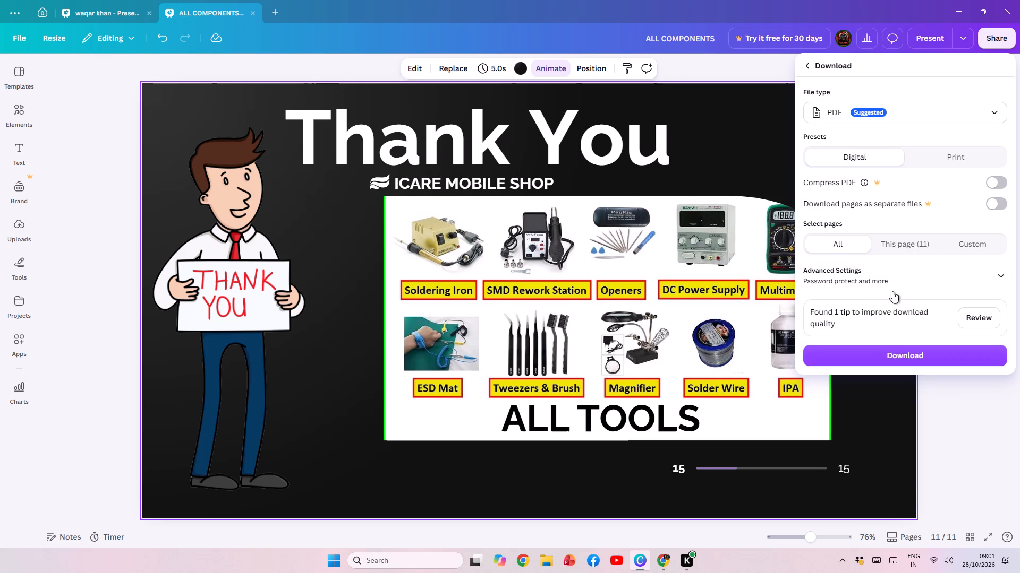
pyautogui.click(890, 350)
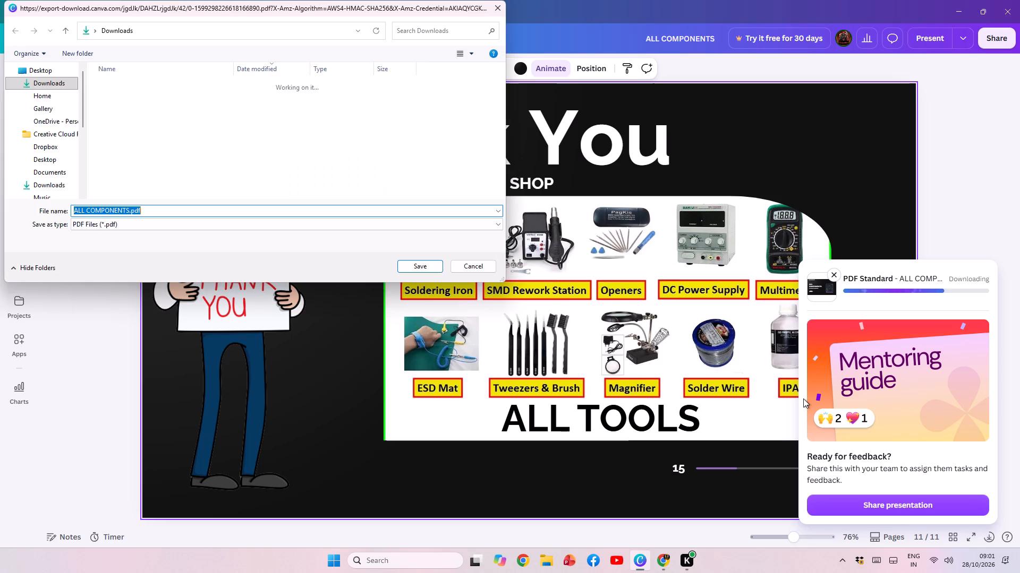
pyautogui.click(415, 265)
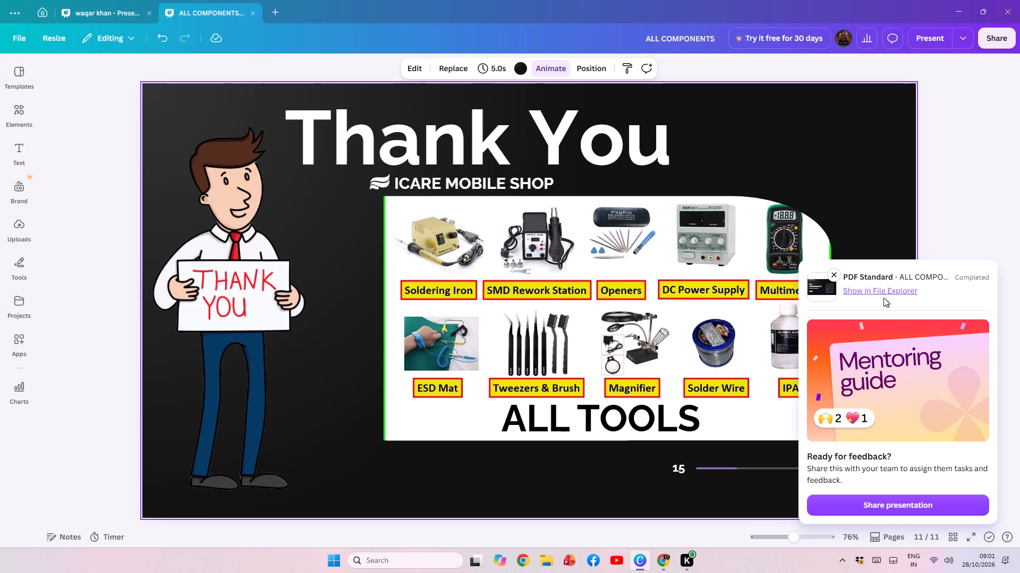
# Open the downloaded ALL COMPONENTS.pdf from its folder and check the cover page in full-screen view.
pyautogui.click(880, 294)
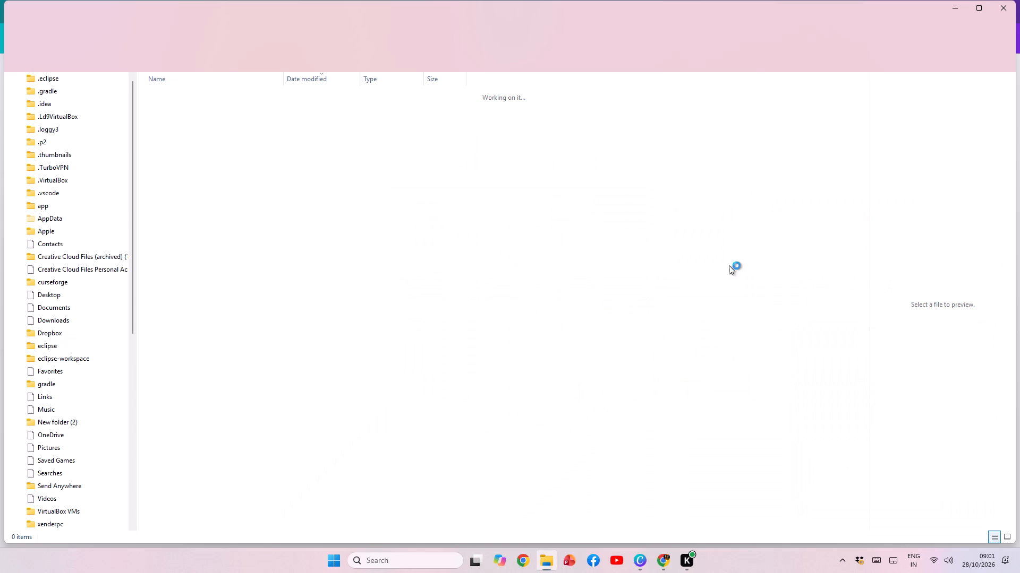
pyautogui.doubleClick(200, 113)
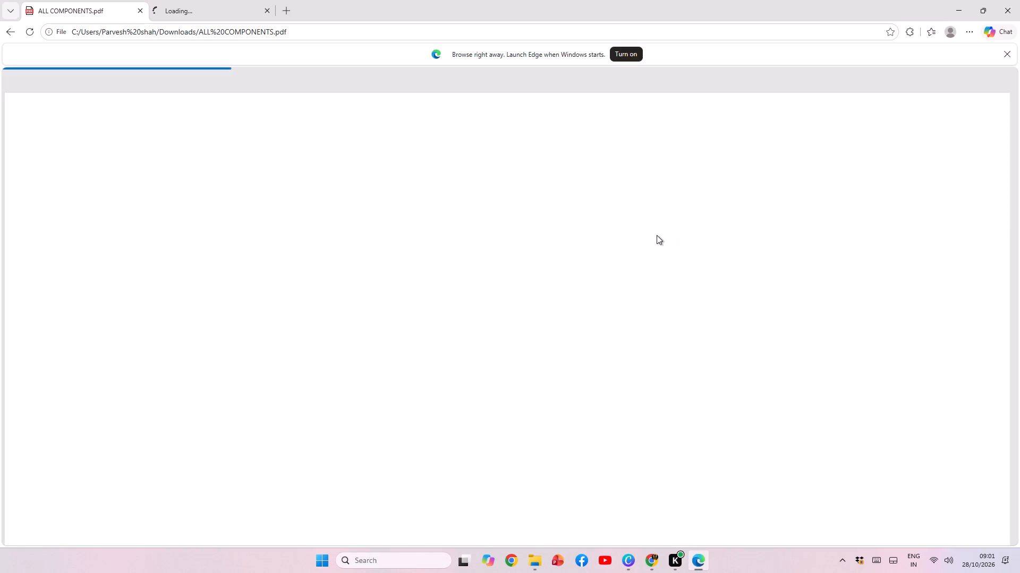
pyautogui.scroll(-3, 506, 340)
pyautogui.scroll(1, 521, 311)
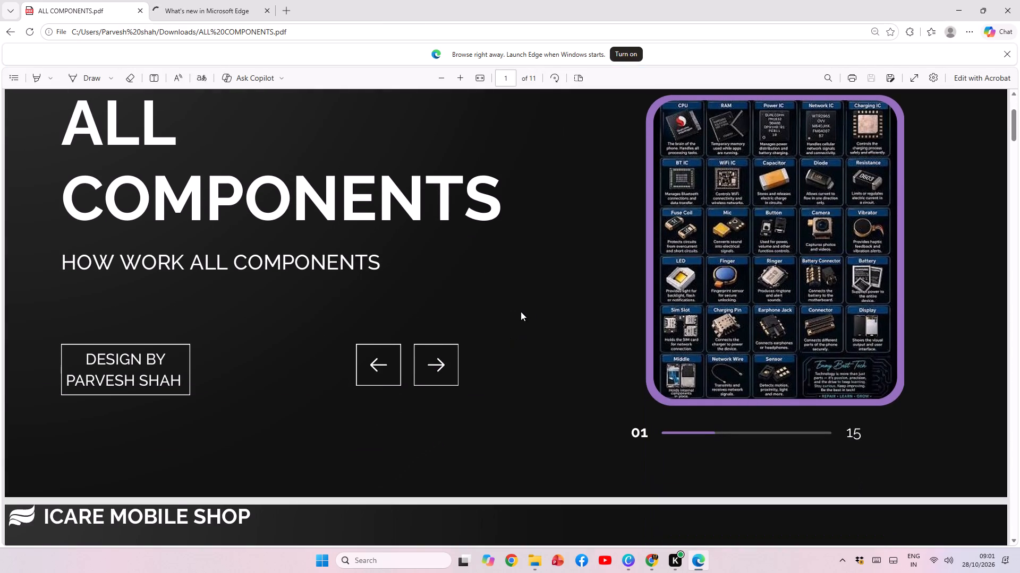
pyautogui.click(916, 78)
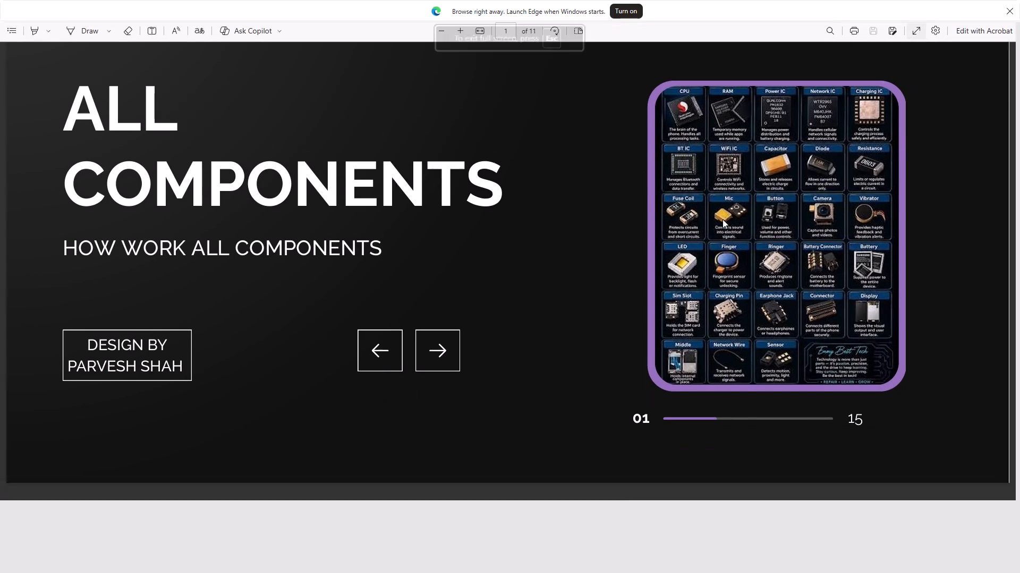
pyautogui.click(593, 322)
pyautogui.click(884, 345)
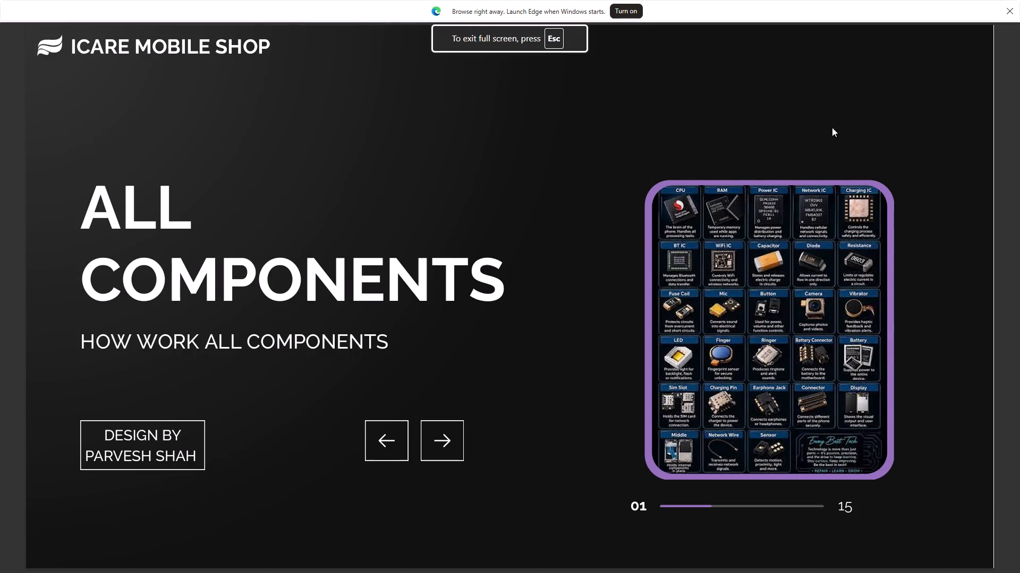
pyautogui.click(555, 44)
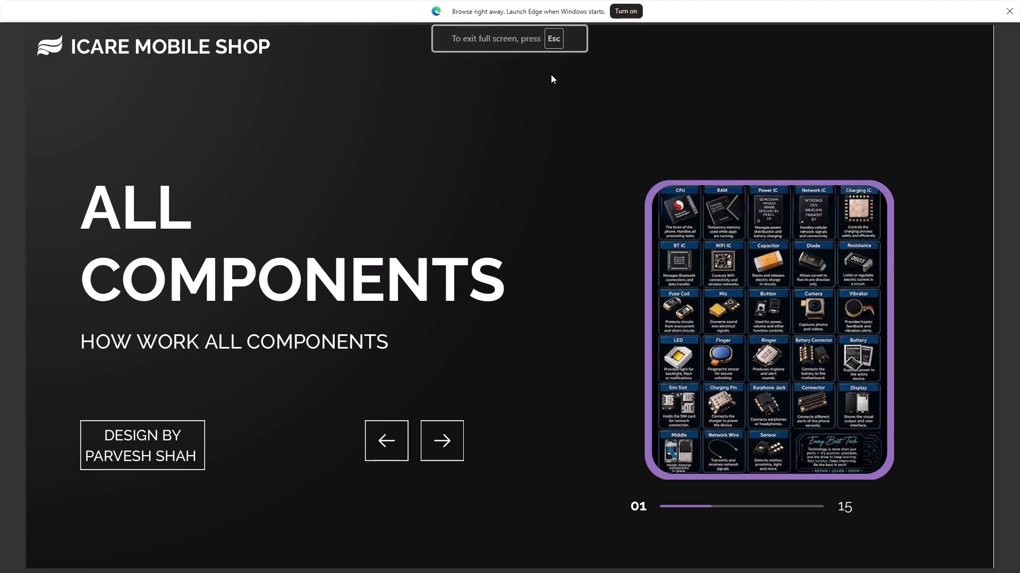
pyautogui.press('Escape')
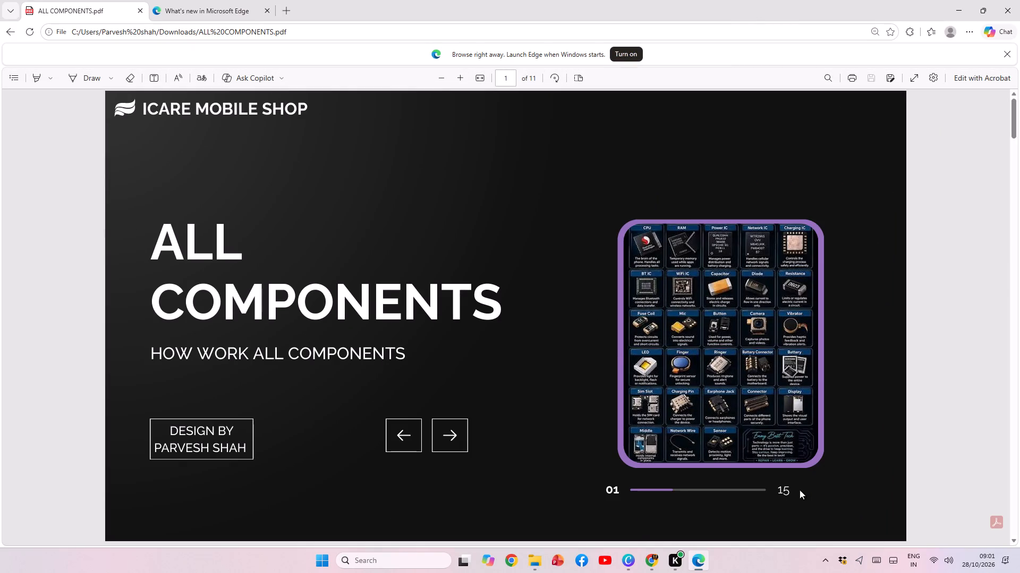
# Switch back to Canva and present the ALL COMPONENTS deck full screen from the Thank You slide.
pyautogui.click(653, 552)
pyautogui.click(653, 553)
pyautogui.click(637, 559)
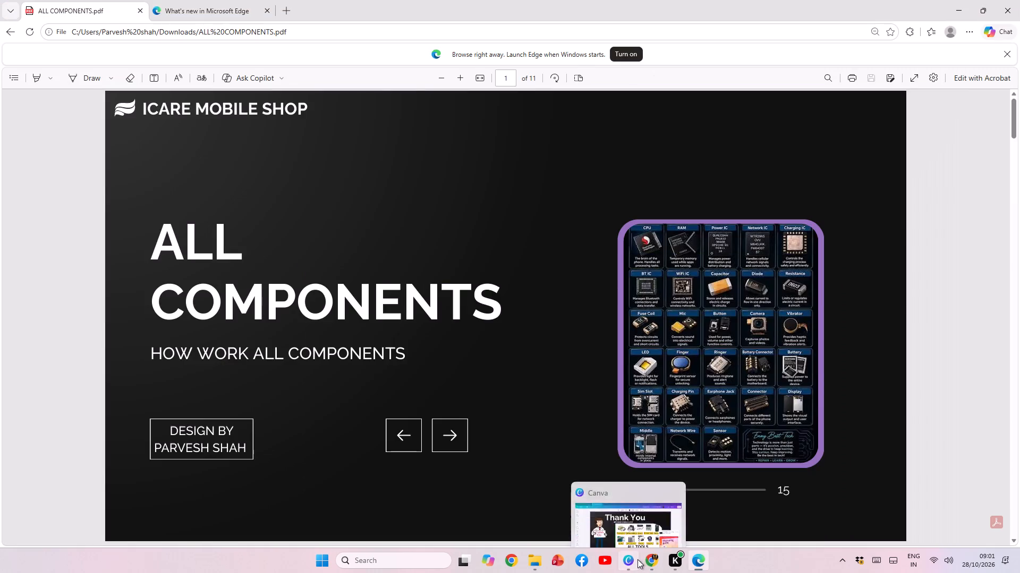
pyautogui.click(933, 132)
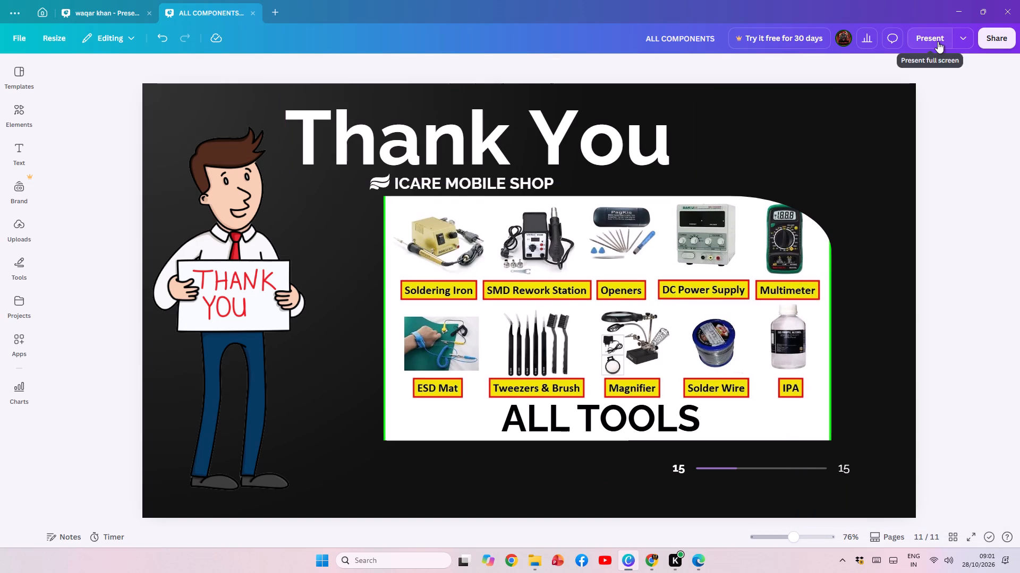
pyautogui.click(938, 41)
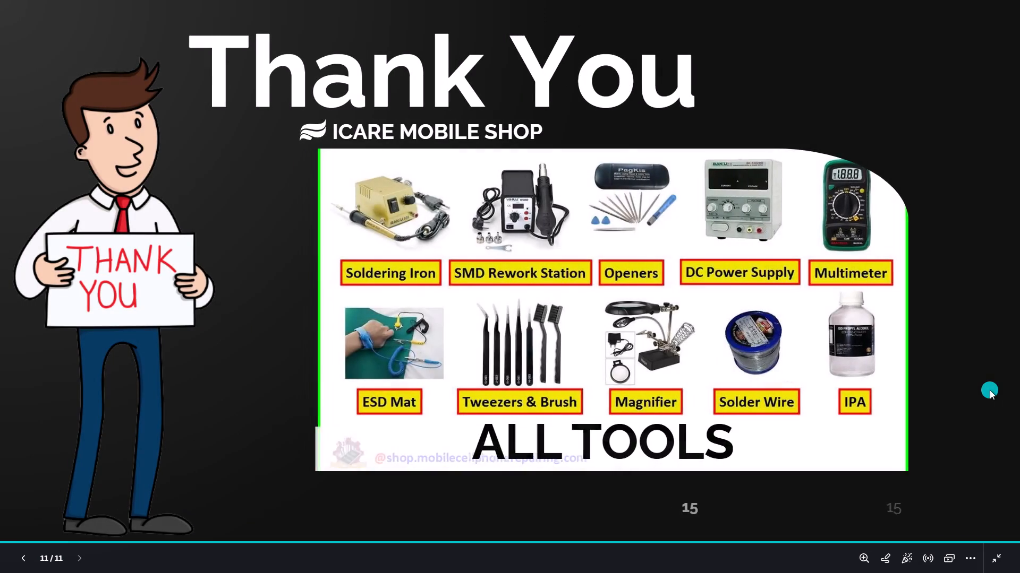